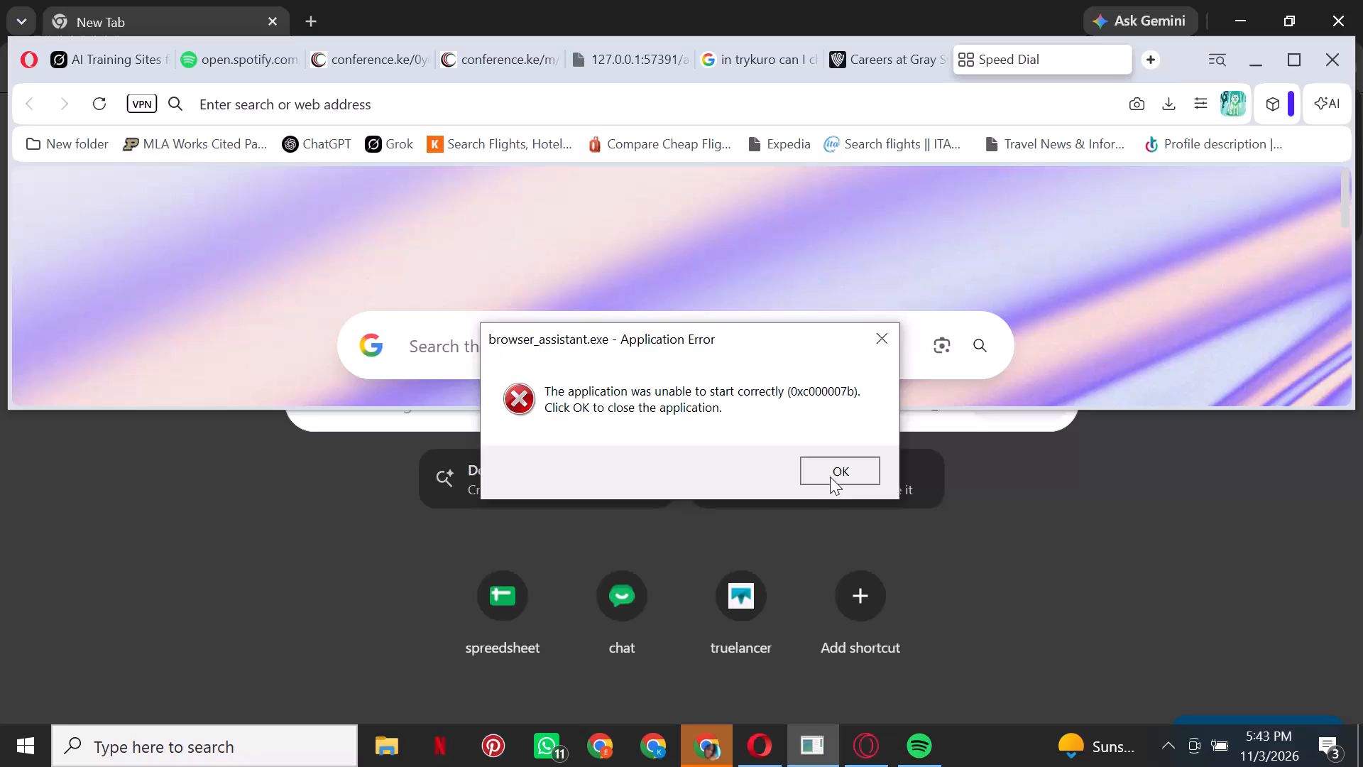
Switch to Google Chrome and restore the pages from the previous browsing session.
{"action": "left_click", "coordinate": [698, 766]}
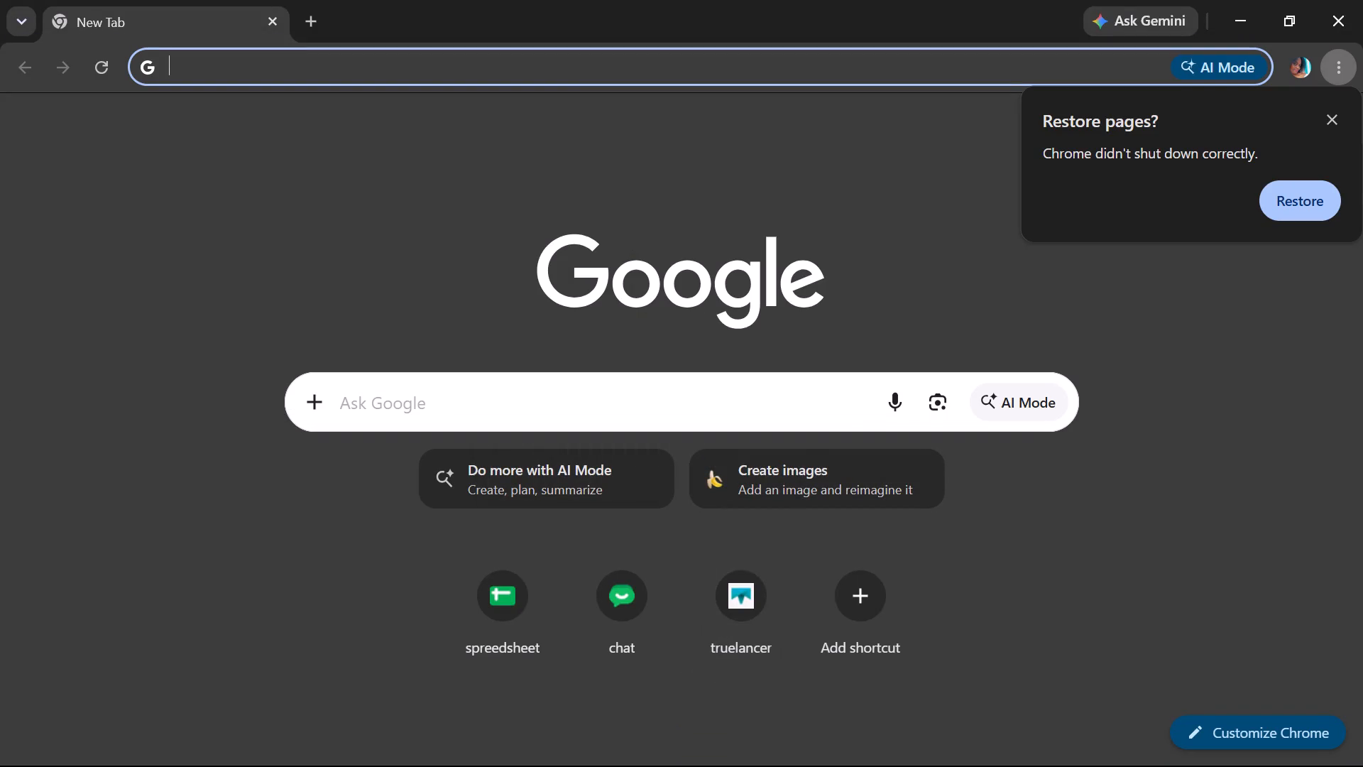
{"action": "left_click", "coordinate": [1299, 207]}
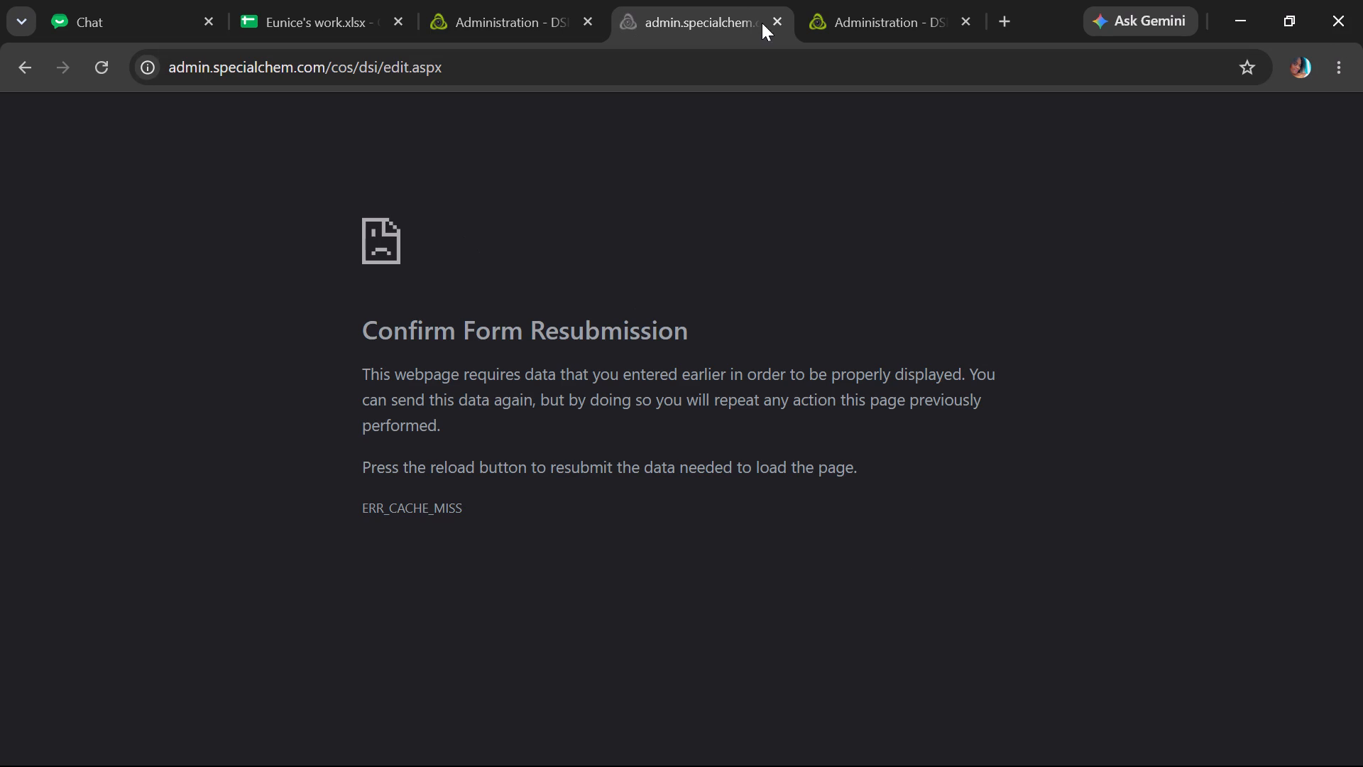
Reload the admin.specialchem.com DSI edit page that needs its form data resubmitted.
{"action": "left_click", "coordinate": [96, 62]}
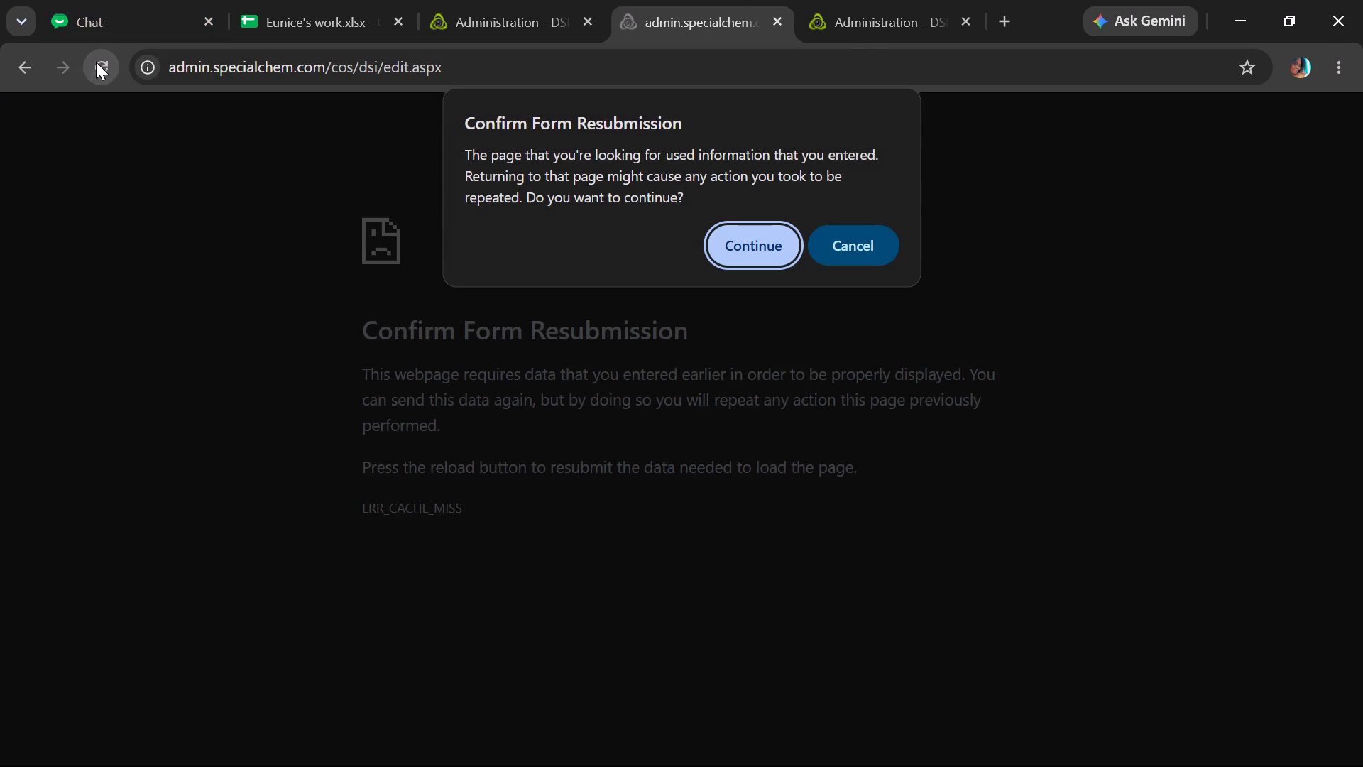
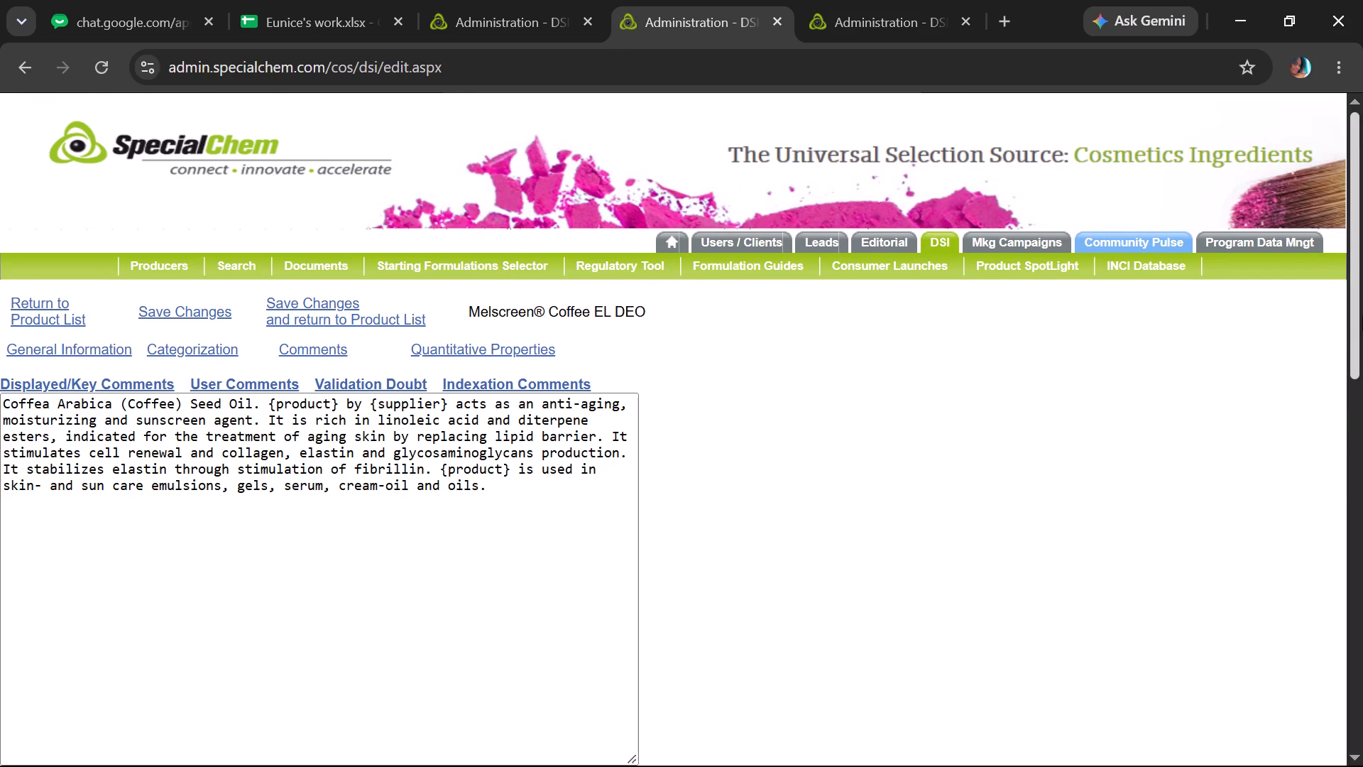
Go to the quantitative properties of Melscreen Coffee EL DEO, then save the changes and return to the product list.
{"action": "left_click_drag", "start_coordinate": [1362, 314], "coordinate": [1362, 361]}
{"action": "left_click", "coordinate": [513, 232]}
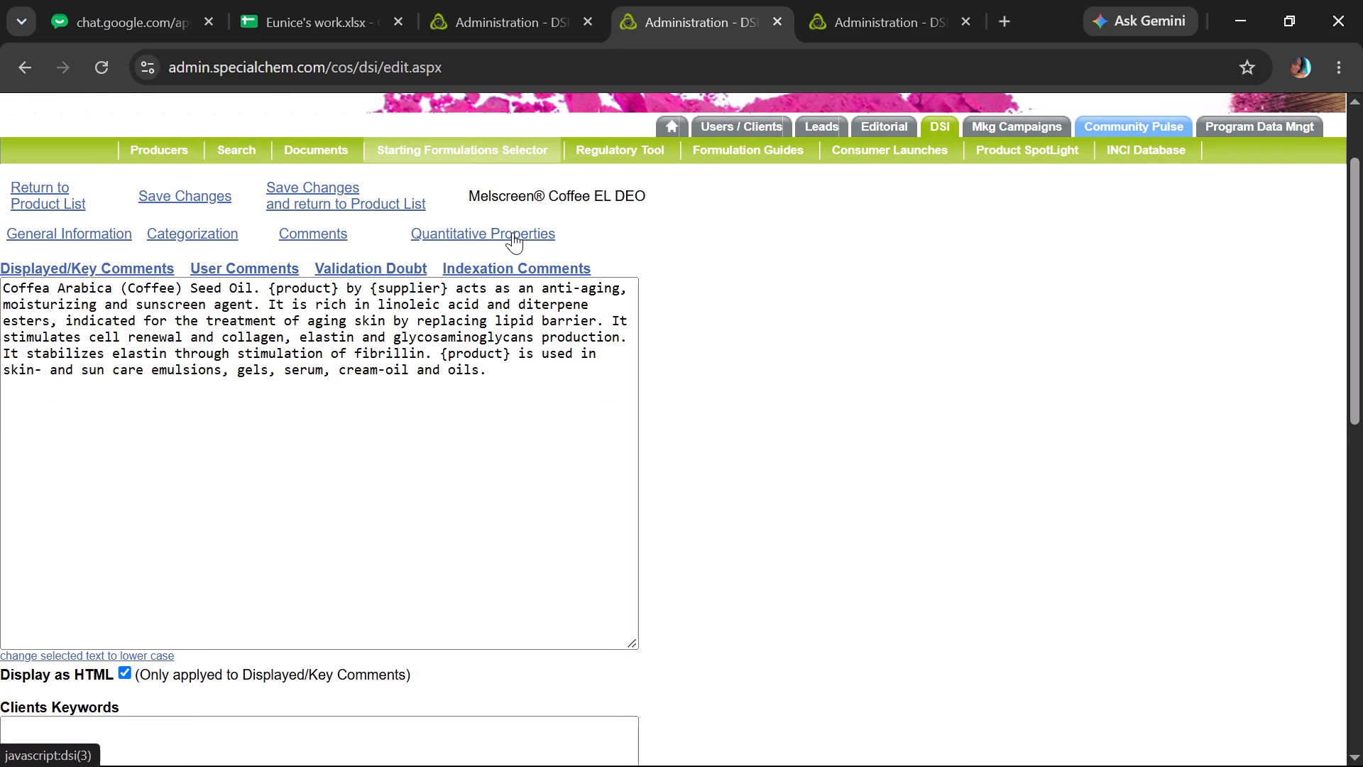
{"action": "left_click", "coordinate": [323, 309]}
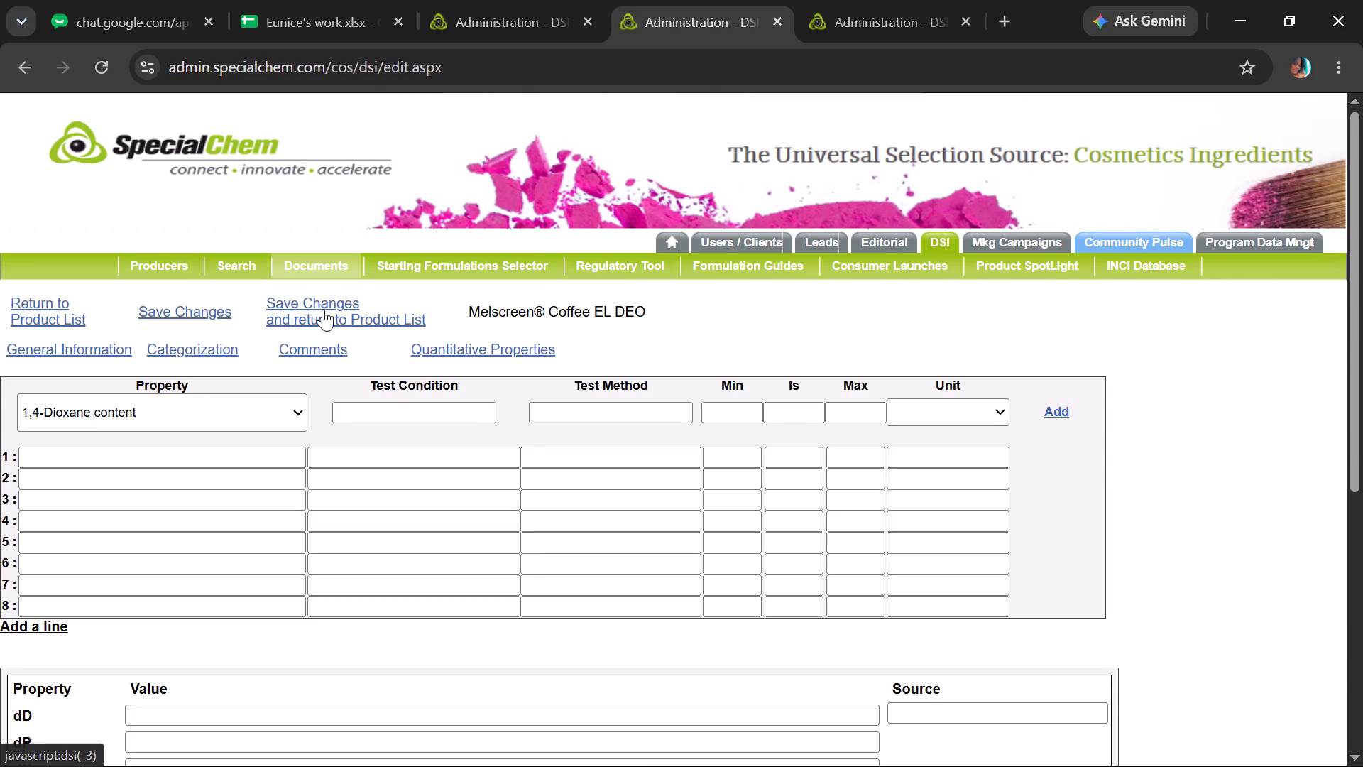
In the Eunice's work spreadsheet's Cosmetics sheet, find the Chemyunion grades and copy the product name Profilm.
{"action": "left_click", "coordinate": [292, 0]}
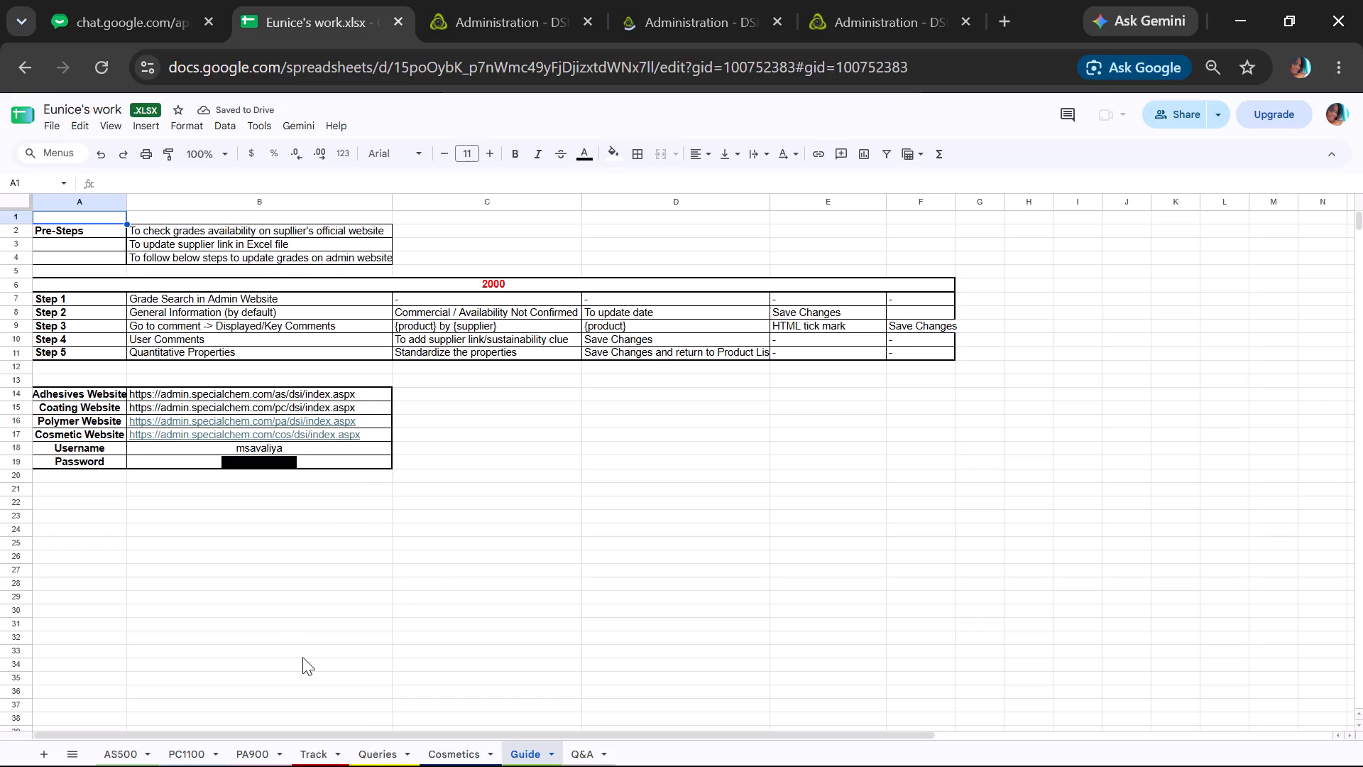
{"action": "left_click", "coordinate": [461, 747]}
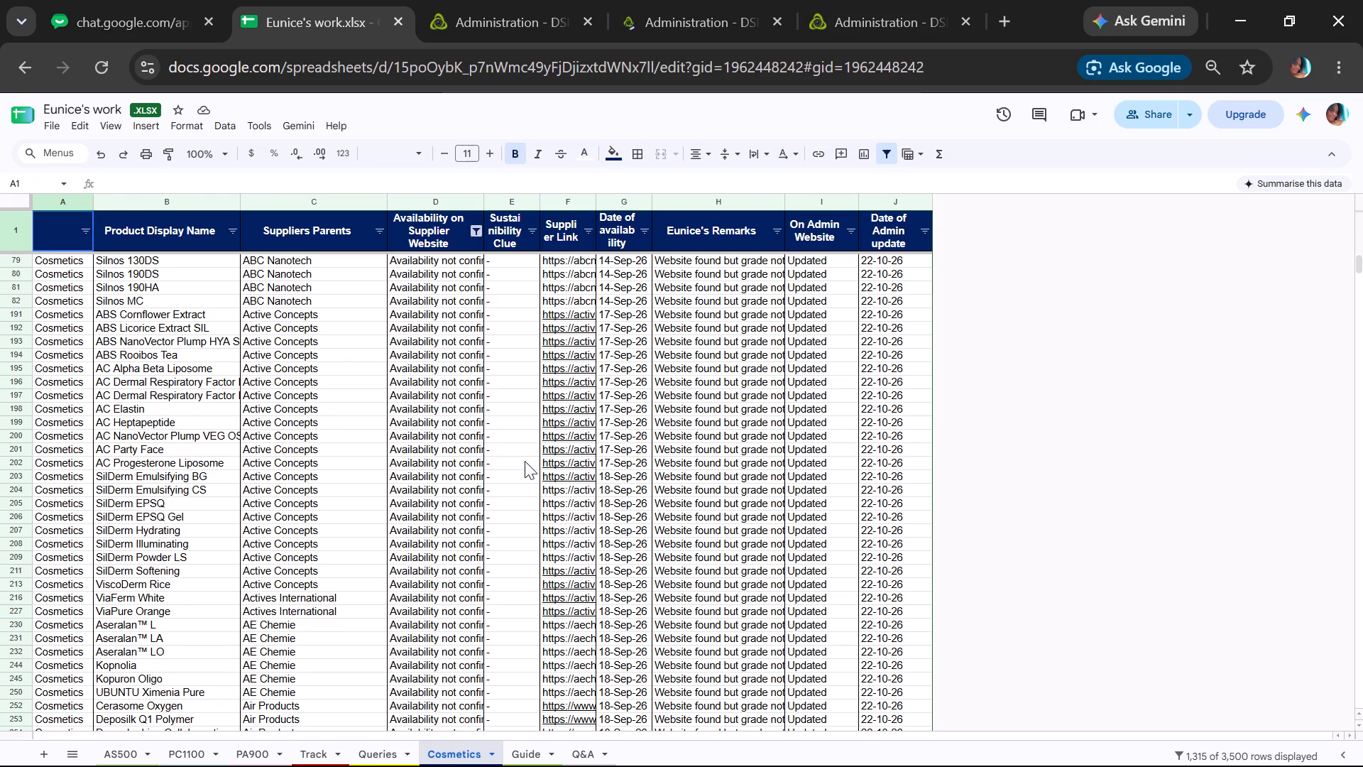
{"action": "left_click_drag", "start_coordinate": [1362, 258], "coordinate": [1362, 260]}
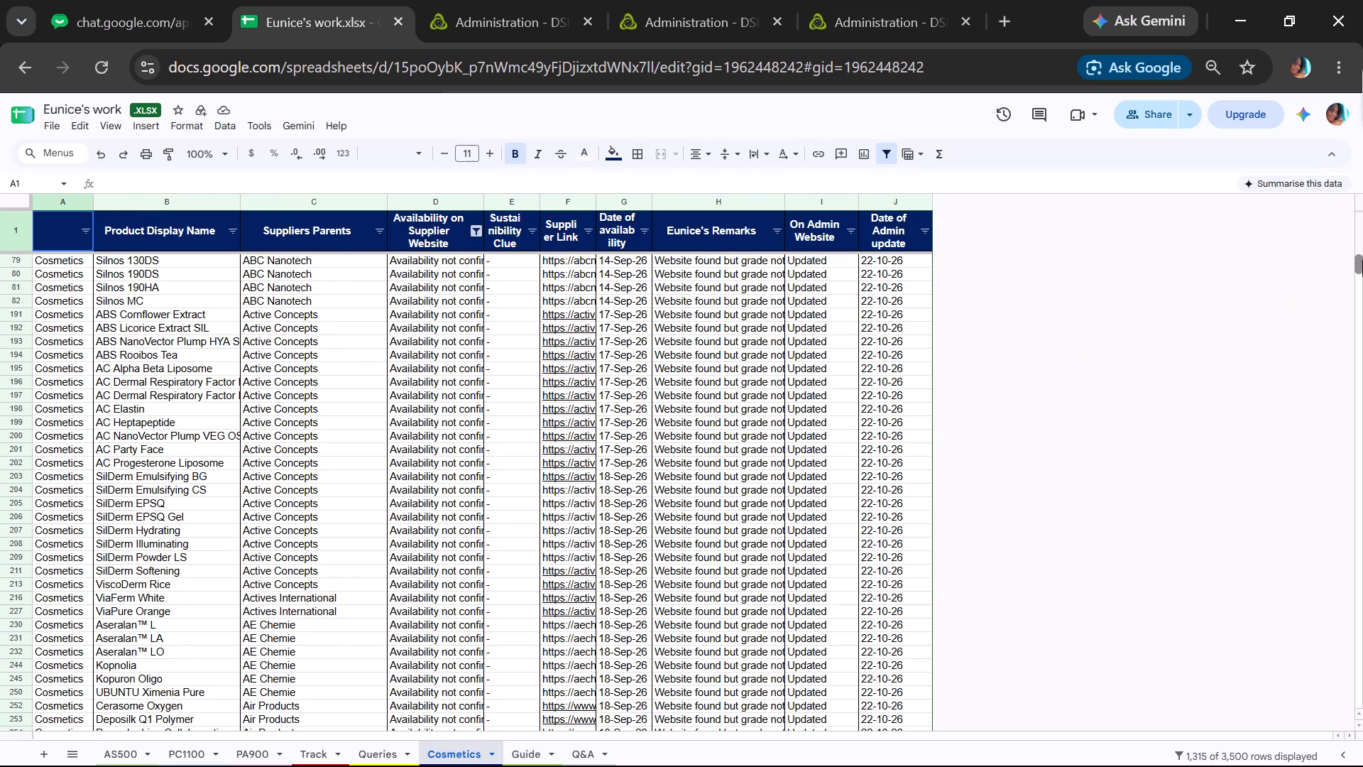
{"action": "left_click_drag", "start_coordinate": [1362, 260], "coordinate": [1324, 54]}
{"action": "left_click_drag", "start_coordinate": [1360, 272], "coordinate": [1359, 231]}
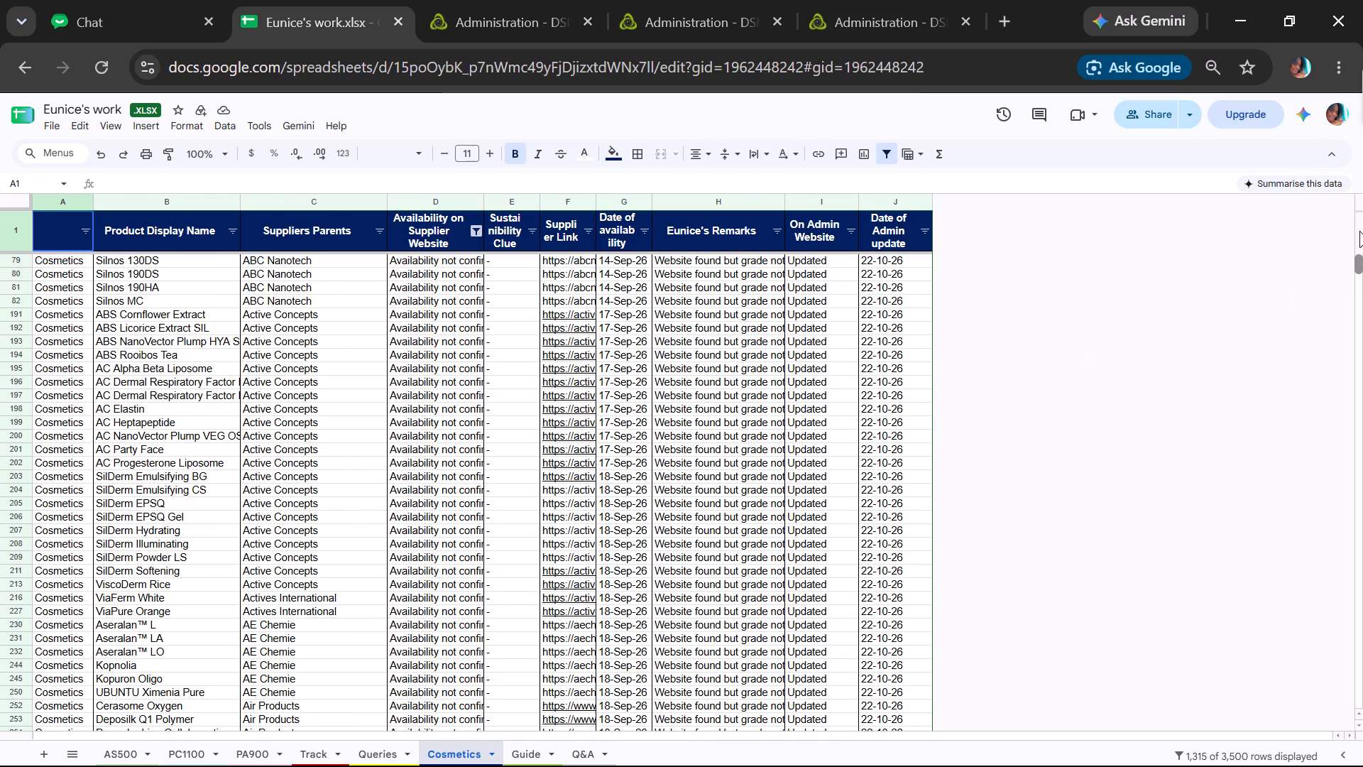
{"action": "left_click_drag", "start_coordinate": [1359, 231], "coordinate": [1357, 258]}
{"action": "left_click_drag", "start_coordinate": [1357, 258], "coordinate": [1362, 340]}
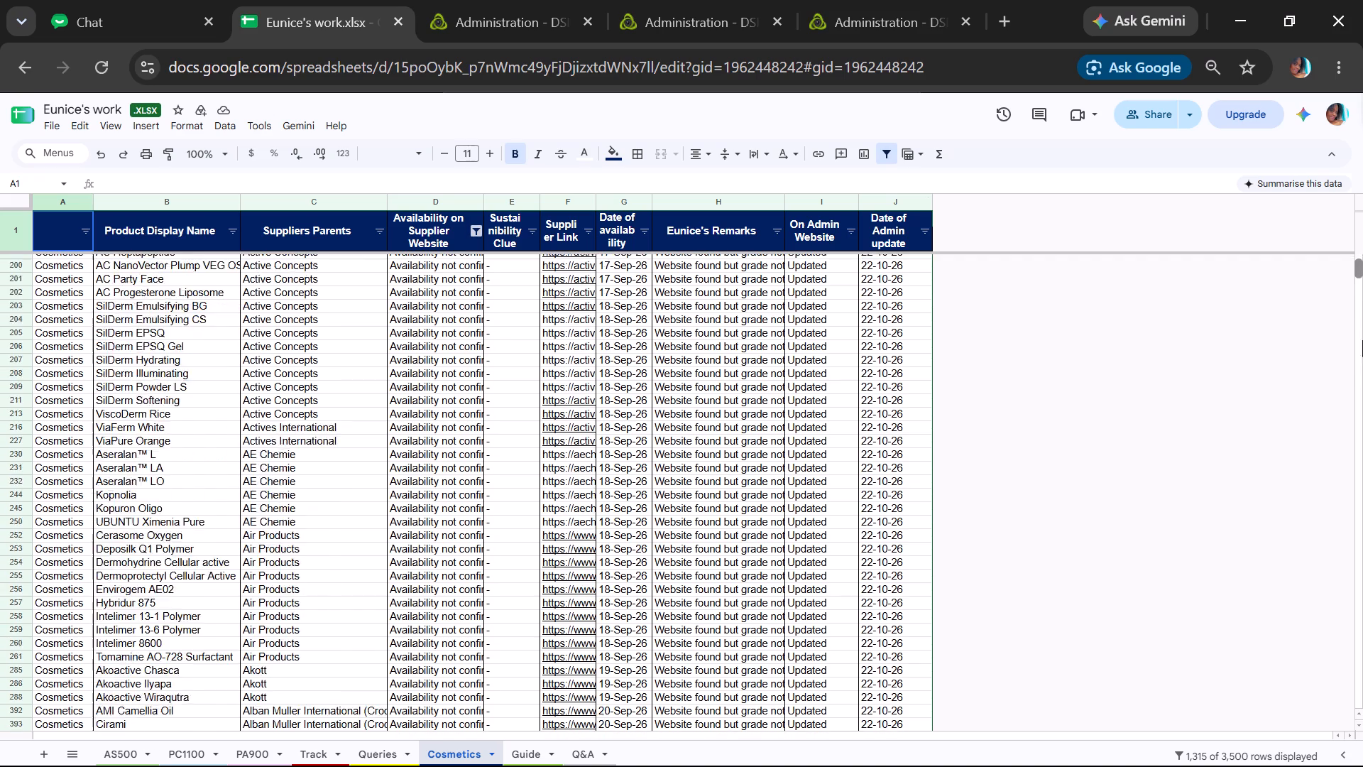
{"action": "left_click_drag", "start_coordinate": [1362, 340], "coordinate": [1362, 682]}
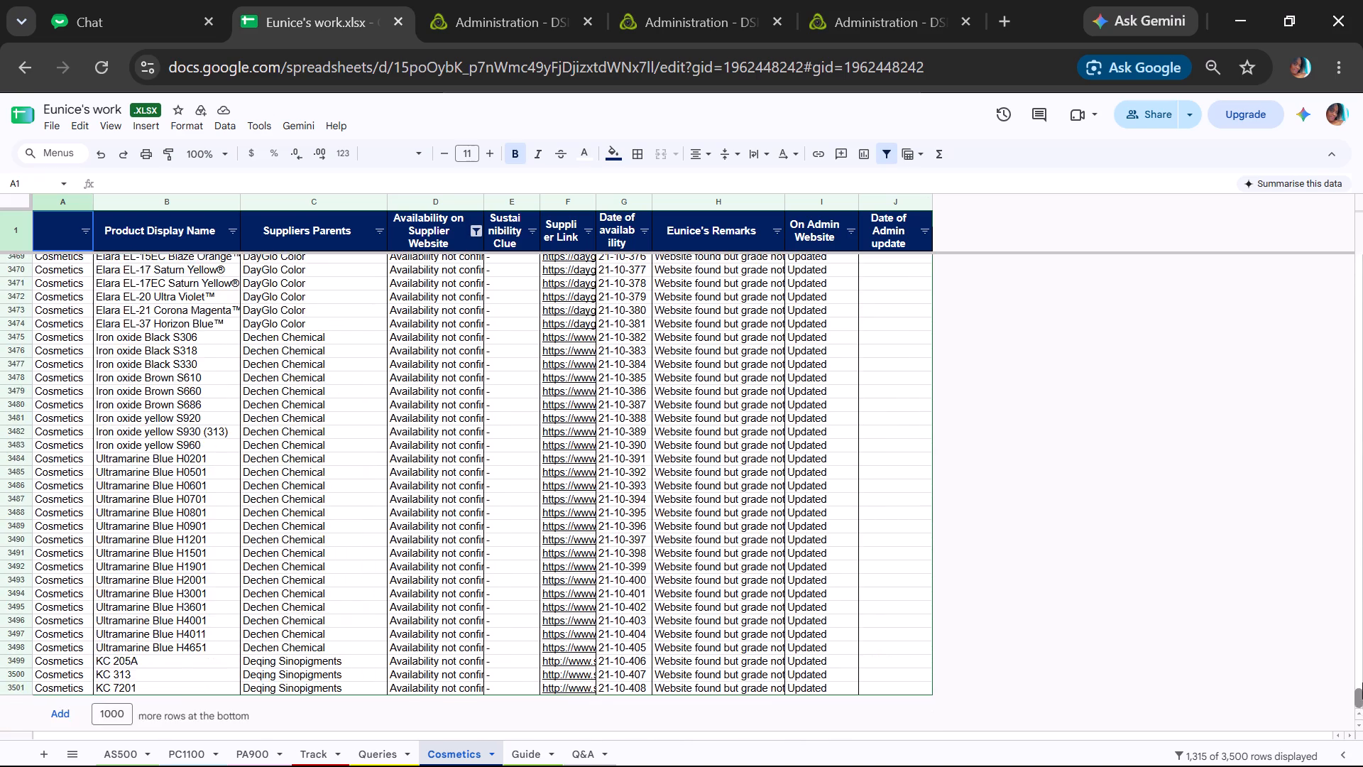
{"action": "left_click_drag", "start_coordinate": [1362, 682], "coordinate": [1343, 599]}
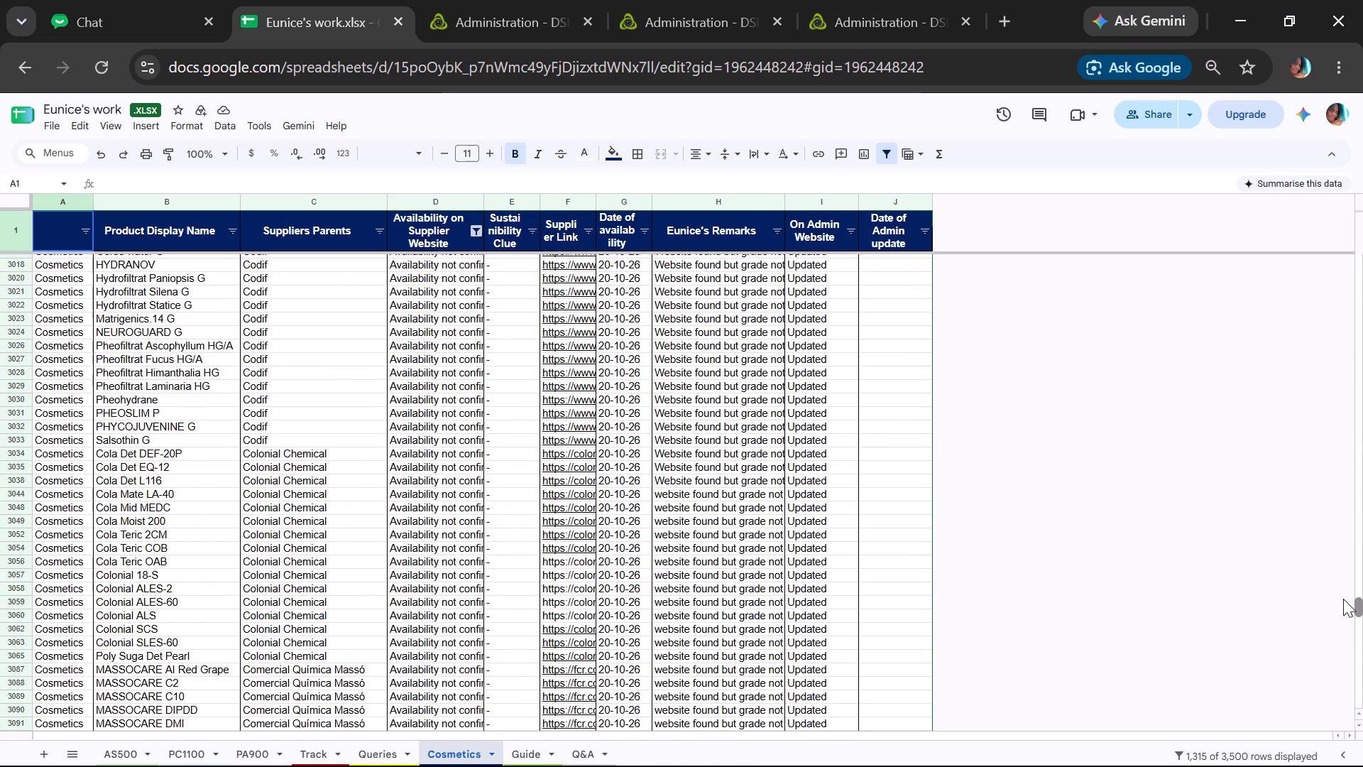
{"action": "left_click_drag", "start_coordinate": [1343, 599], "coordinate": [1335, 582]}
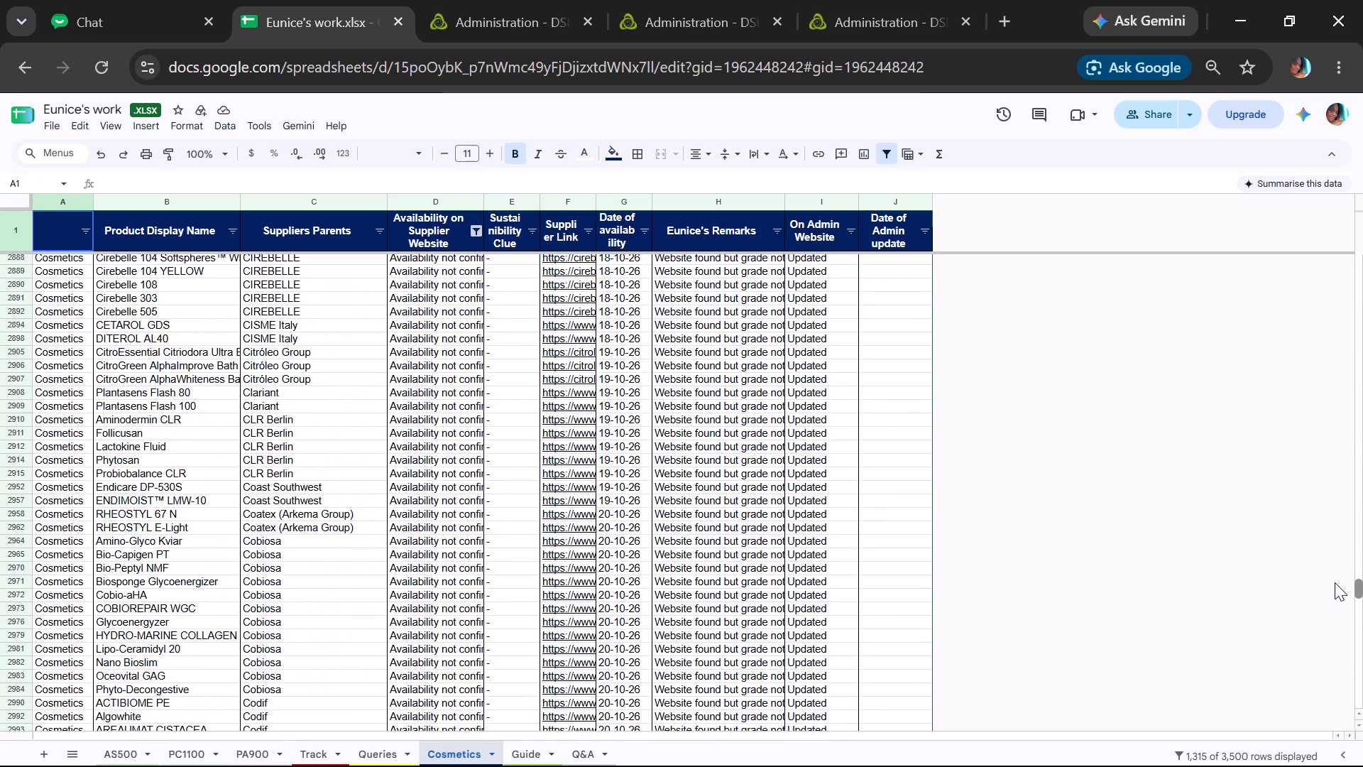
{"action": "left_click_drag", "start_coordinate": [1335, 582], "coordinate": [1332, 571]}
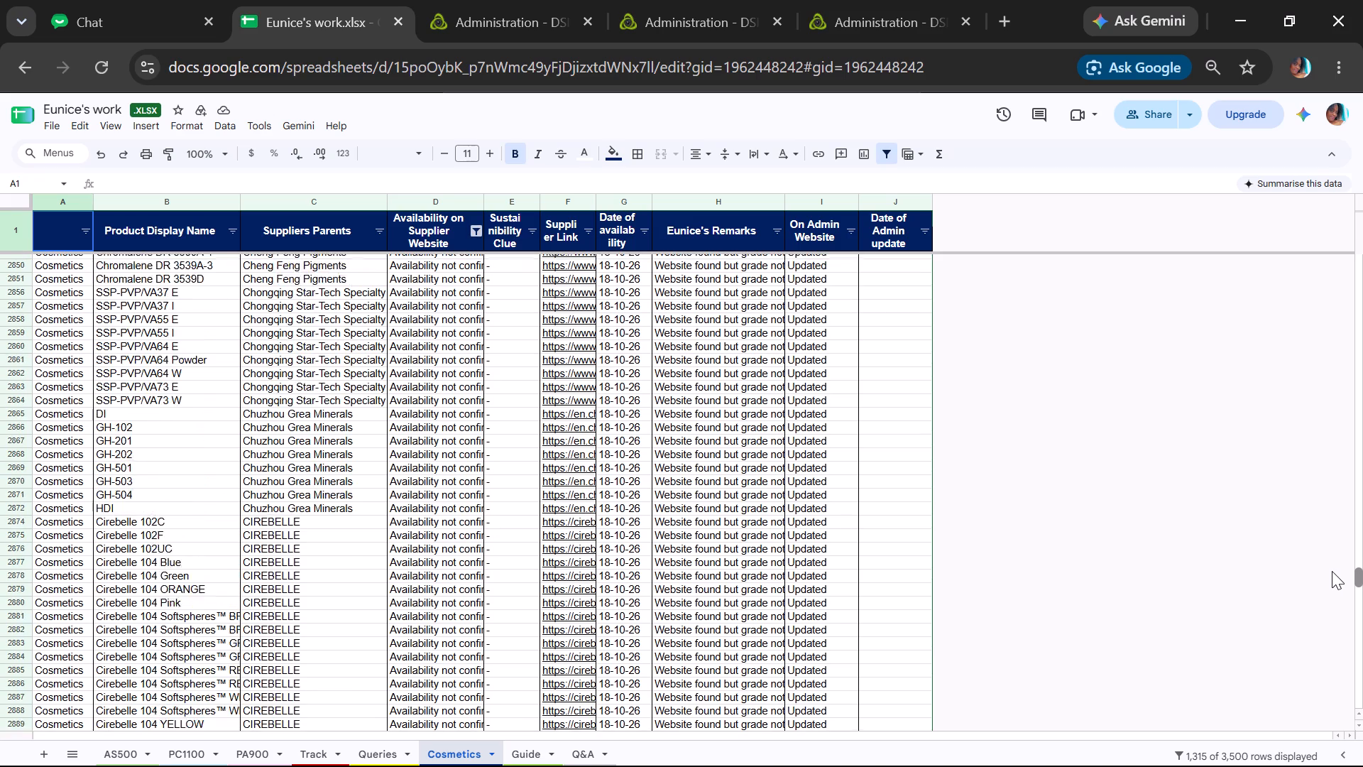
{"action": "left_click_drag", "start_coordinate": [1332, 571], "coordinate": [1328, 567]}
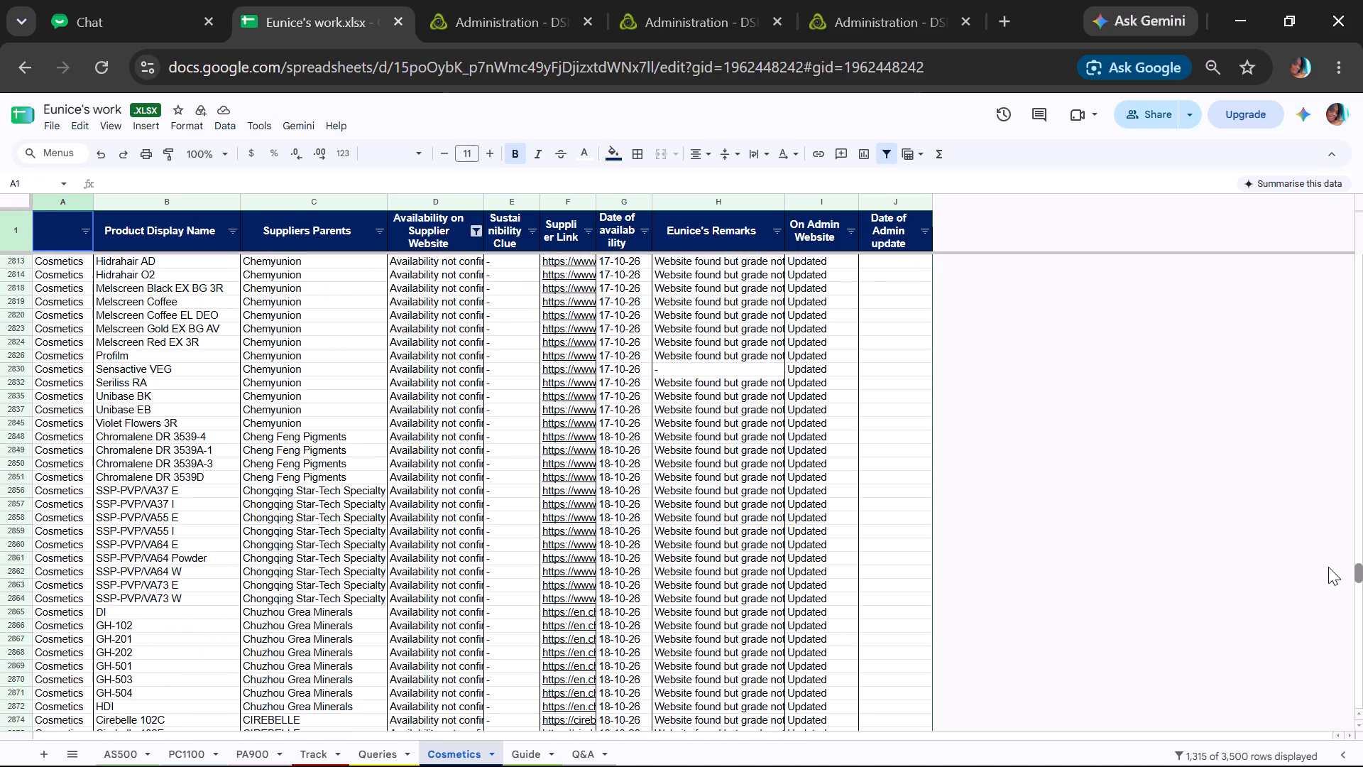
{"action": "left_click_drag", "start_coordinate": [1328, 567], "coordinate": [1328, 569]}
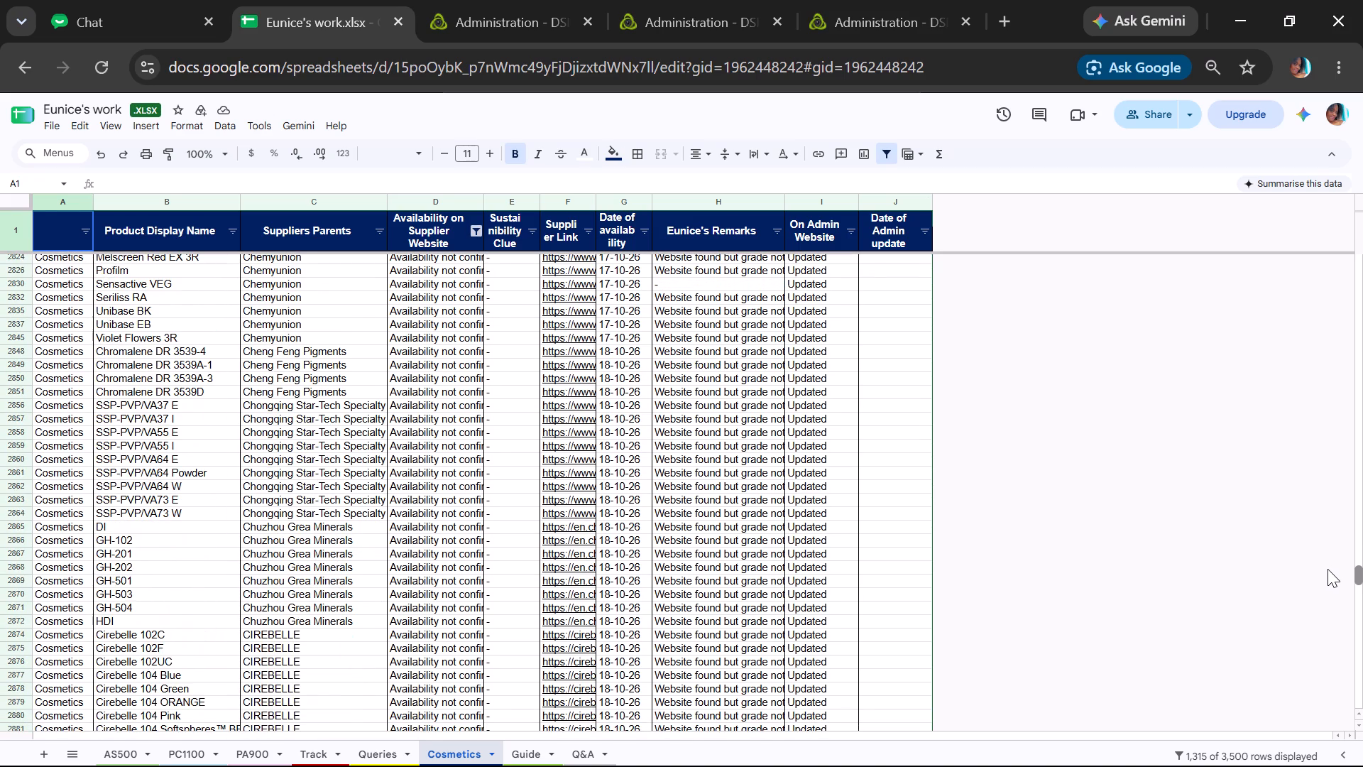
{"action": "left_click_drag", "start_coordinate": [1328, 569], "coordinate": [1327, 570]}
{"action": "left_click", "coordinate": [97, 297]}
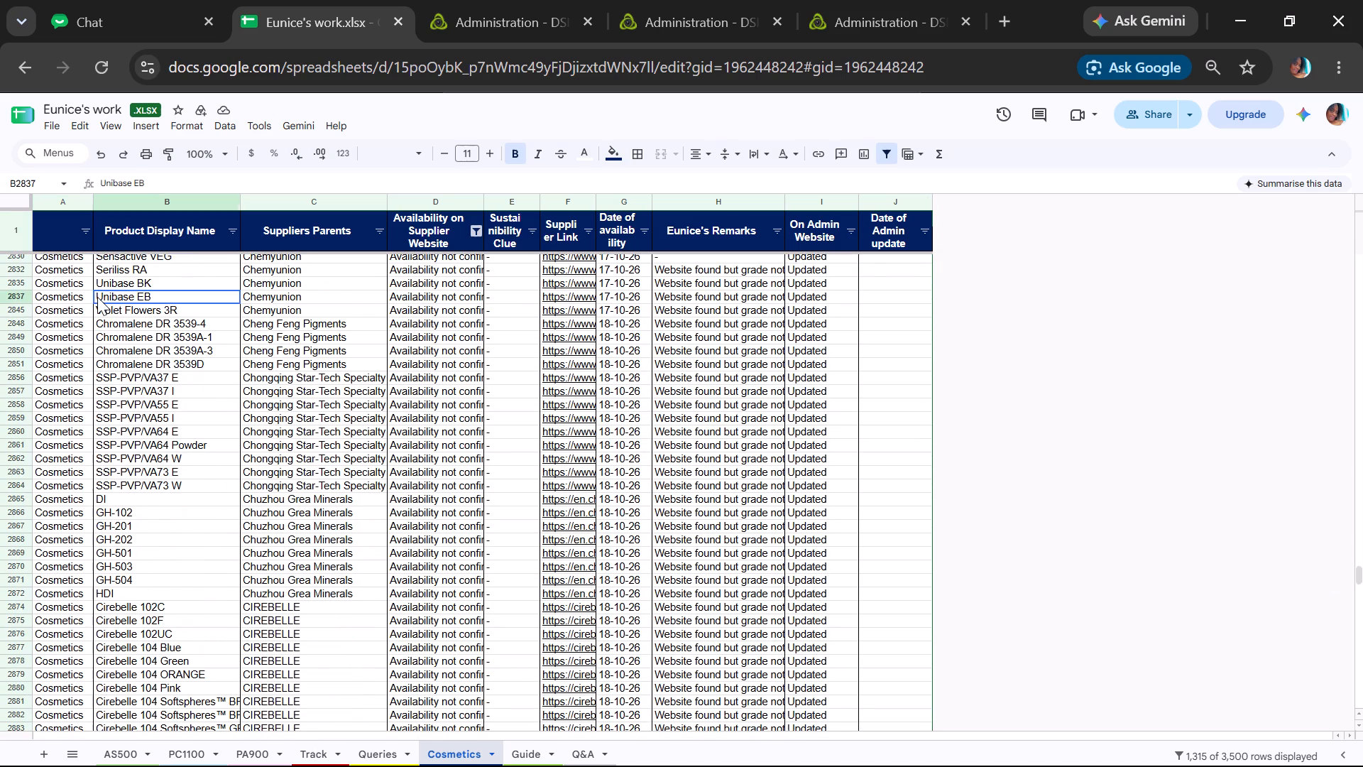
{"action": "key", "text": "Up"}
{"action": "key", "text": "Up"}
{"action": "key", "text": "Up"}
{"action": "key", "text": "Up"}
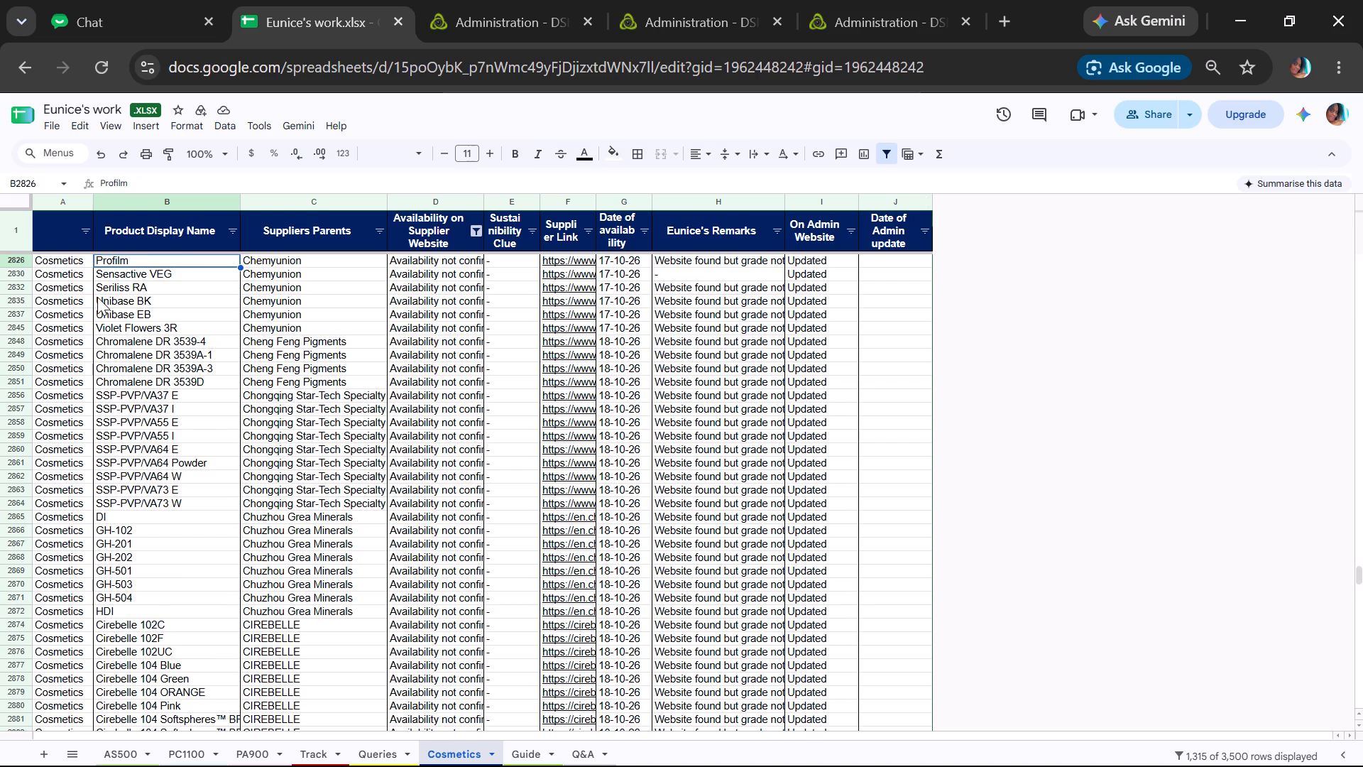
{"action": "key", "text": "Up"}
{"action": "key", "text": "Up"}
{"action": "key", "text": "Down"}
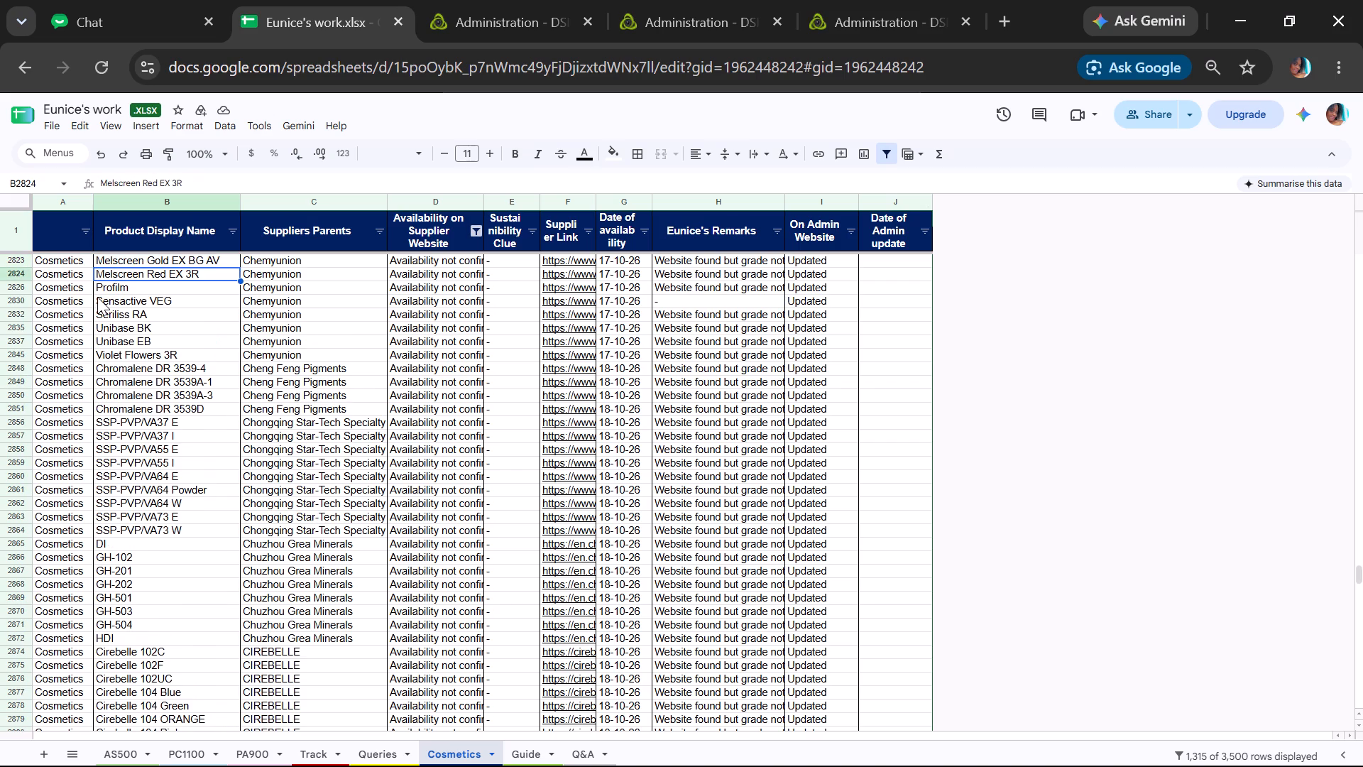
{"action": "key", "text": "Down"}
{"action": "key", "text": "ctrl+c"}
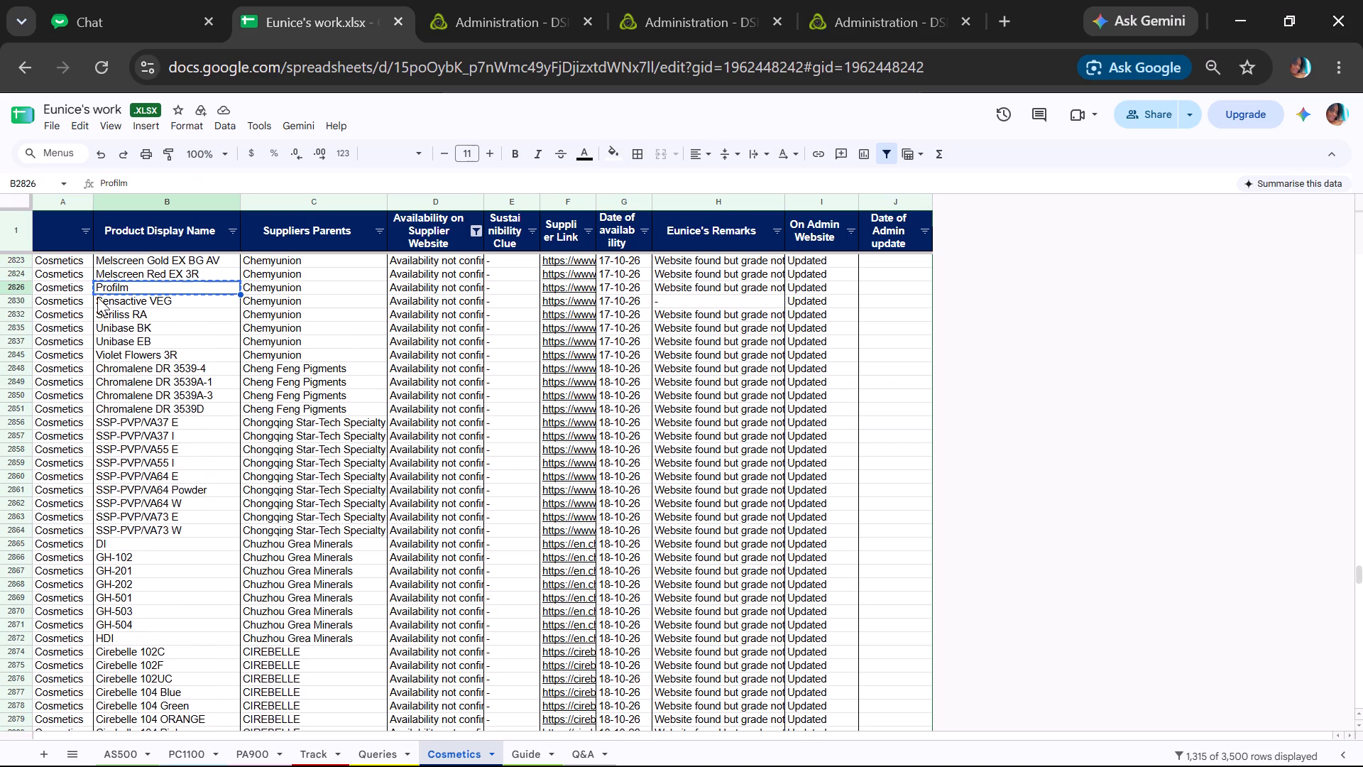
Search the SpecialChem admin site for the trade/grade Profilm and open its product record.
{"action": "left_click", "coordinate": [518, 4]}
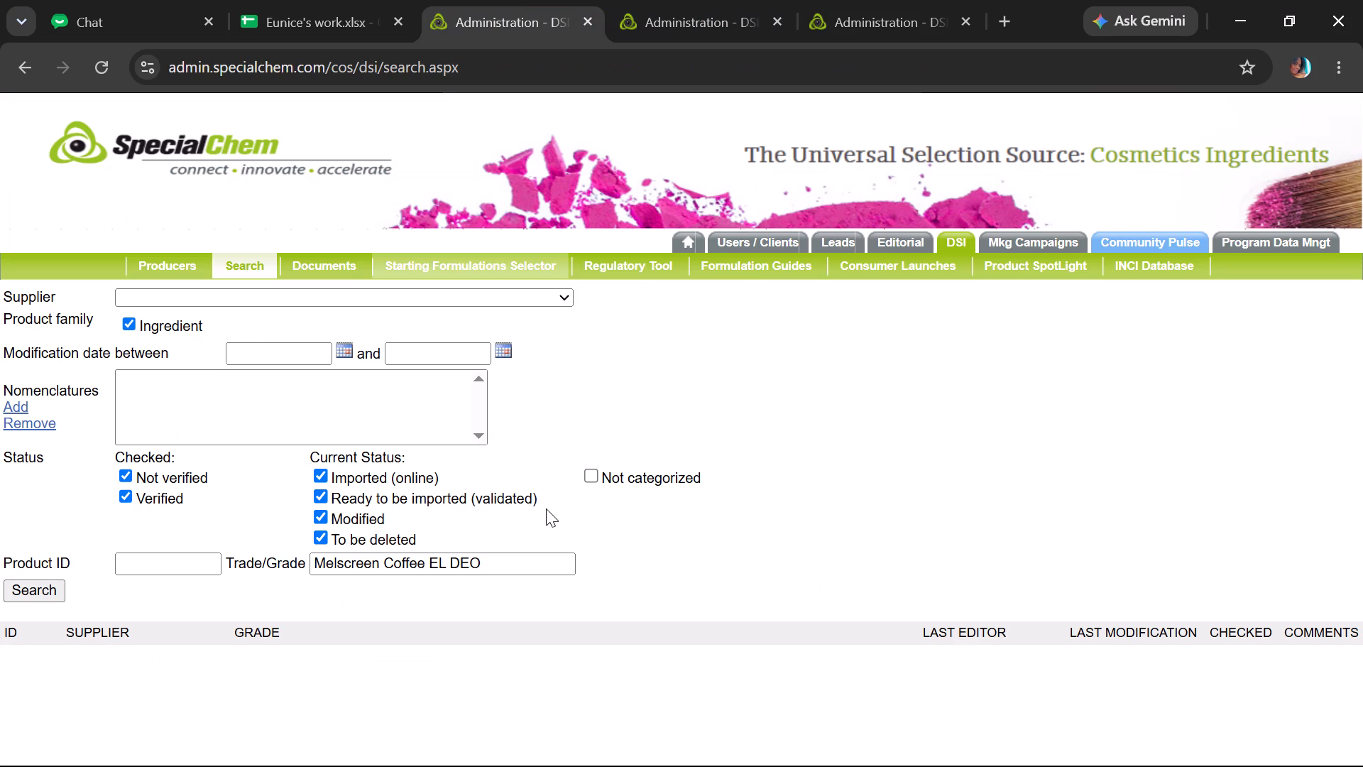
{"action": "left_click_drag", "start_coordinate": [524, 555], "coordinate": [129, 552]}
{"action": "key", "text": "ctrl+v"}
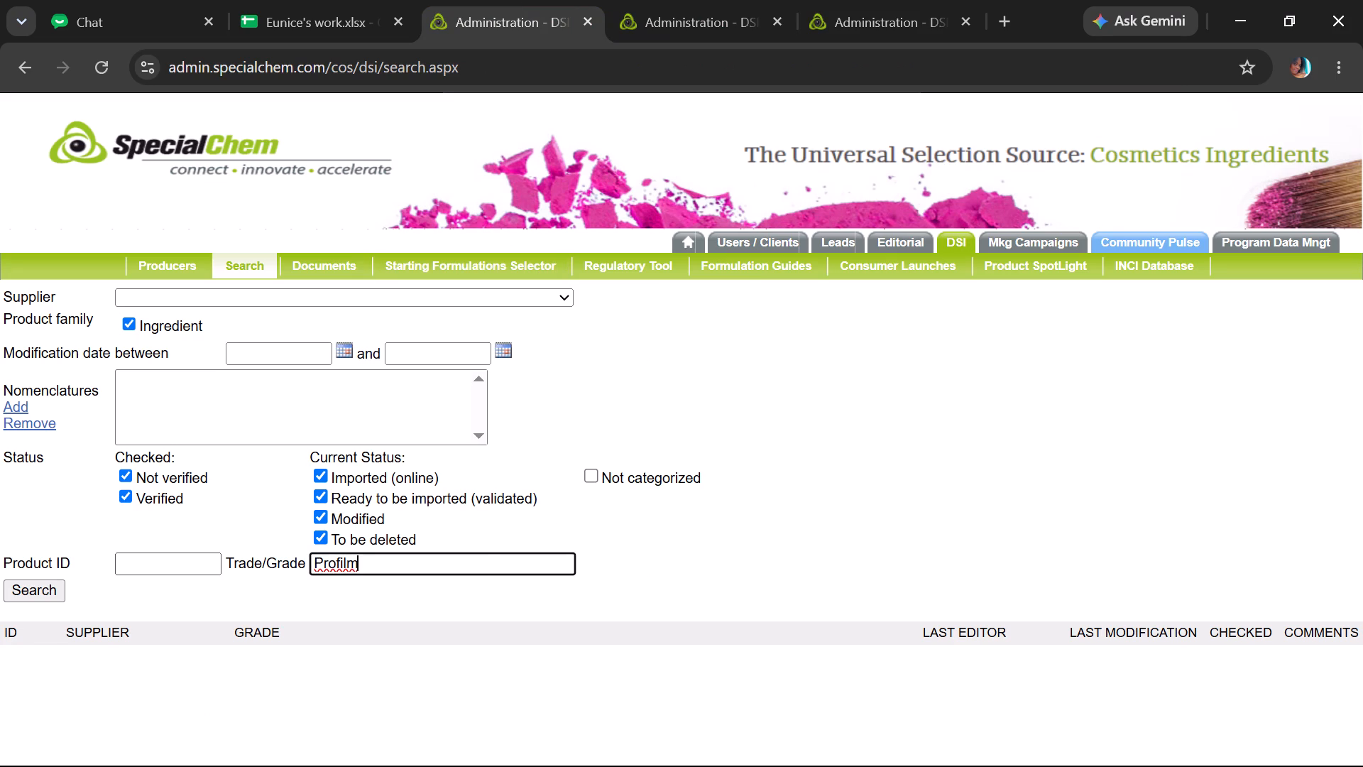
{"action": "left_click", "coordinate": [49, 584]}
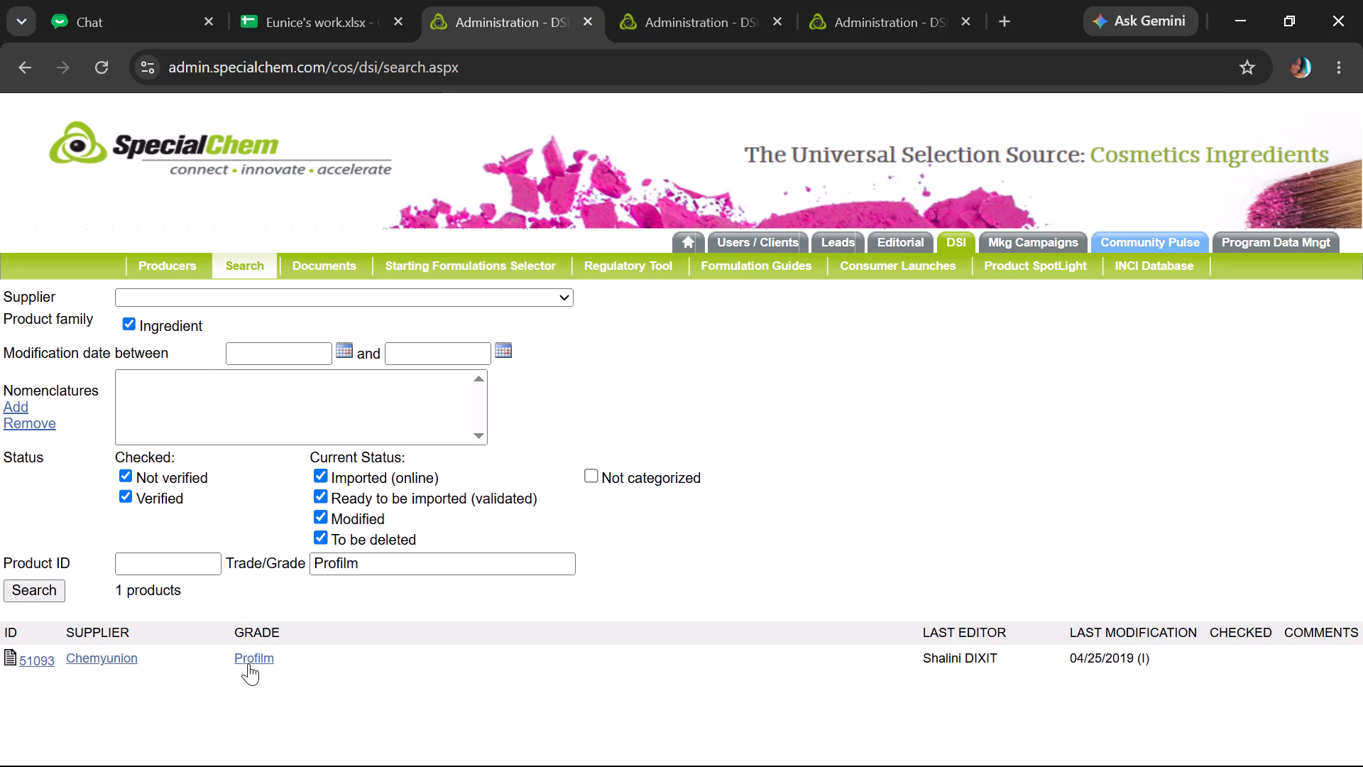
{"action": "left_click", "coordinate": [248, 663]}
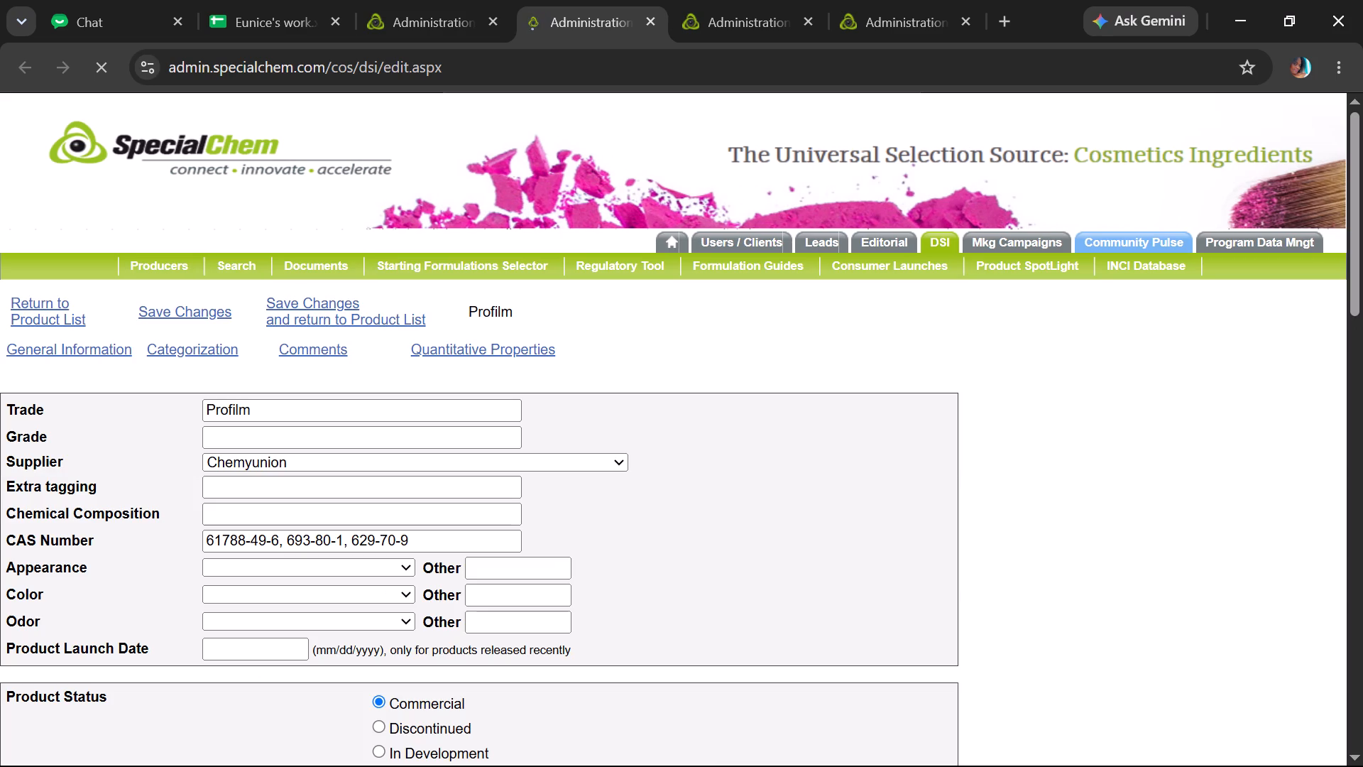
Set Profilm's product status to Availability Not Confirmed and save the changes.
{"action": "left_click", "coordinate": [1355, 151]}
{"action": "left_click_drag", "start_coordinate": [1355, 151], "coordinate": [1355, 185]}
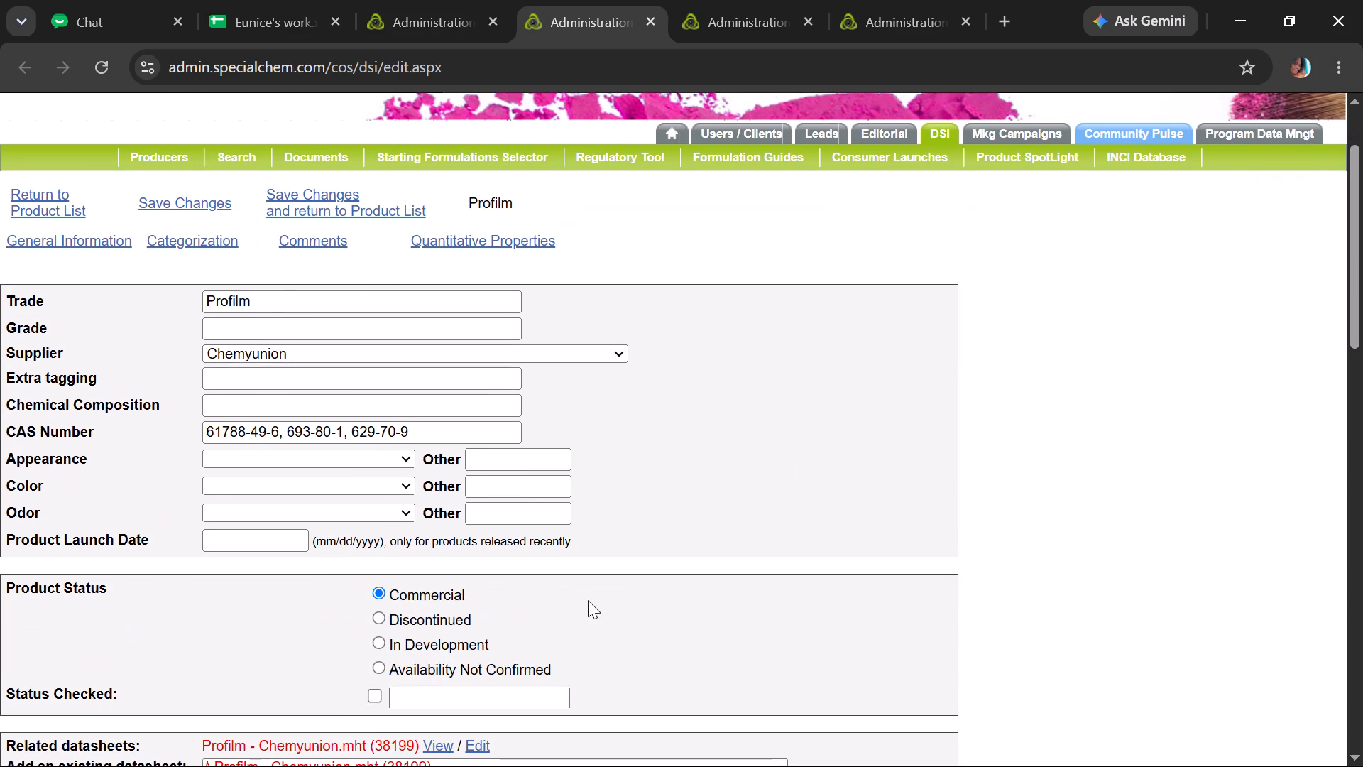
{"action": "left_click", "coordinate": [378, 664]}
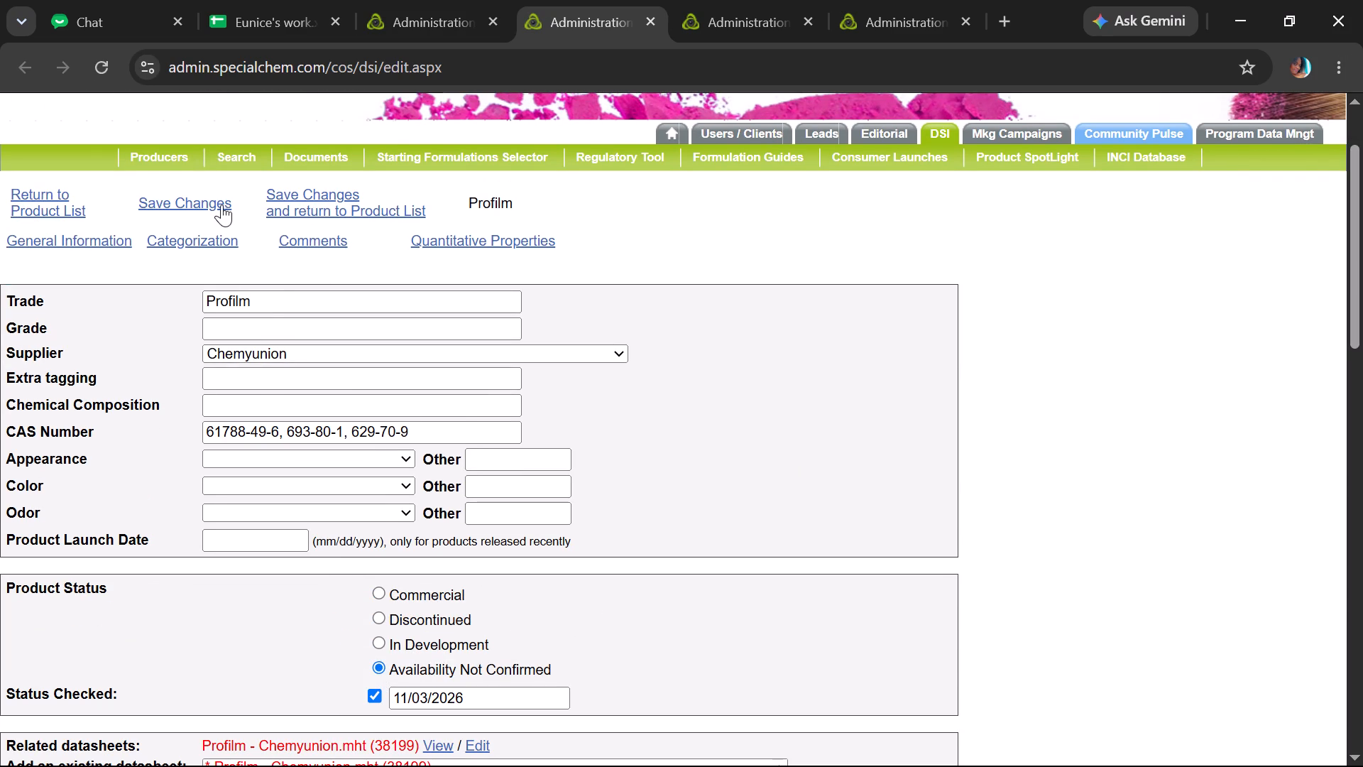
{"action": "left_click", "coordinate": [219, 205]}
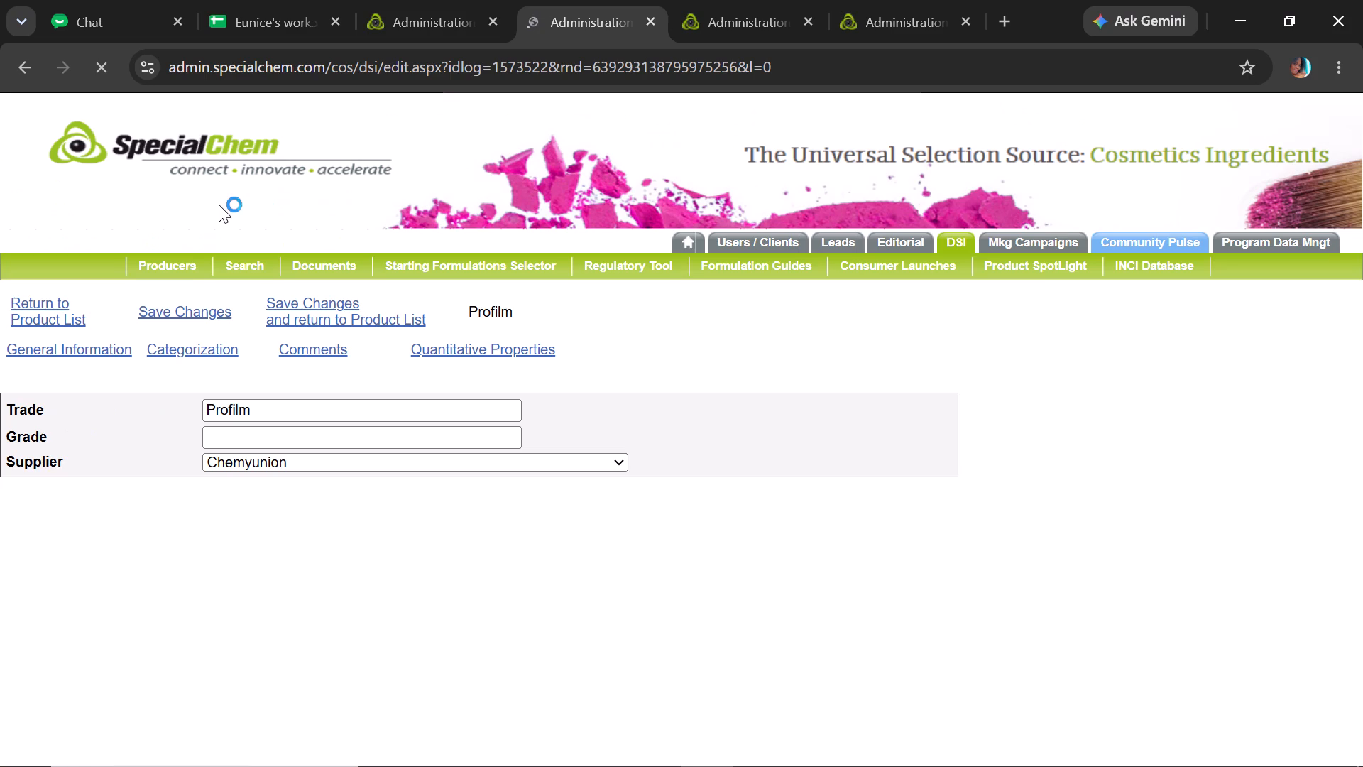
Copy the "{product} by {supplier}" placeholder text from Step 3 of the spreadsheet's Guide sheet.
{"action": "left_click", "coordinate": [224, 0]}
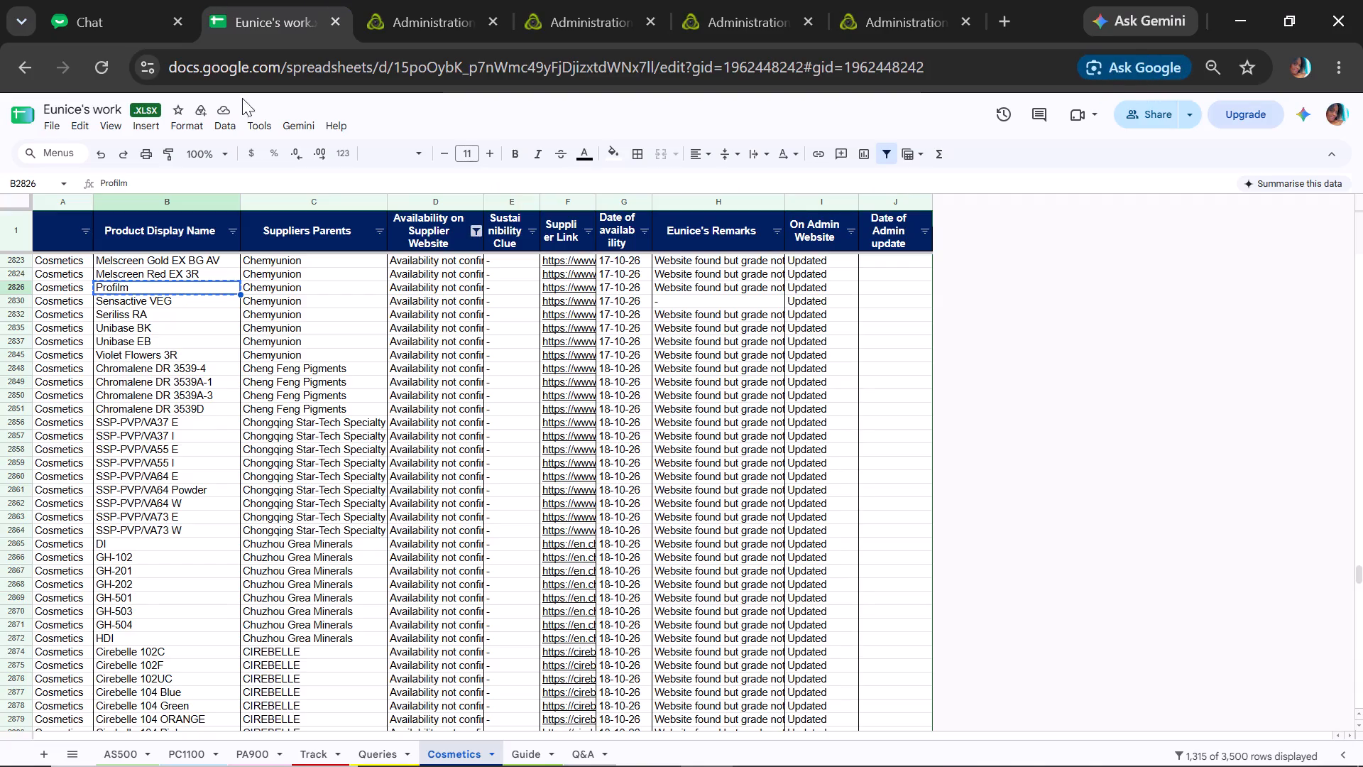
{"action": "left_click", "coordinate": [527, 749]}
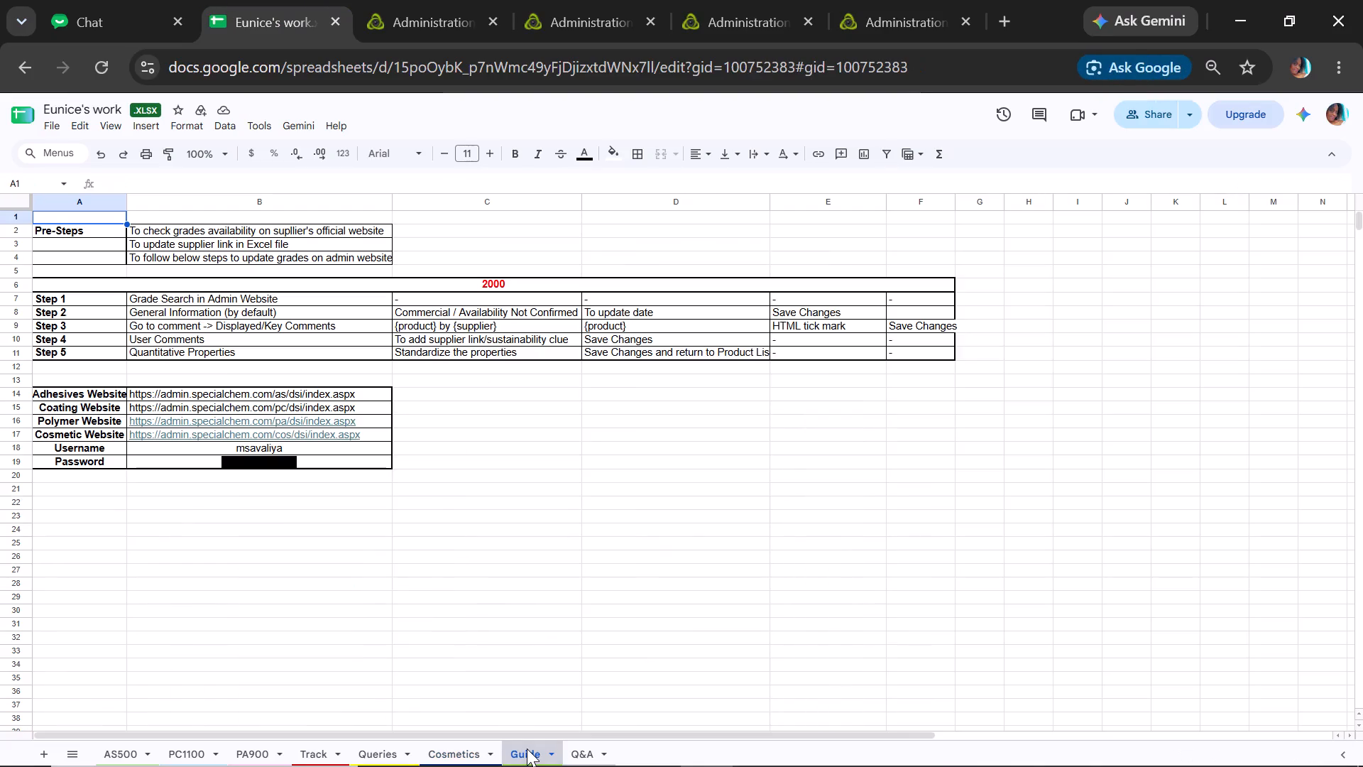
{"action": "left_click", "coordinate": [513, 327]}
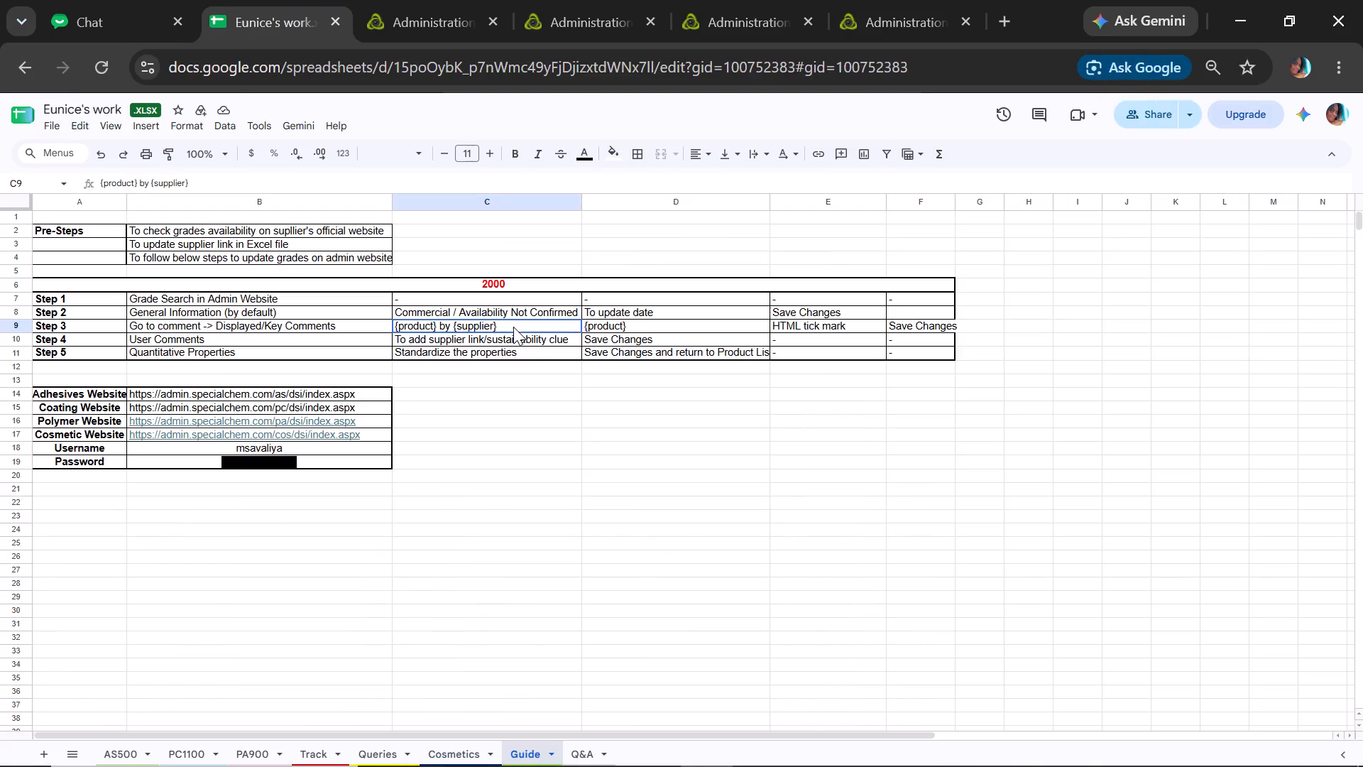
{"action": "key", "text": "ctrl+c"}
In Profilm's displayed/key comments, replace "Profilm by Chemyunion" with the copied "{product} by {supplier}" placeholder.
{"action": "left_click", "coordinate": [416, 0]}
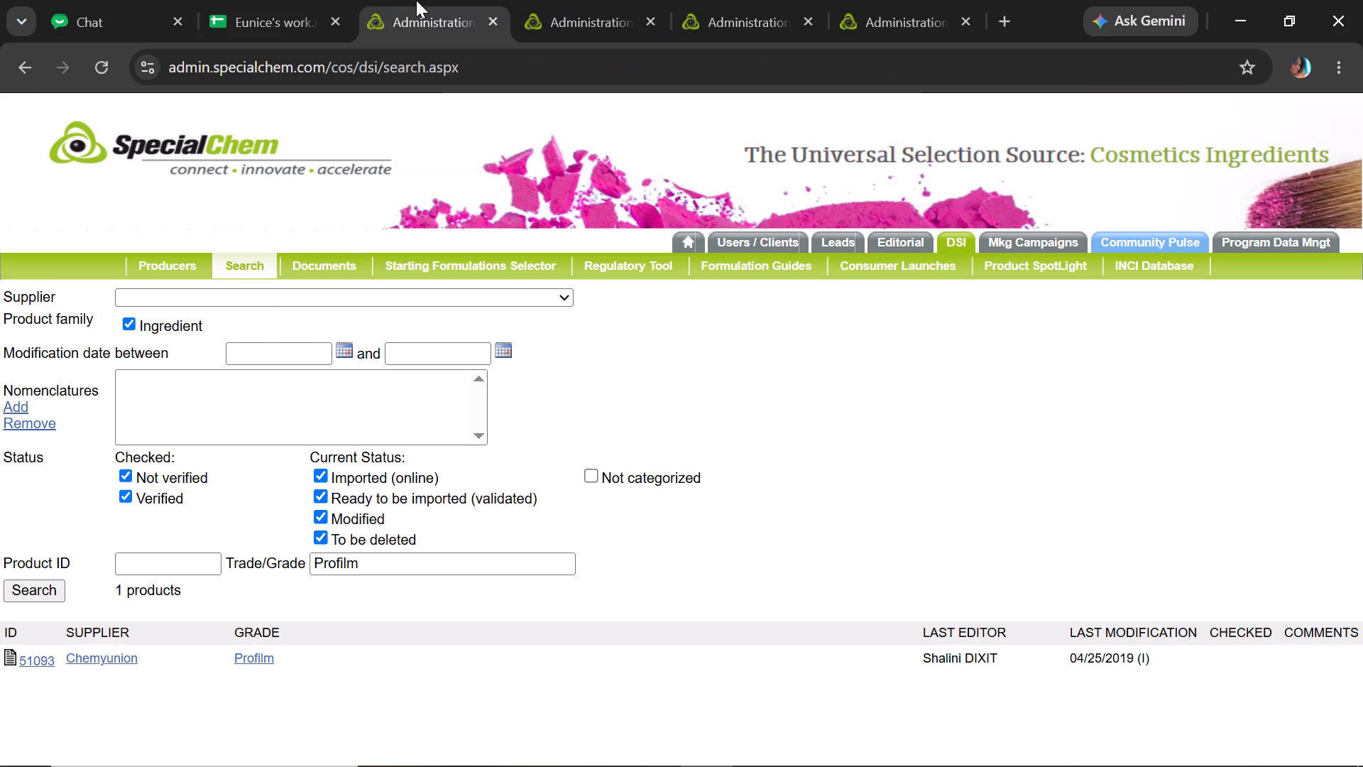
{"action": "left_click", "coordinate": [529, 0]}
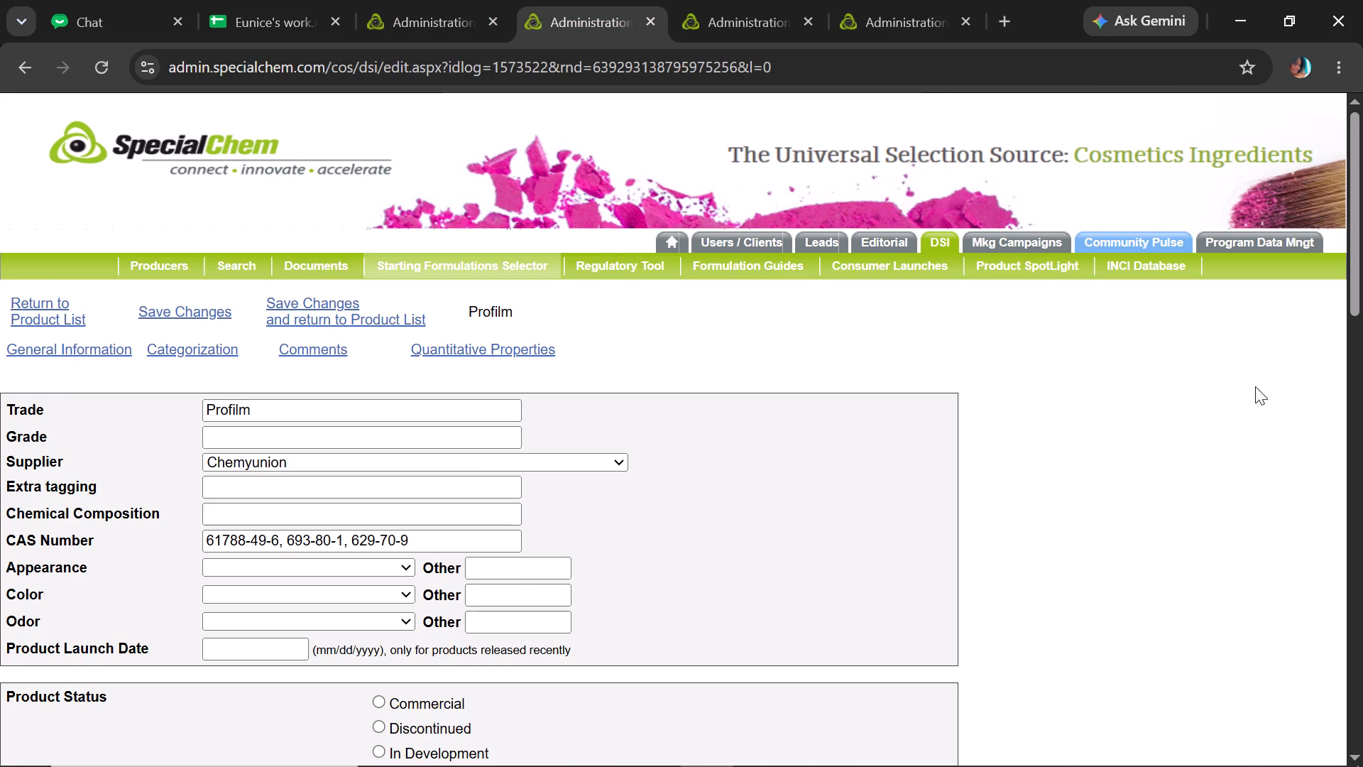
{"action": "left_click_drag", "start_coordinate": [1354, 284], "coordinate": [1345, 329]}
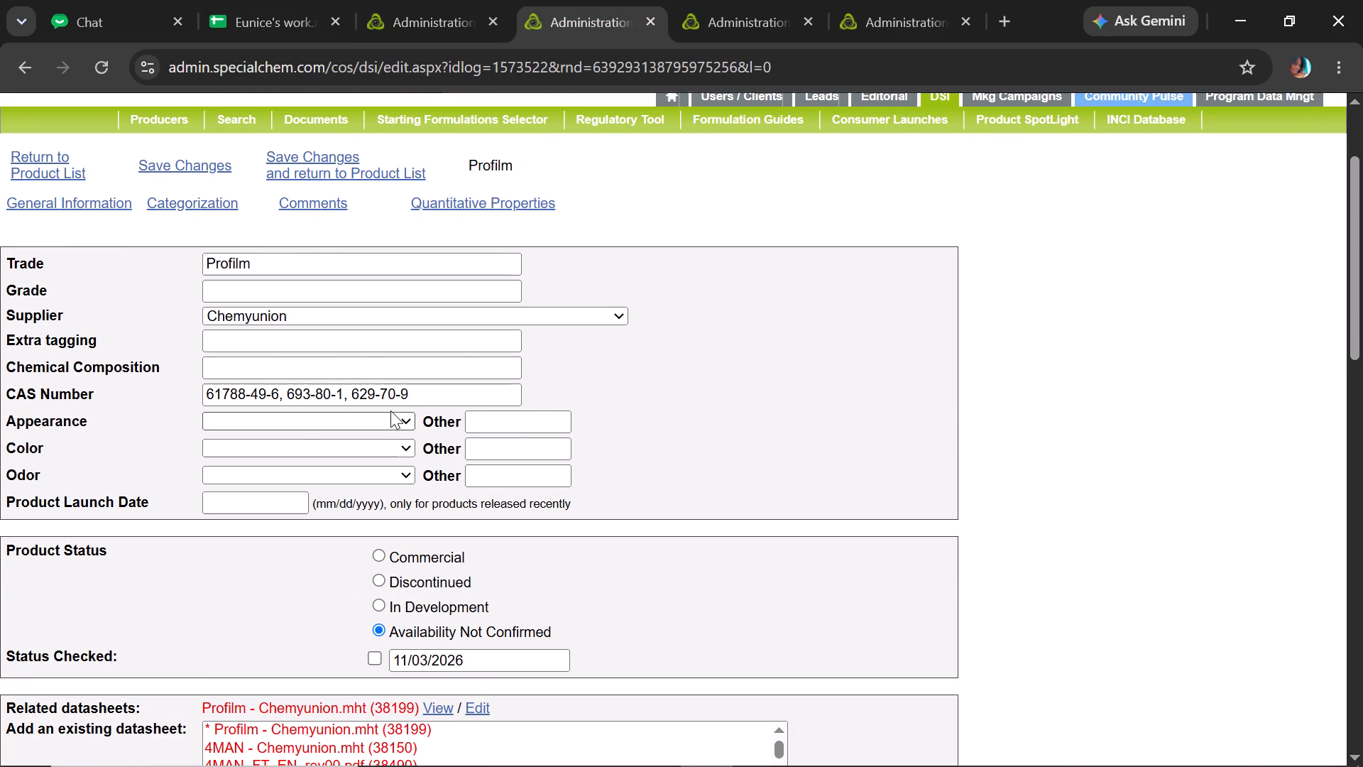
{"action": "left_click", "coordinate": [292, 199]}
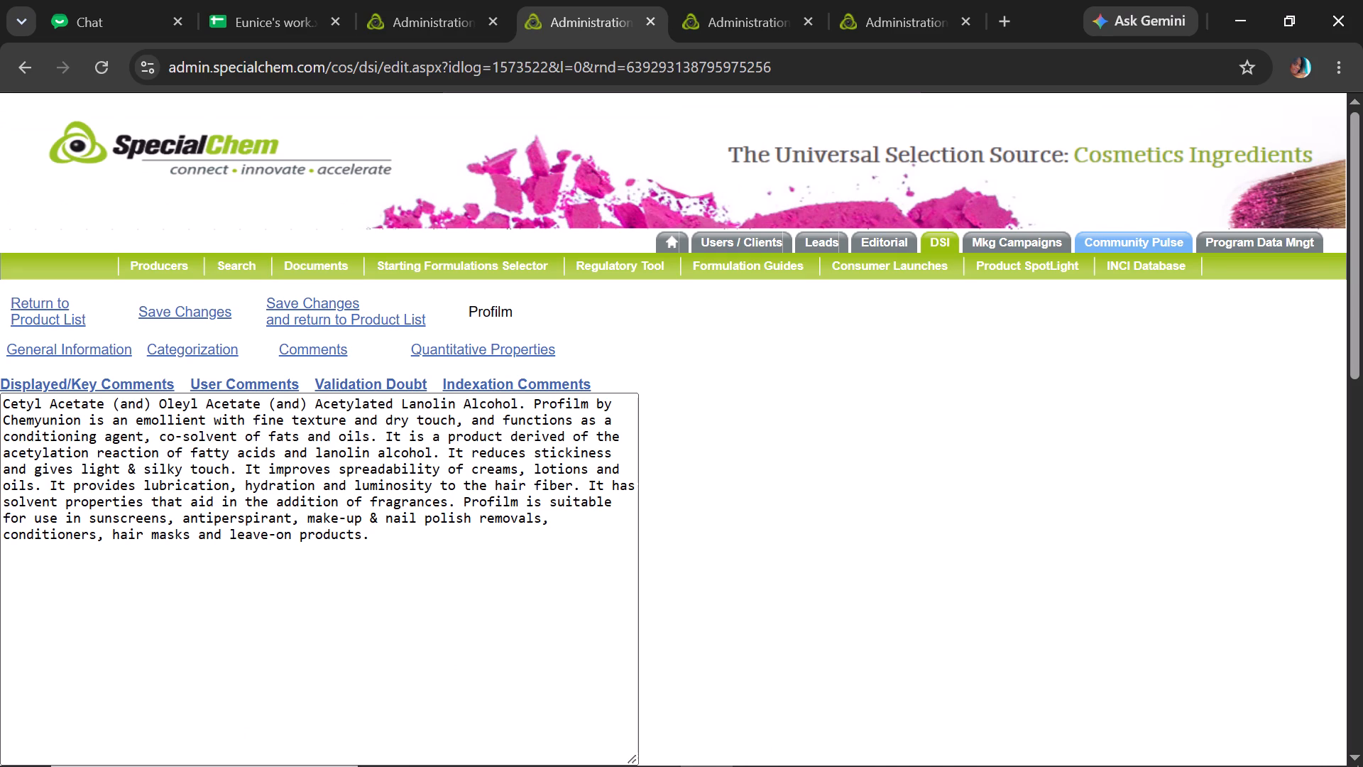
{"action": "double_click", "coordinate": [80, 420]}
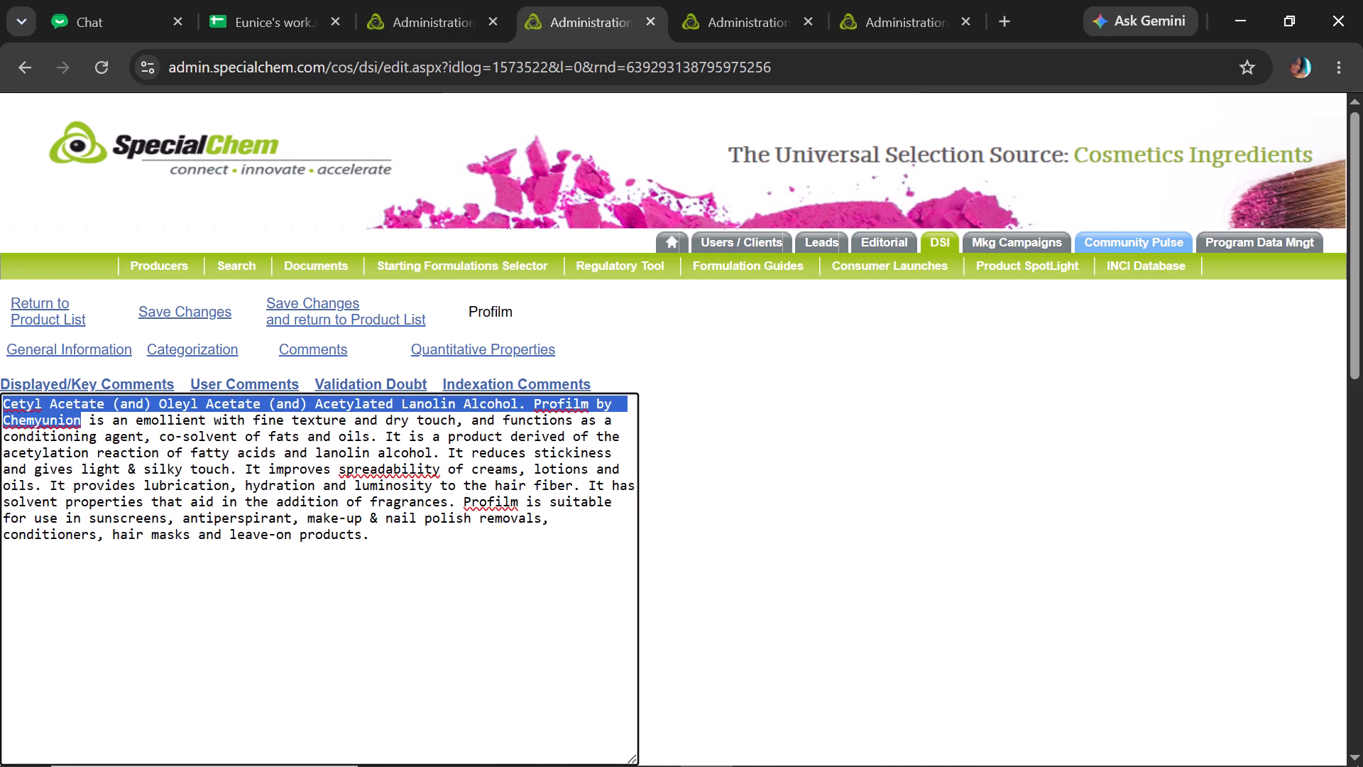
{"action": "left_click", "coordinate": [80, 420]}
{"action": "left_click_drag", "start_coordinate": [80, 420], "coordinate": [535, 354]}
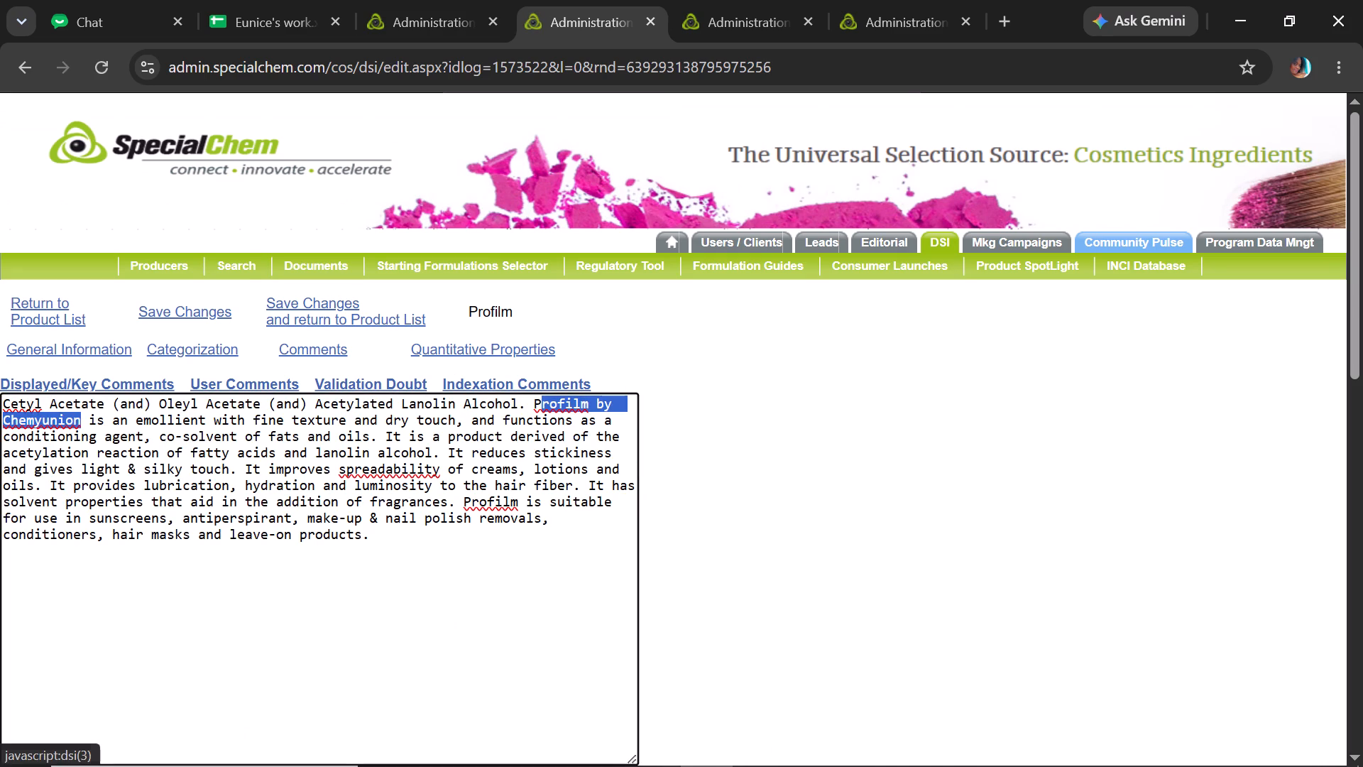
{"action": "left_click_drag", "start_coordinate": [535, 354], "coordinate": [532, 360]}
{"action": "key", "text": "ctrl+v"}
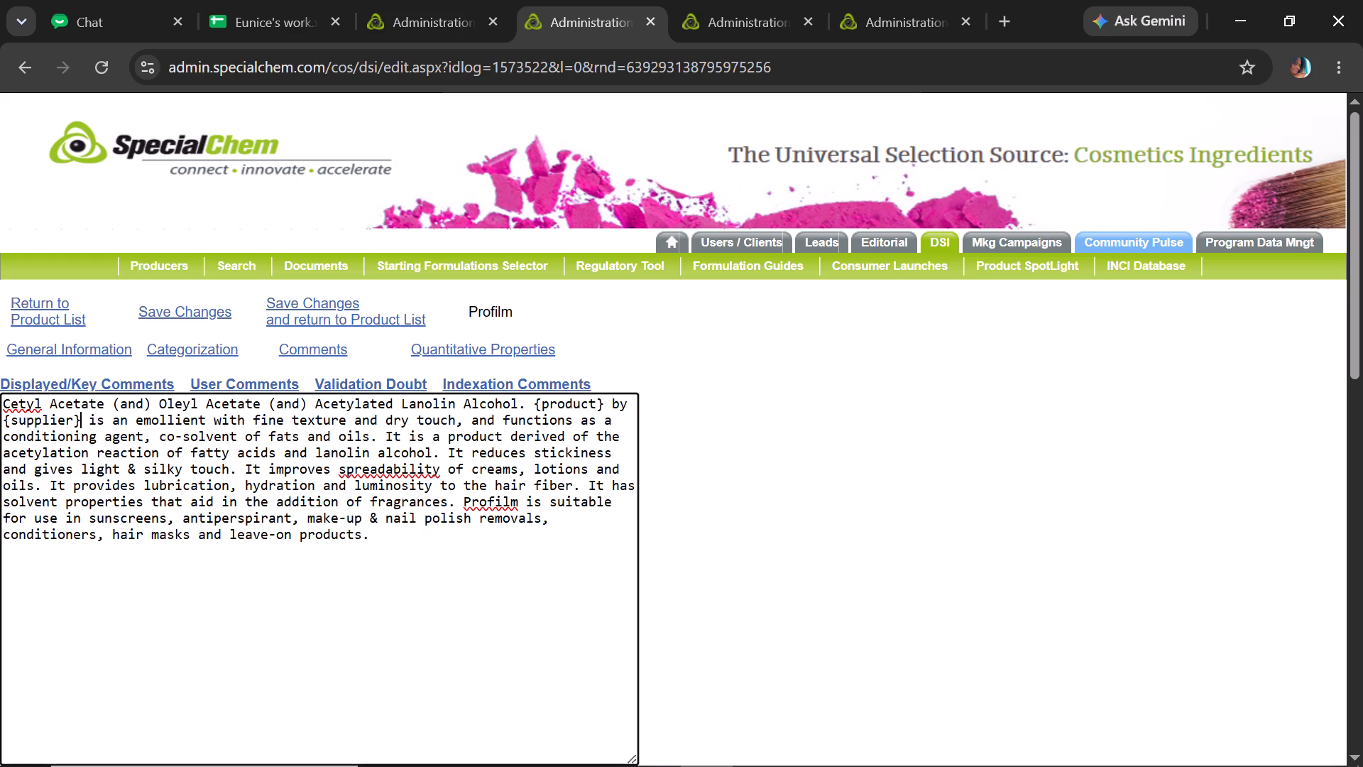
In Profilm's displayed/key comments, replace the remaining "Profilm" in the last sentence with the "{product}" placeholder.
{"action": "left_click_drag", "start_coordinate": [534, 411], "coordinate": [603, 411]}
{"action": "key", "text": "ctrl+c"}
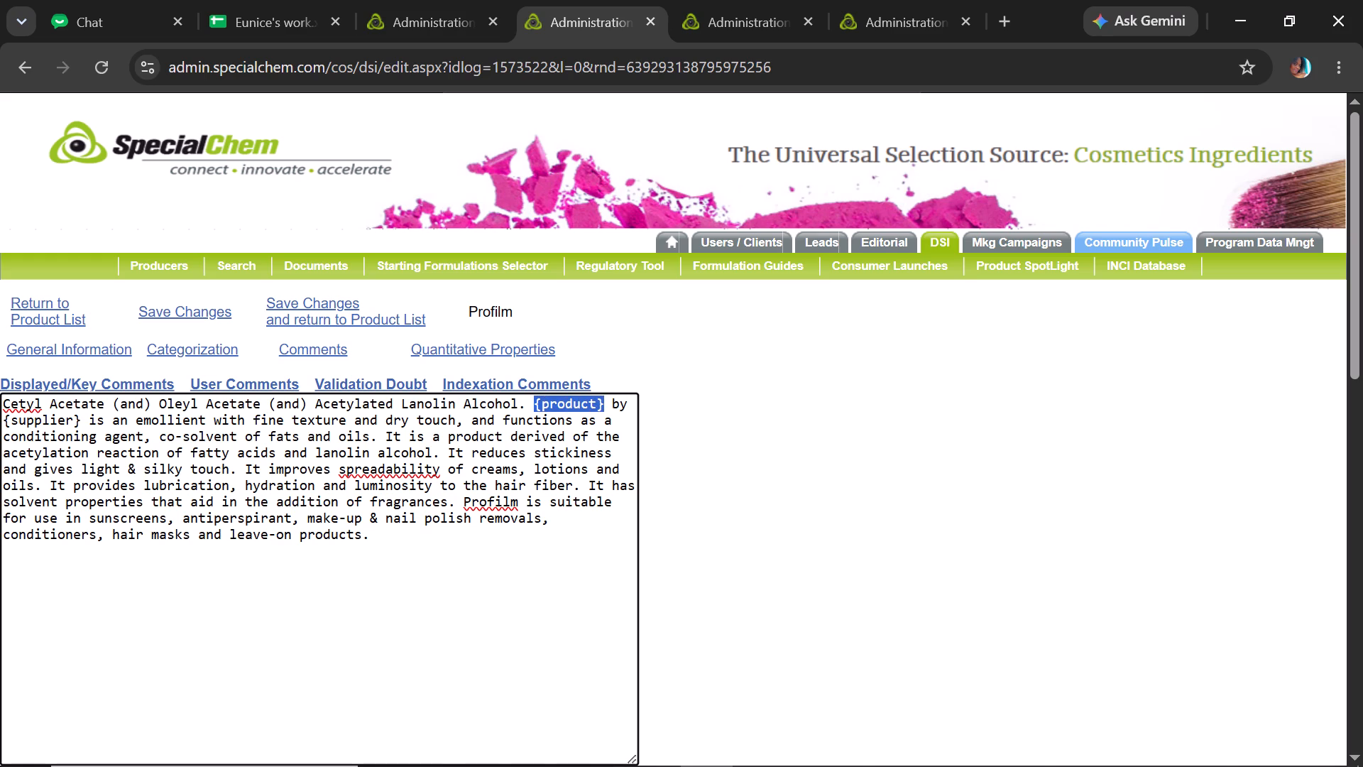
{"action": "left_click_drag", "start_coordinate": [466, 498], "coordinate": [516, 496]}
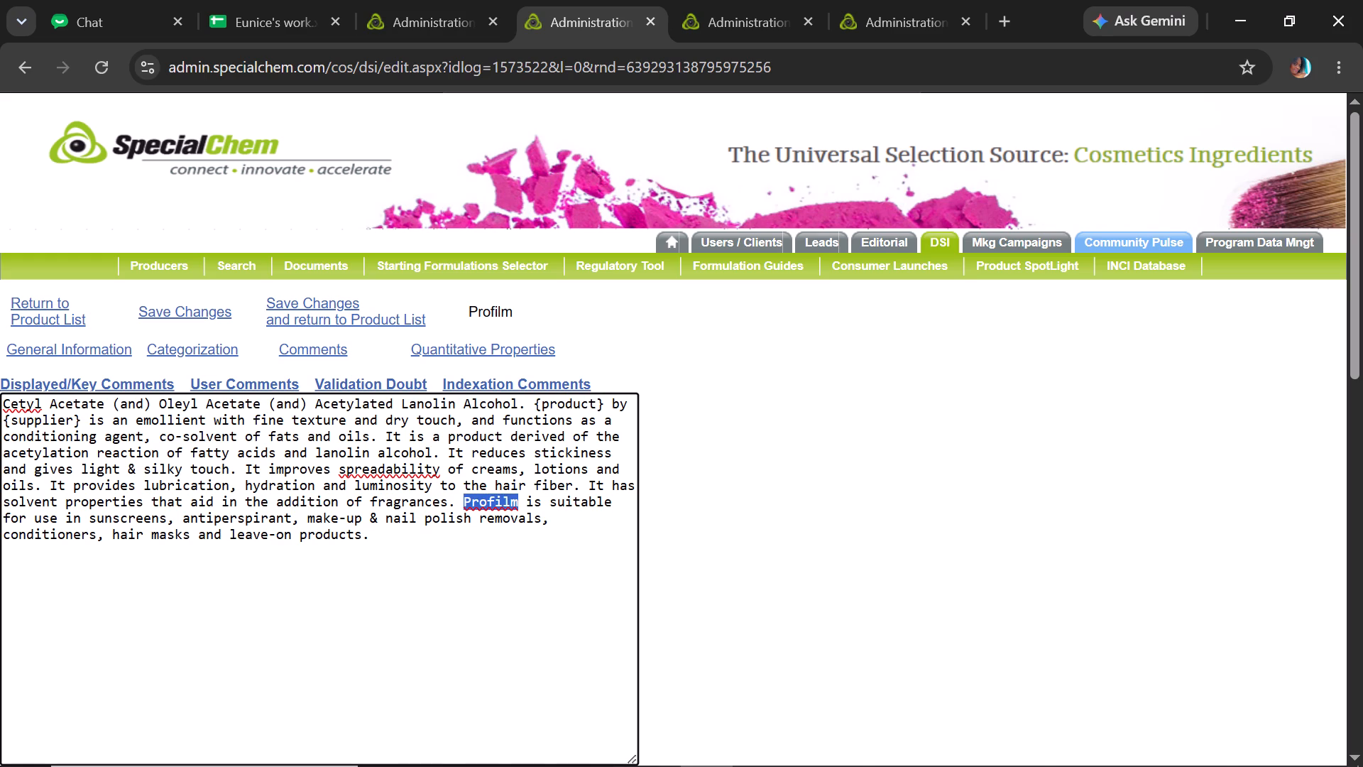
{"action": "left_click_drag", "start_coordinate": [516, 496], "coordinate": [520, 496]}
{"action": "key", "text": "ctrl+v"}
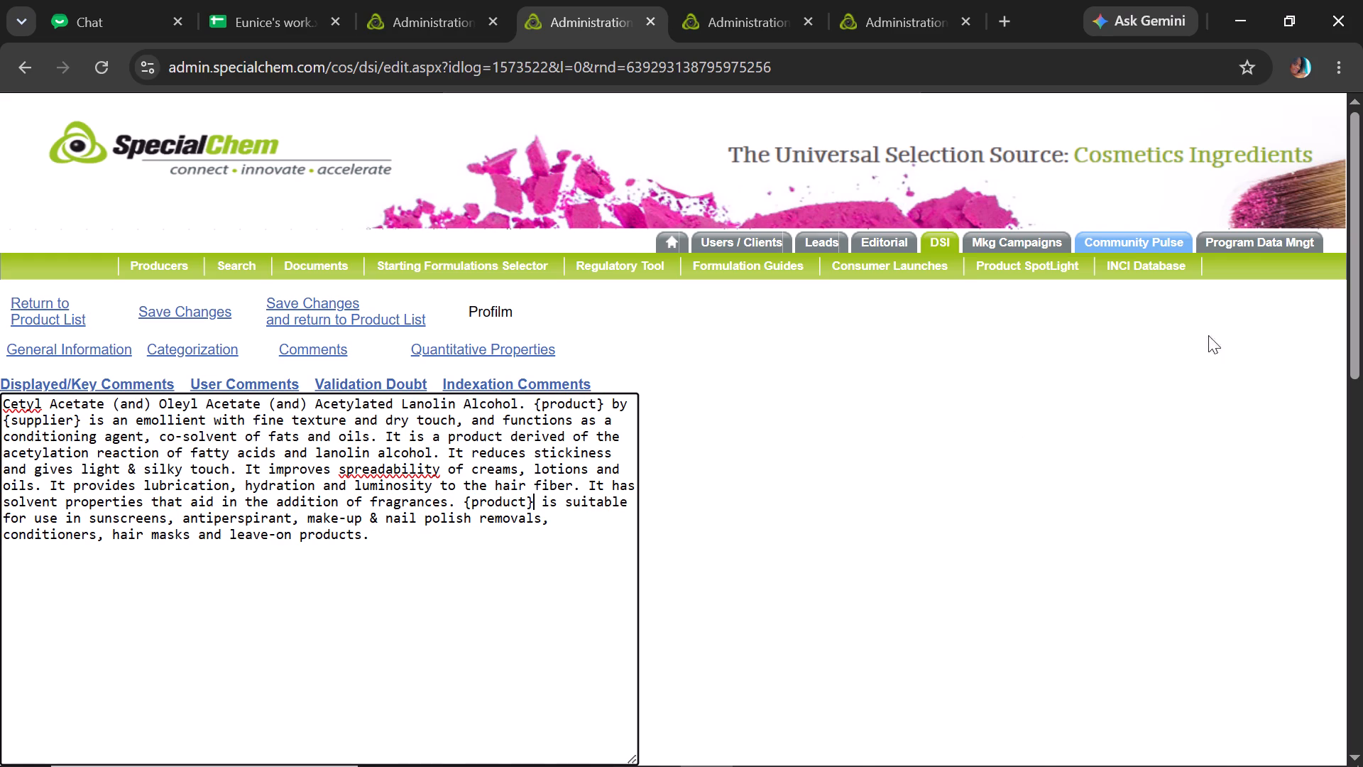
Enable Display as HTML for Profilm's displayed/key comments and save the changes.
{"action": "left_click_drag", "start_coordinate": [1362, 288], "coordinate": [1362, 306]}
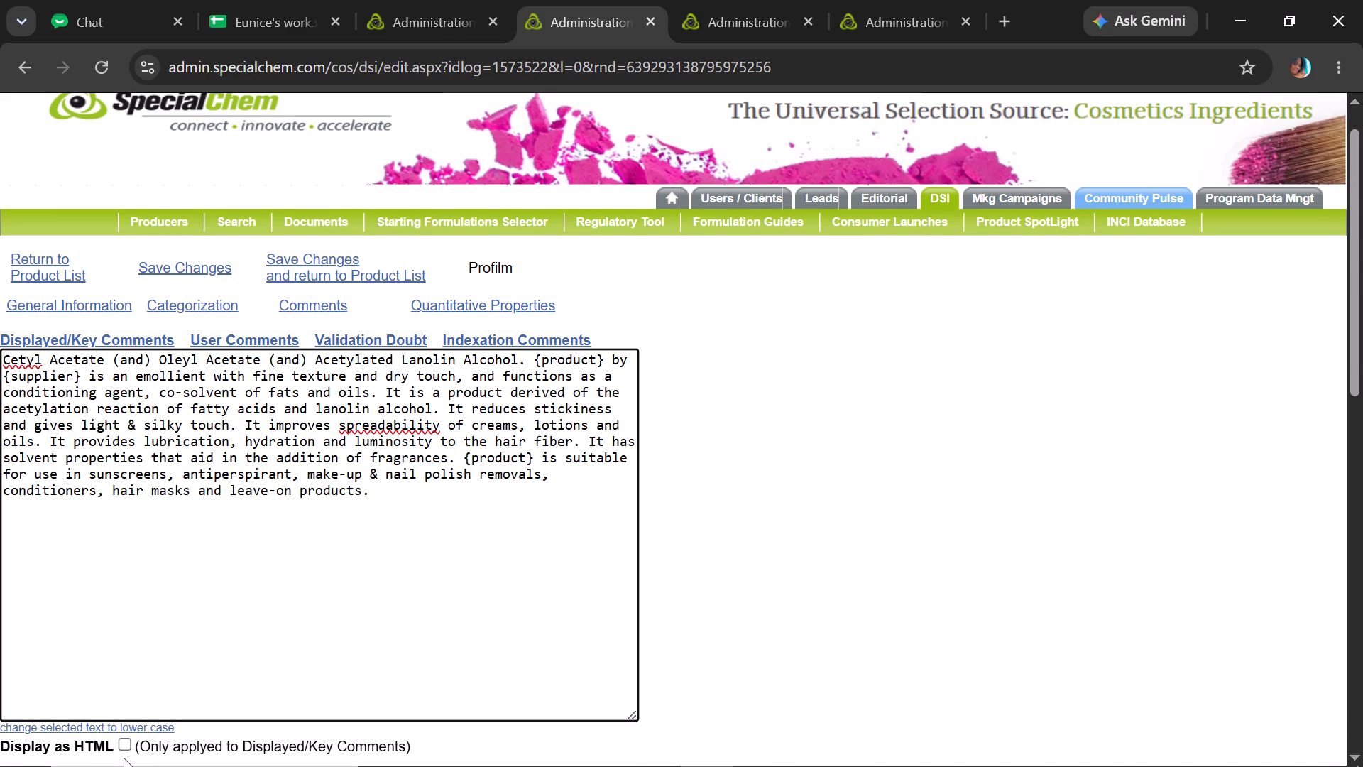
{"action": "left_click", "coordinate": [125, 748]}
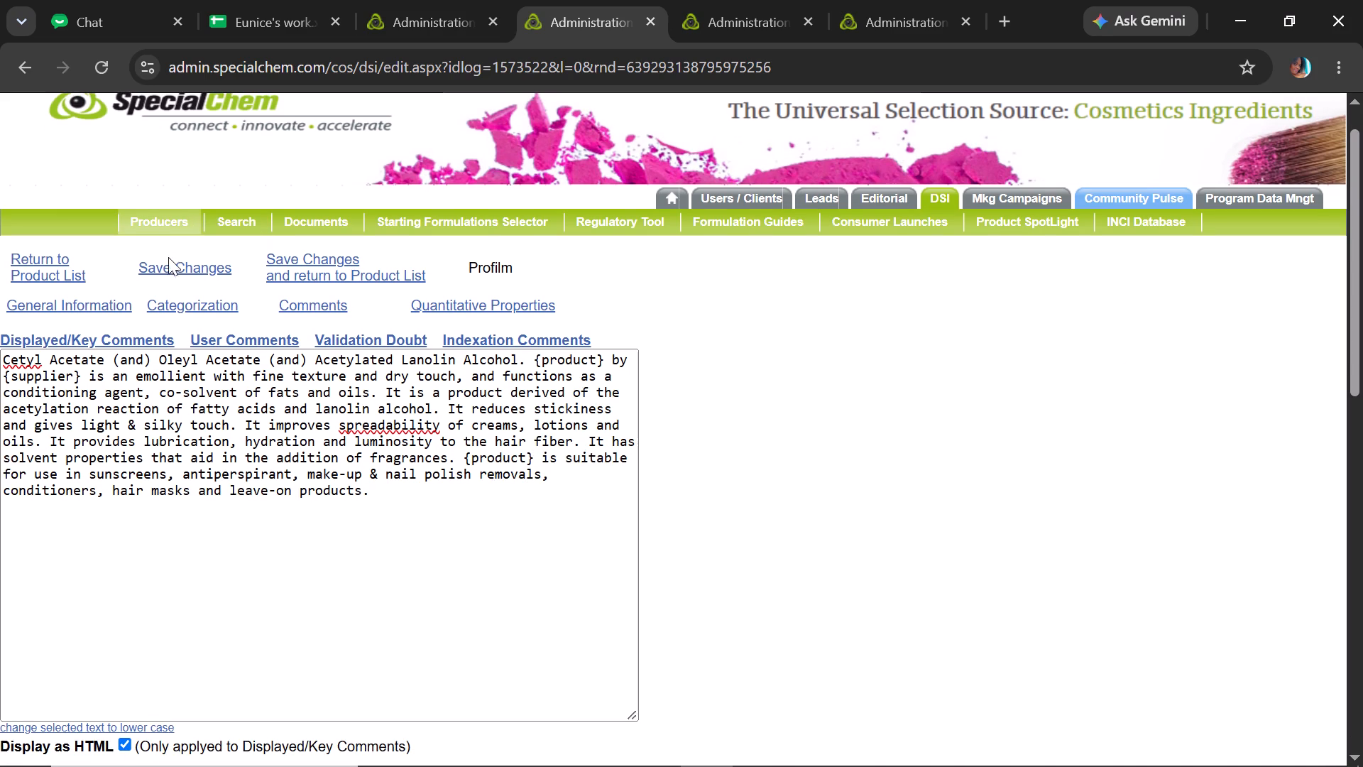
{"action": "left_click", "coordinate": [168, 259]}
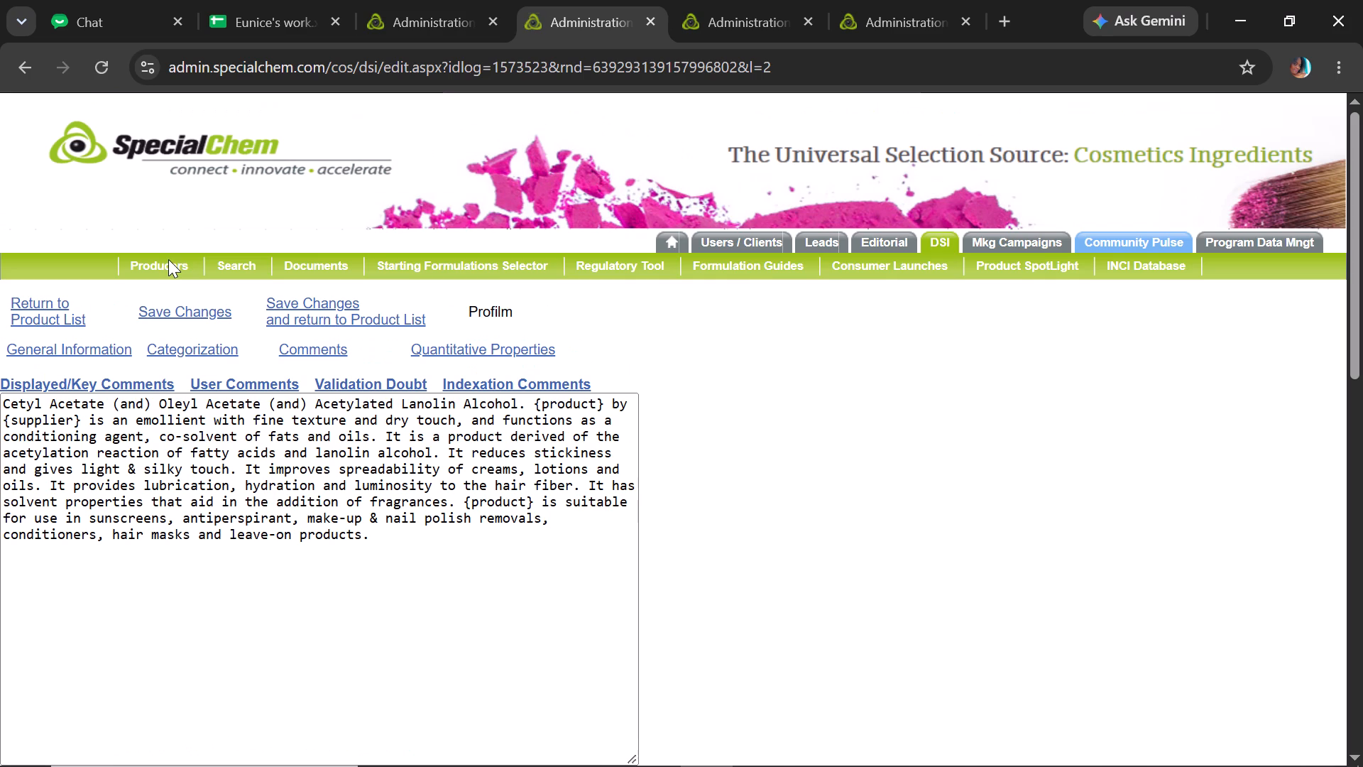
Open Profilm's Quantitative Properties, then save the changes and return to the product list.
{"action": "left_click", "coordinate": [464, 352]}
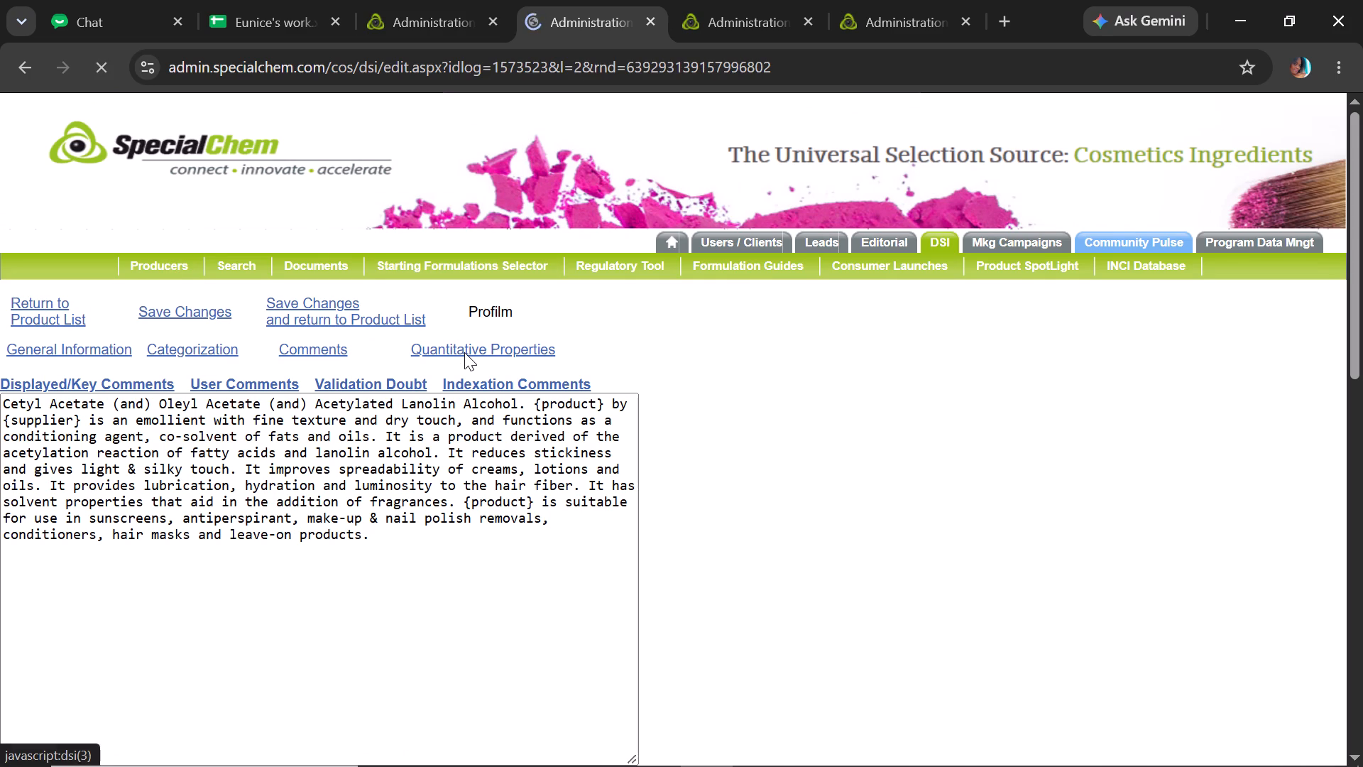
{"action": "left_click", "coordinate": [288, 317]}
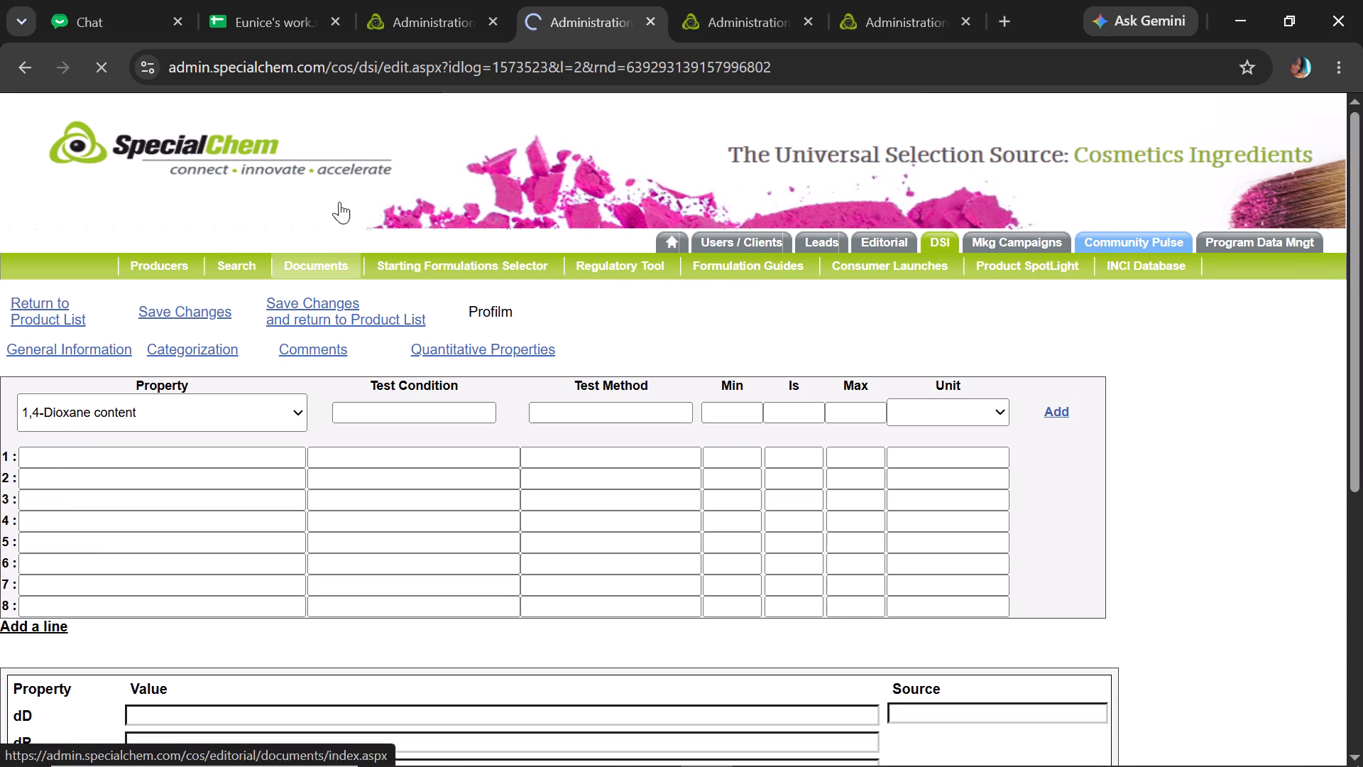
Copy the grade name Sensactive VEG, listed below Profilm, from the spreadsheet's Cosmetics sheet.
{"action": "left_click", "coordinate": [295, 0]}
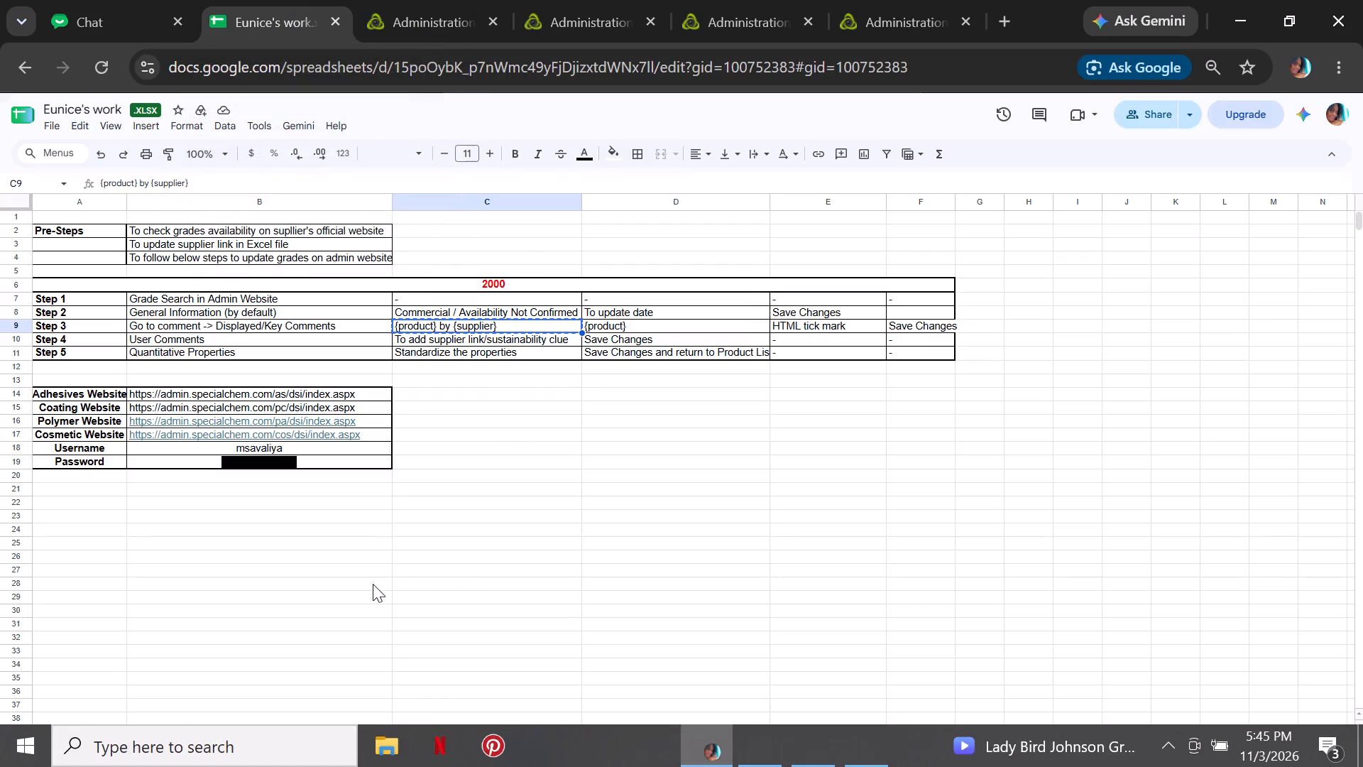
{"action": "left_click", "coordinate": [459, 761]}
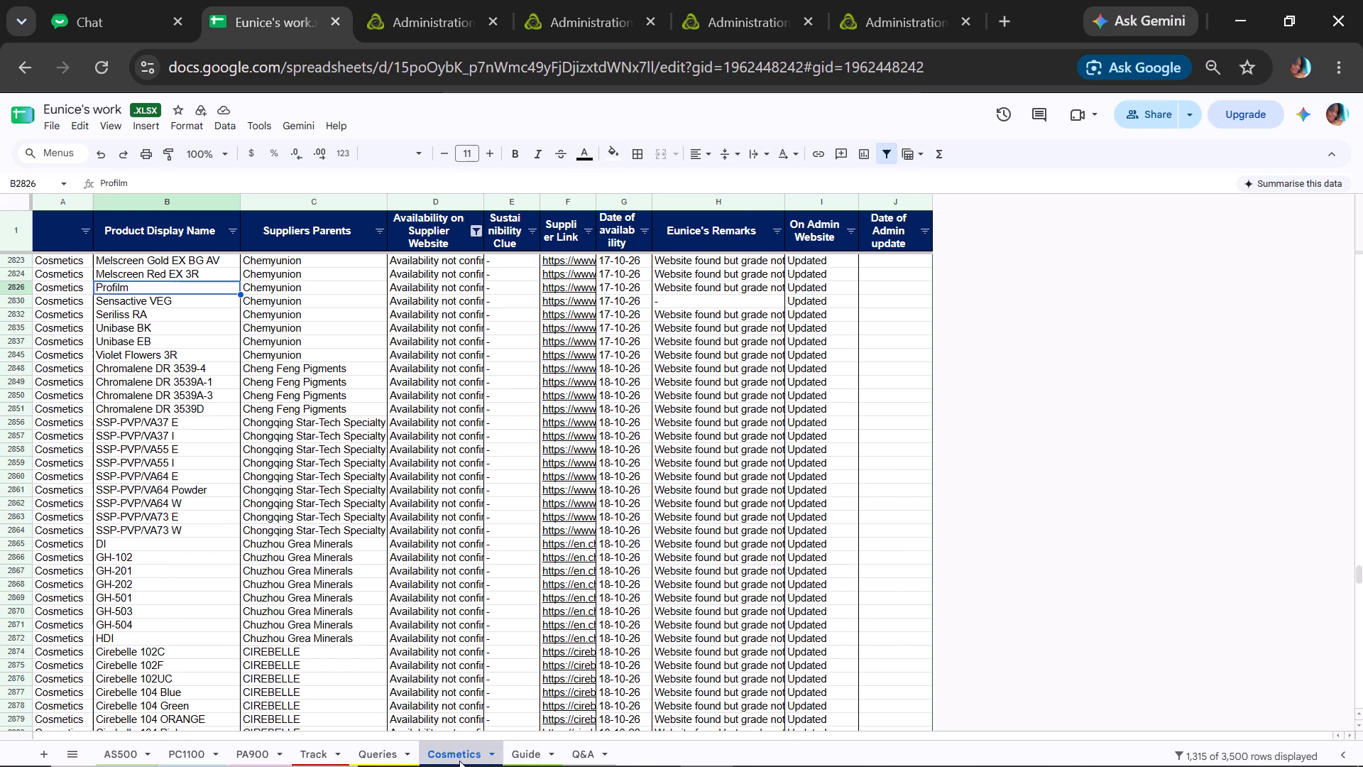
{"action": "key", "text": "Down"}
{"action": "key", "text": "ctrl+c"}
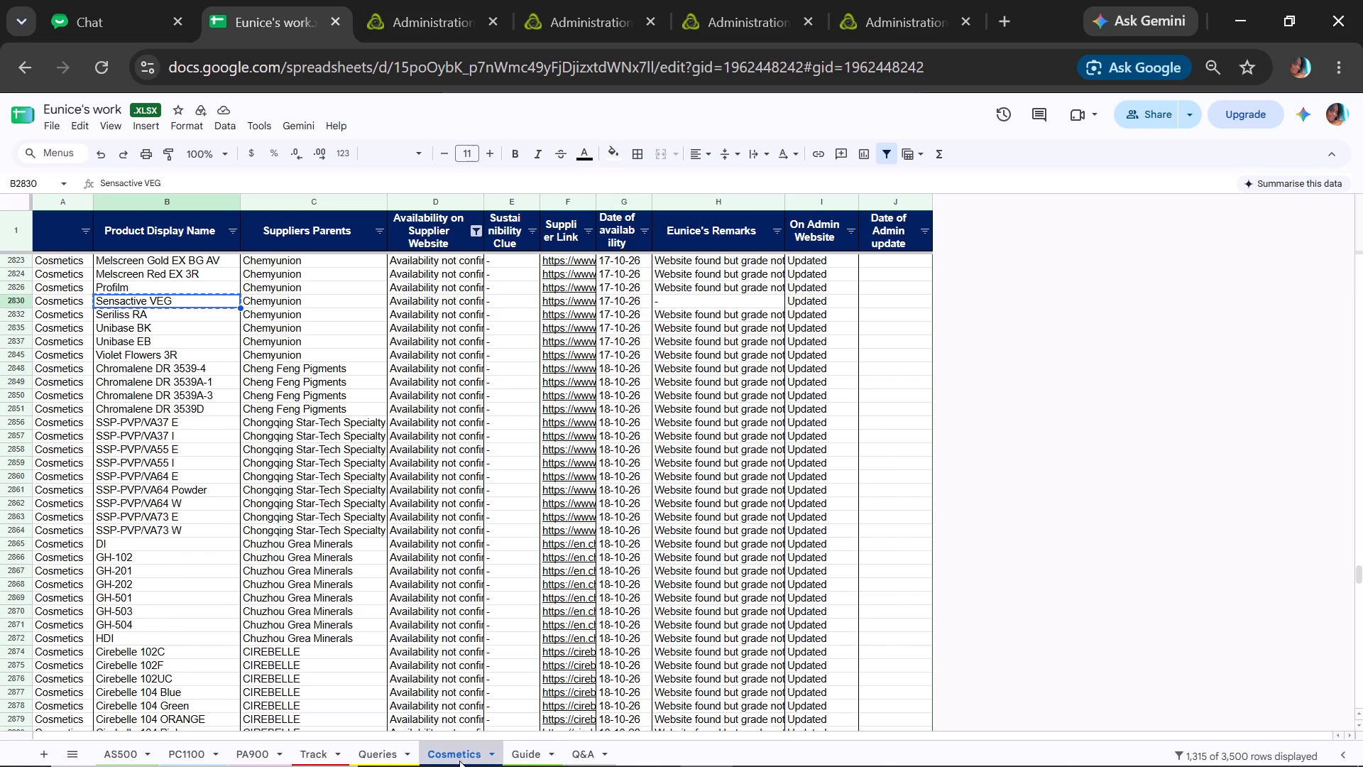
Search the SpecialChem admin site for the trade/grade Sensactive VEG and open its product record.
{"action": "left_click", "coordinate": [596, 0]}
{"action": "left_click", "coordinate": [466, 0]}
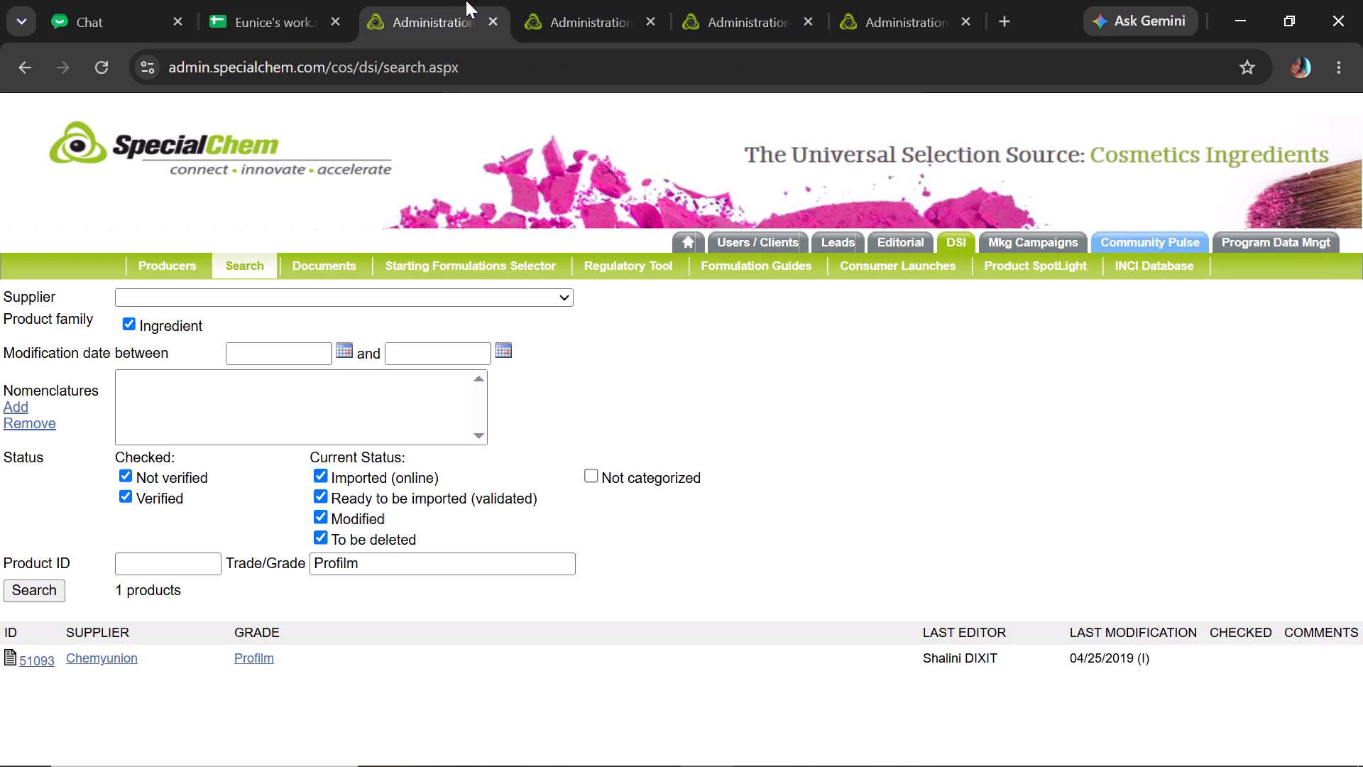
{"action": "left_click_drag", "start_coordinate": [371, 559], "coordinate": [295, 553]}
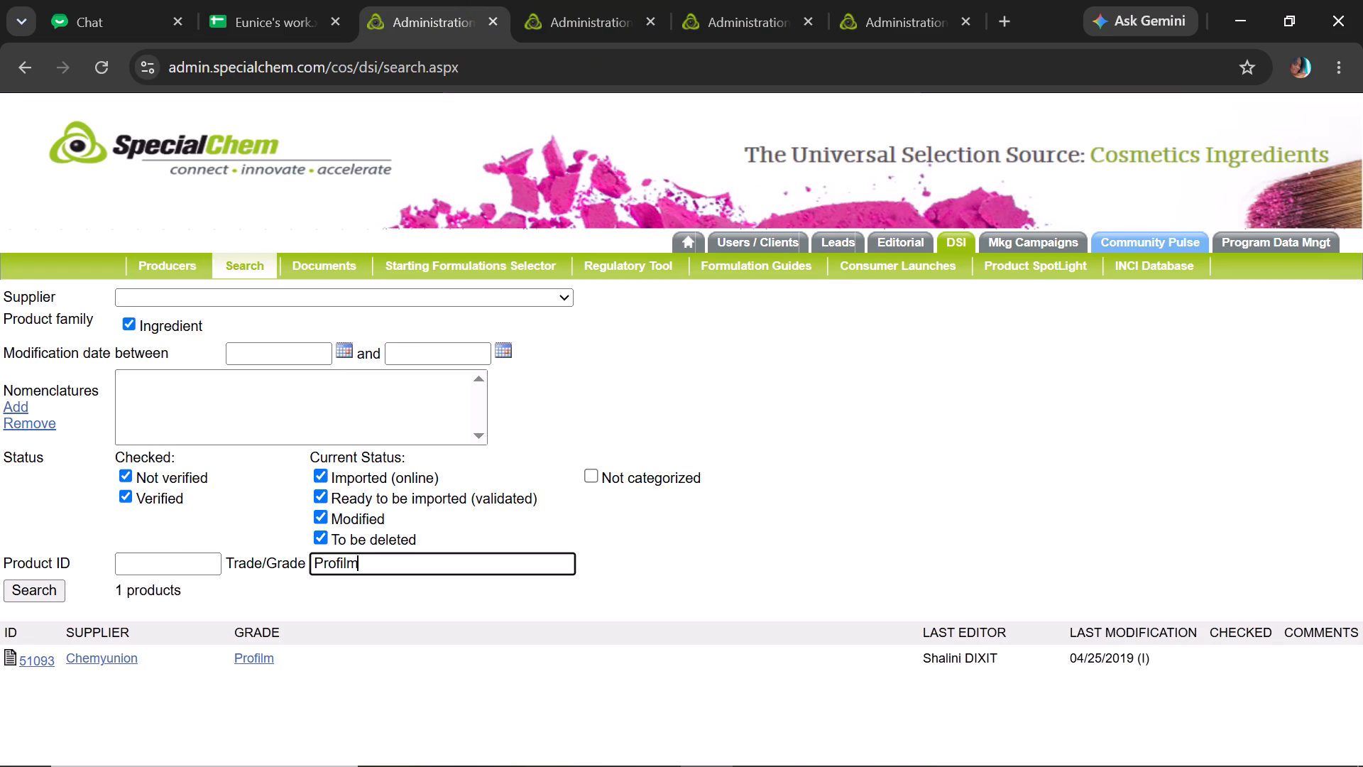
{"action": "left_click_drag", "start_coordinate": [295, 553], "coordinate": [161, 532]}
{"action": "key", "text": "ctrl+v"}
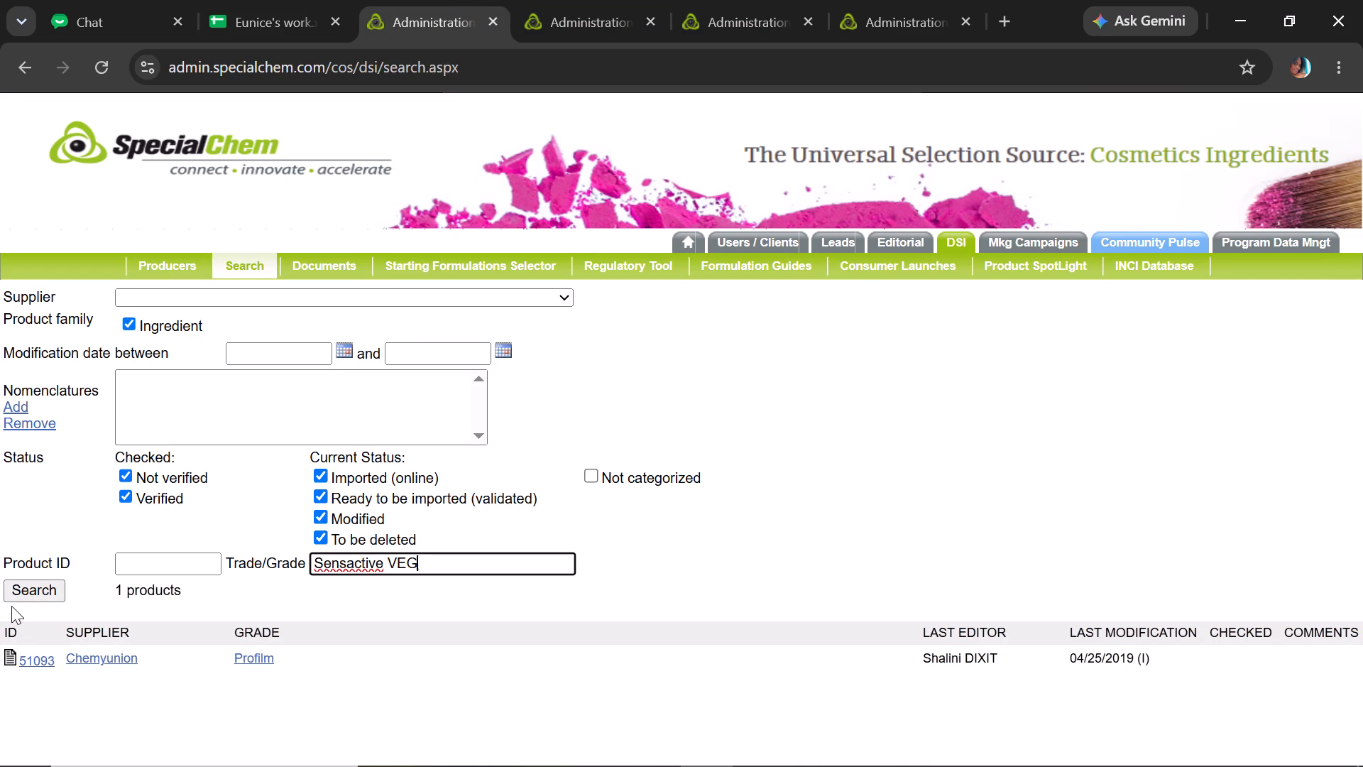
{"action": "left_click", "coordinate": [17, 591]}
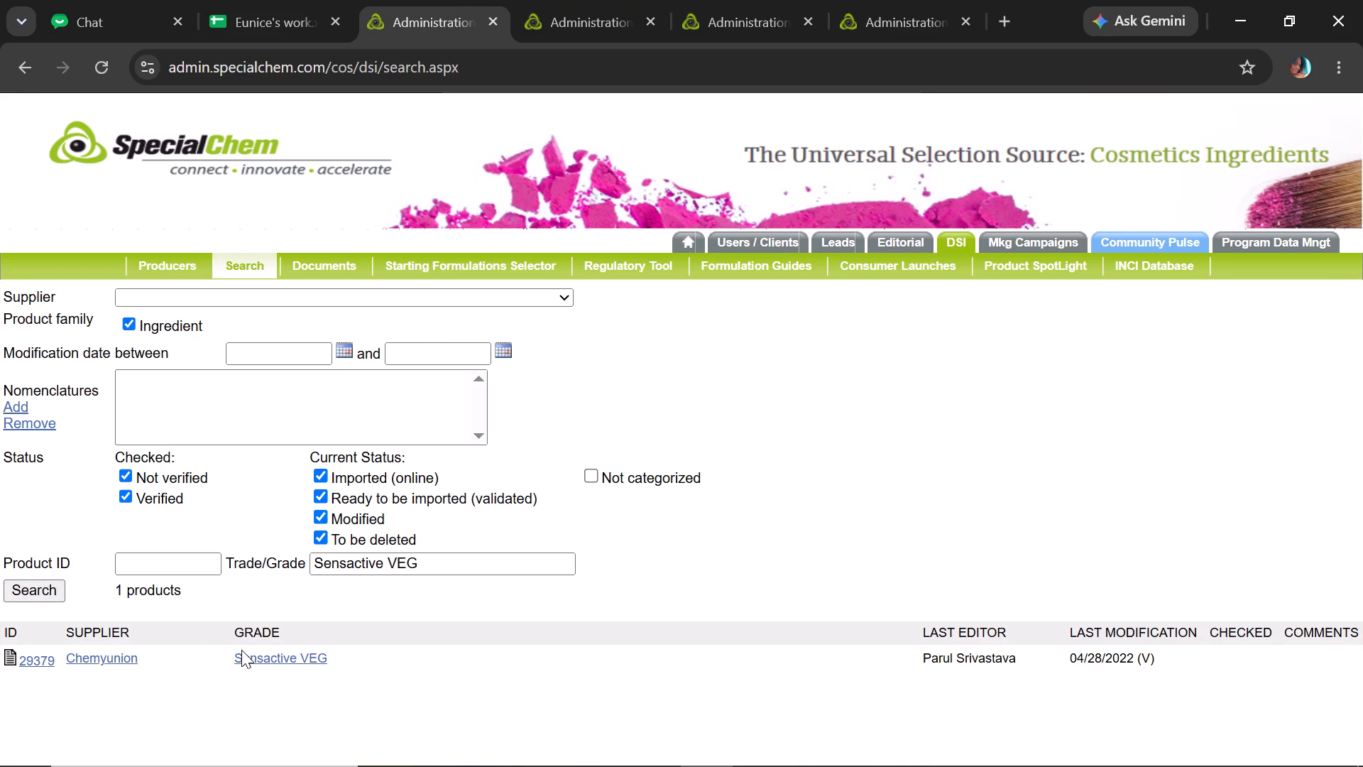
{"action": "left_click", "coordinate": [241, 650]}
{"action": "left_click", "coordinate": [265, 656]}
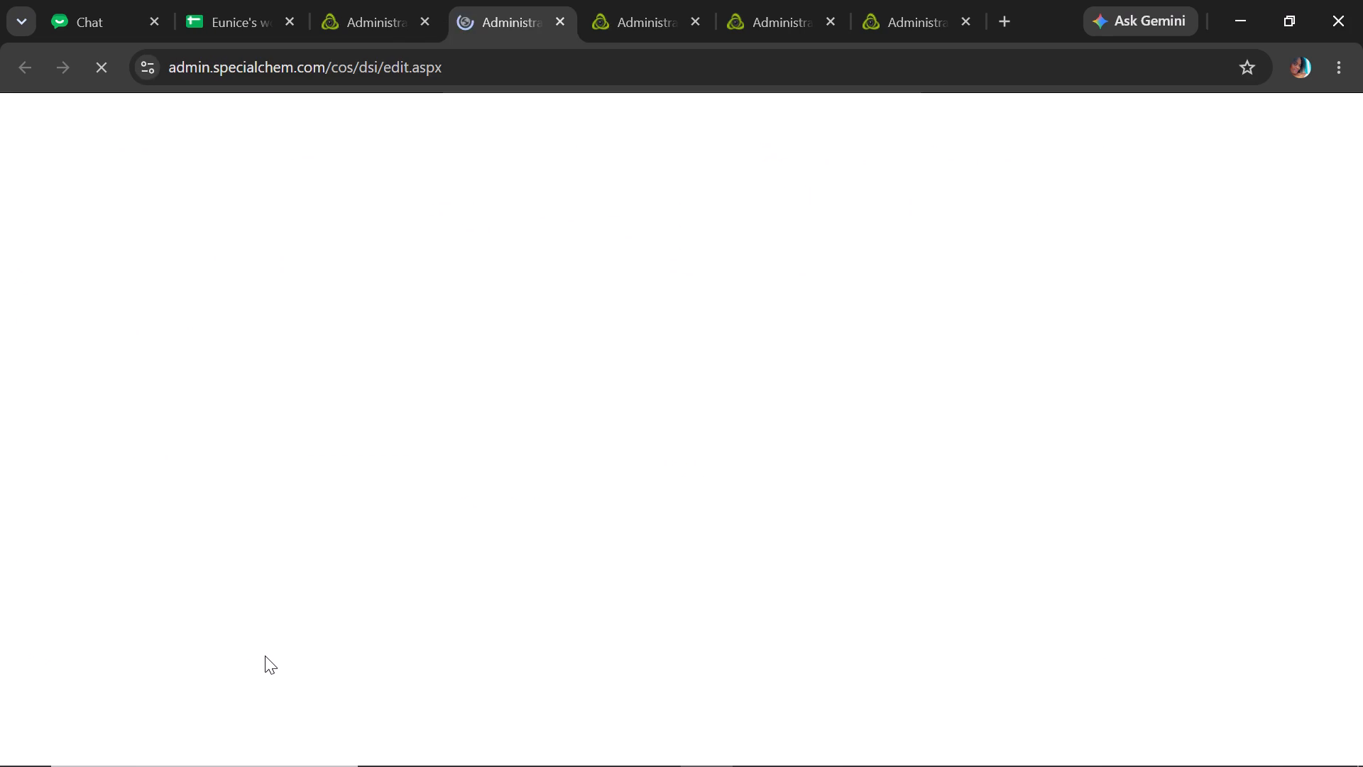
Copy the "{product} by {supplier}" placeholder text from Step 3 of the spreadsheet's Guide sheet.
{"action": "left_click", "coordinate": [246, 0]}
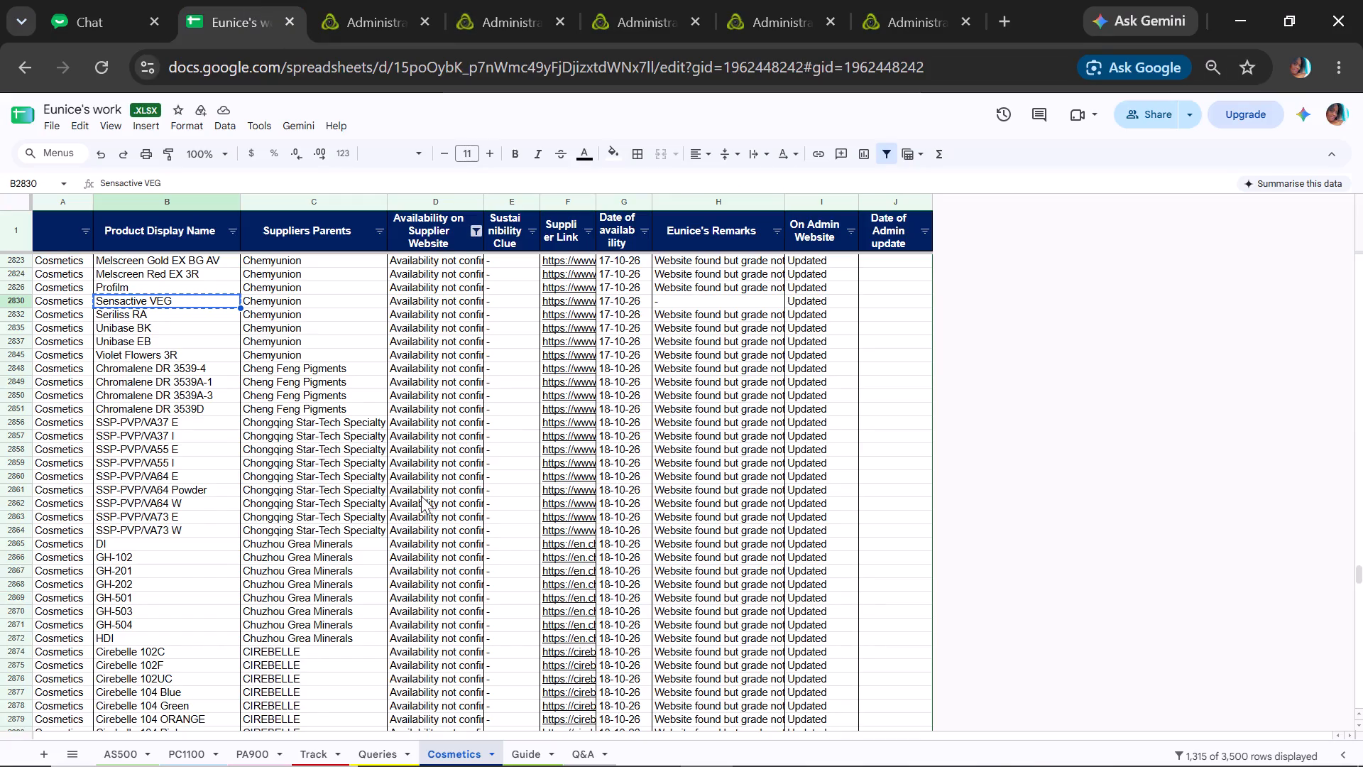
{"action": "left_click", "coordinate": [520, 758]}
{"action": "key", "text": "ctrl+c"}
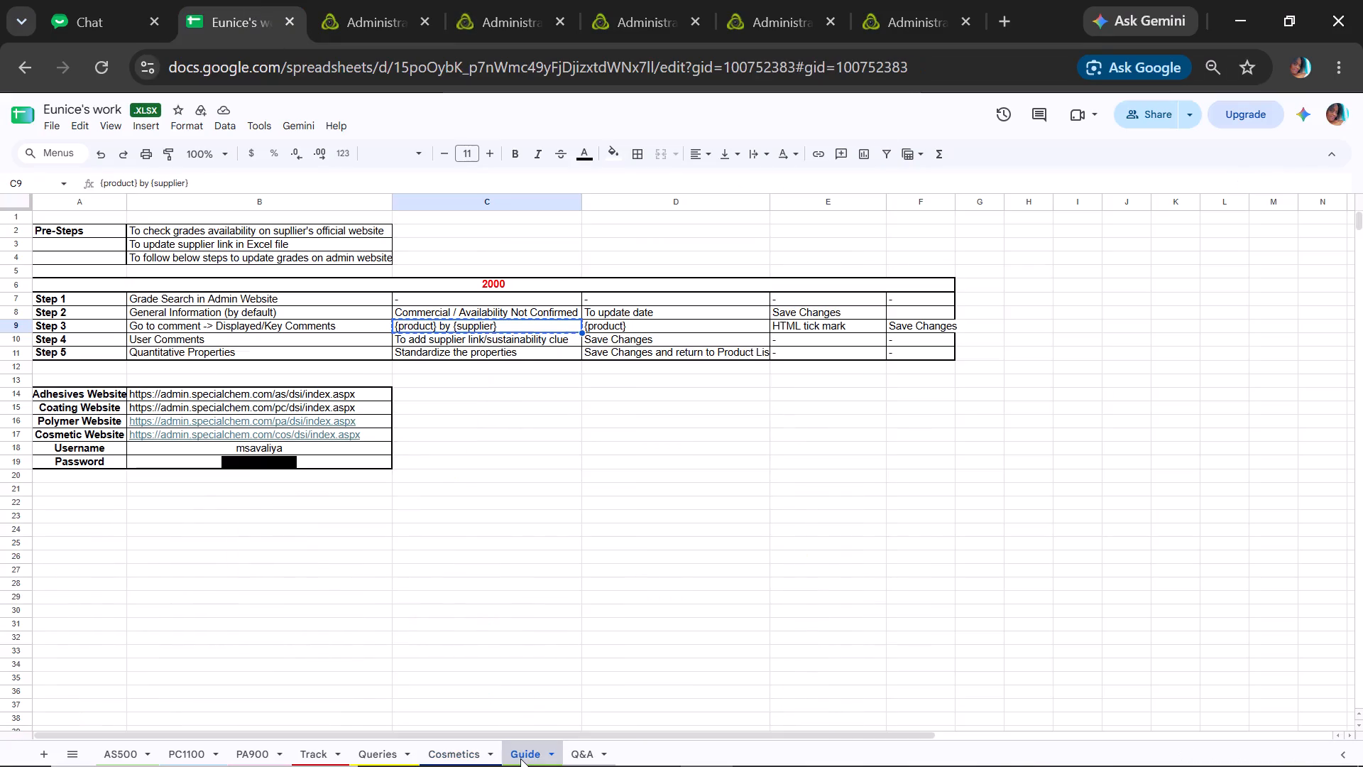
Set Sensactive VEG's product status to Availability Not Confirmed on the admin site and save the changes.
{"action": "left_click", "coordinate": [485, 16]}
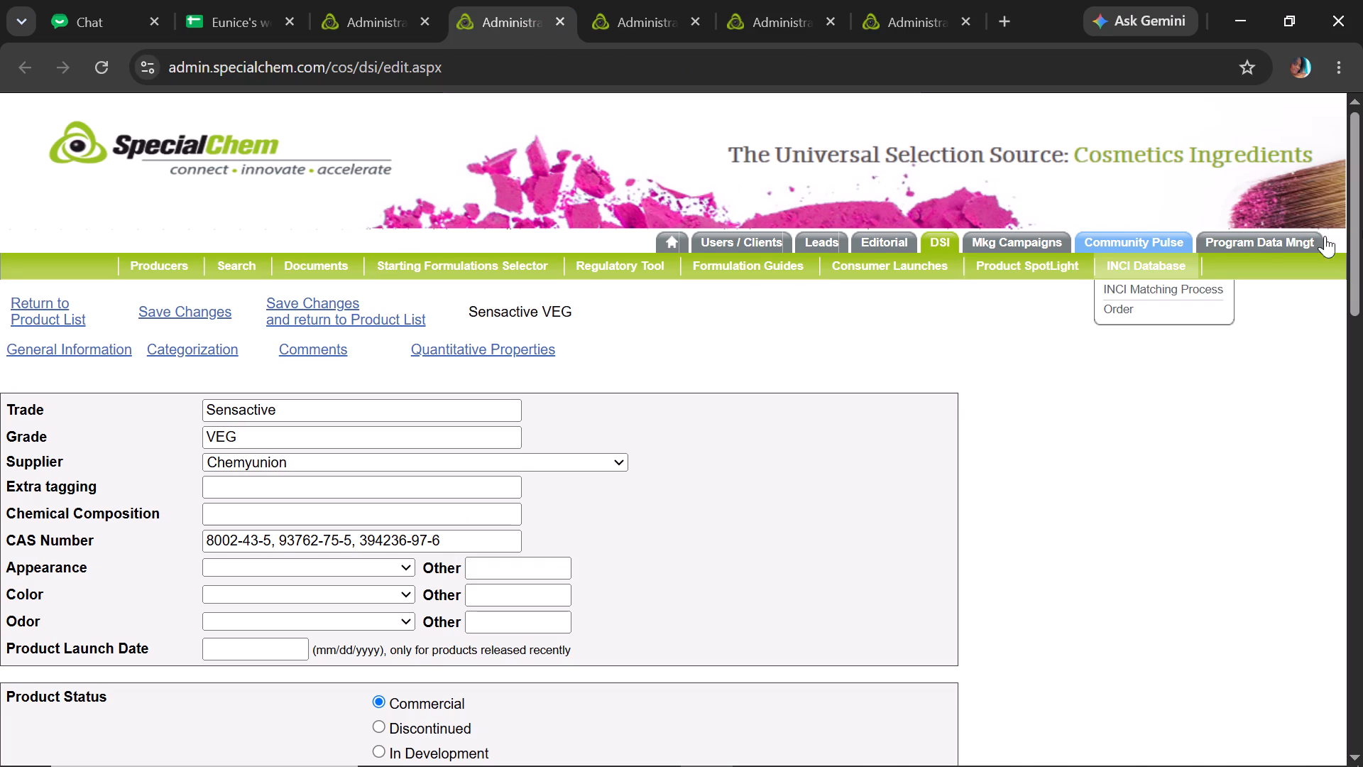
{"action": "left_click_drag", "start_coordinate": [1362, 229], "coordinate": [1362, 242]}
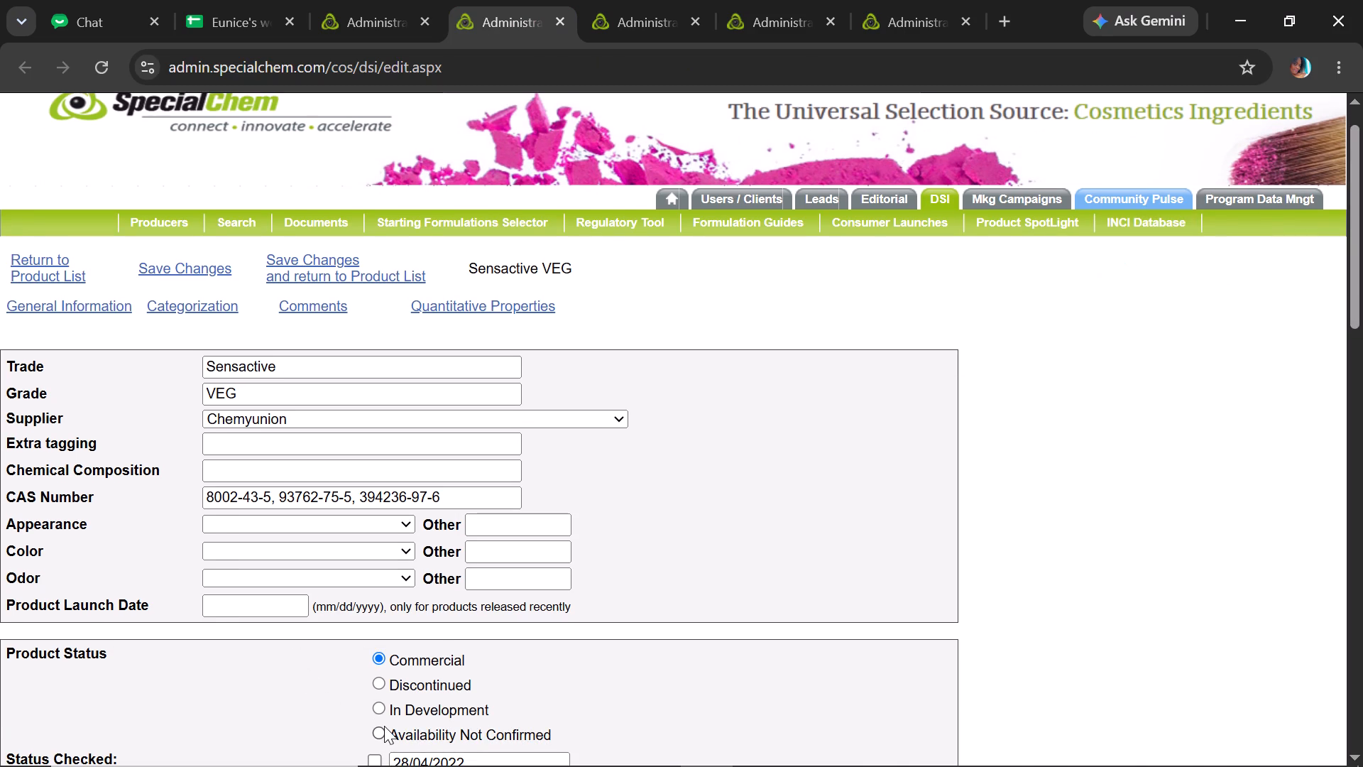
{"action": "left_click", "coordinate": [384, 726]}
{"action": "left_click", "coordinate": [380, 732]}
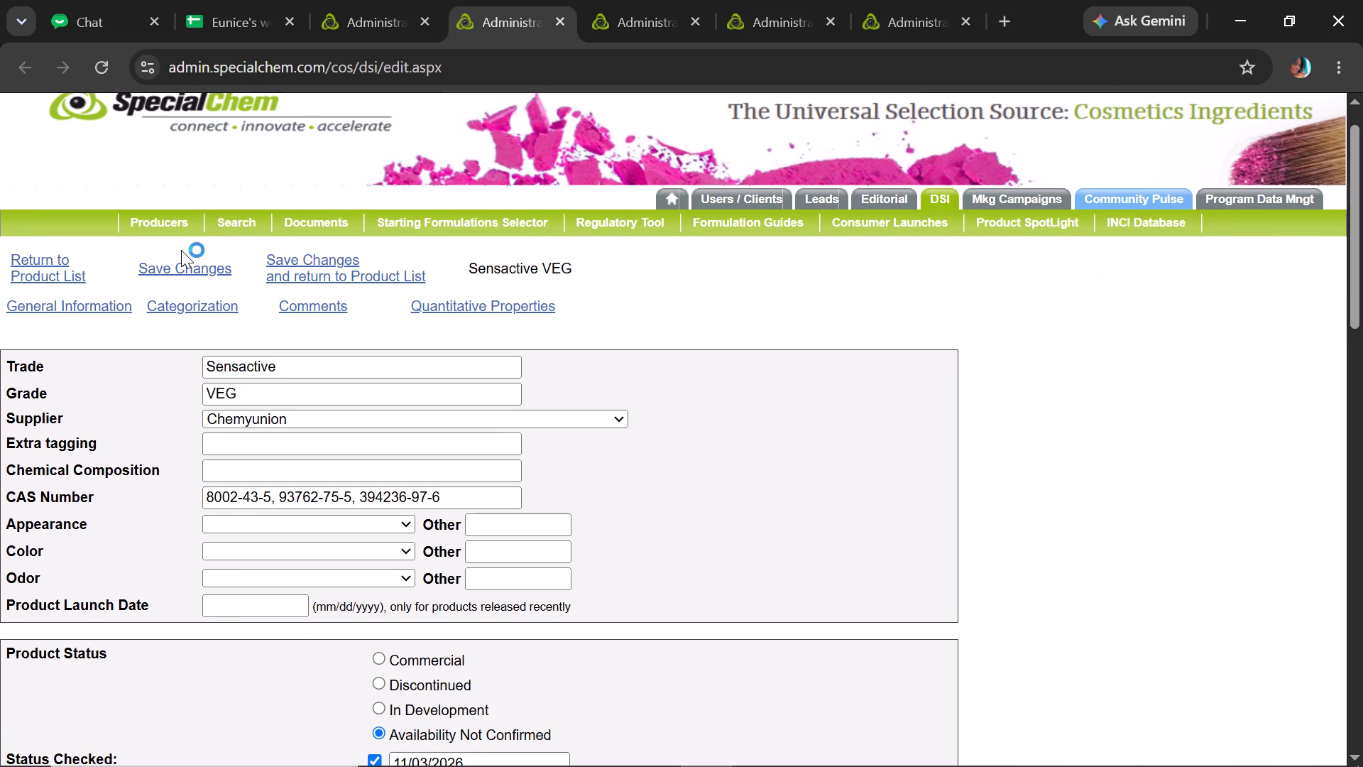
{"action": "left_click", "coordinate": [187, 270]}
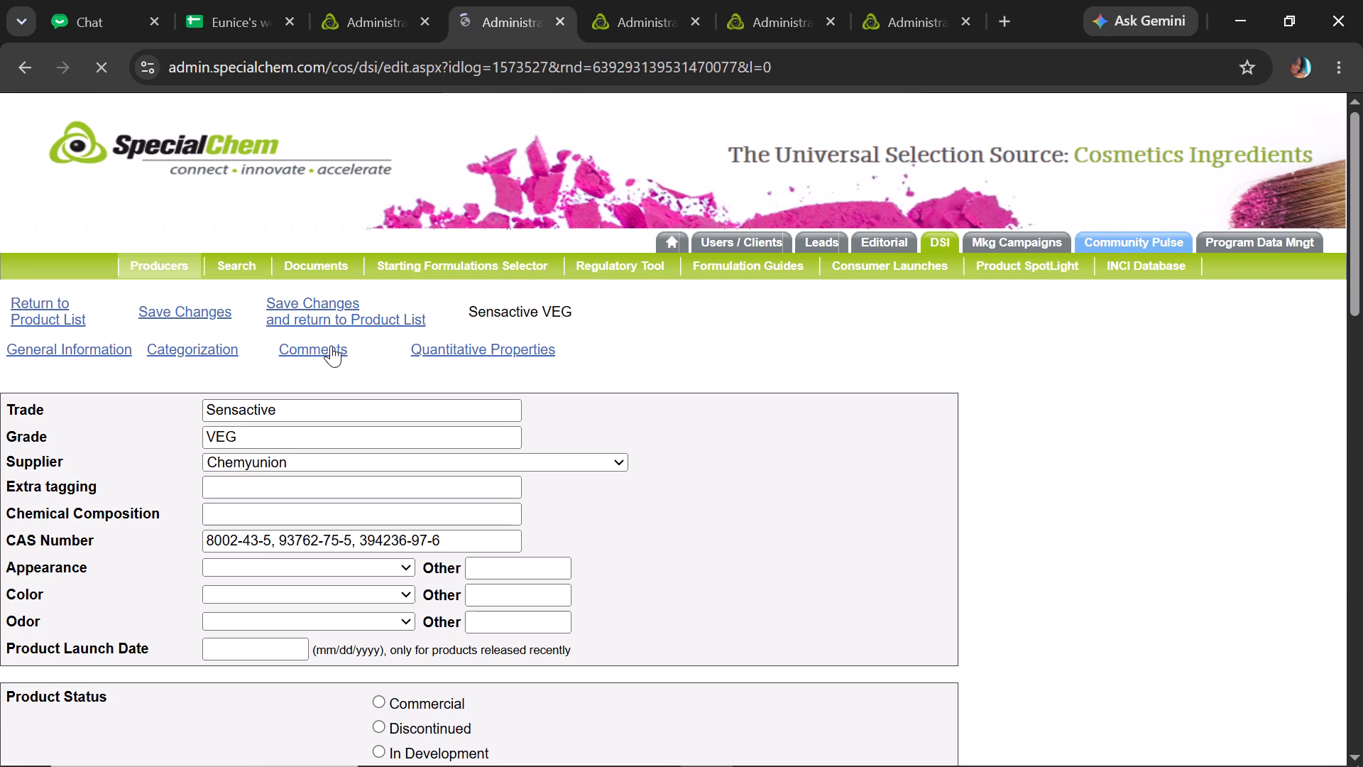
In Sensactive VEG's displayed/key comments, replace "Sensactive VEG by Chemyunion" with the copied "{product} by {supplier}" placeholder.
{"action": "left_click", "coordinate": [331, 345]}
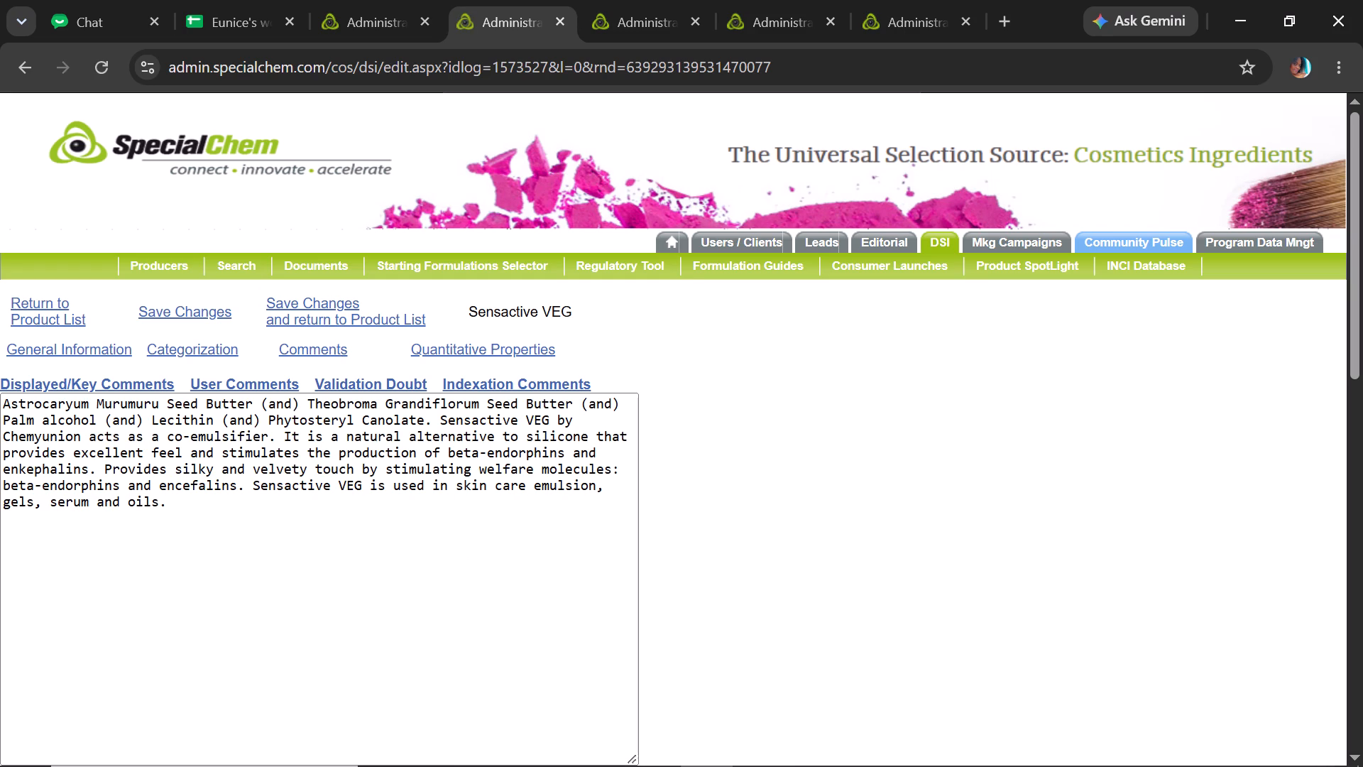
{"action": "double_click", "coordinate": [442, 418]}
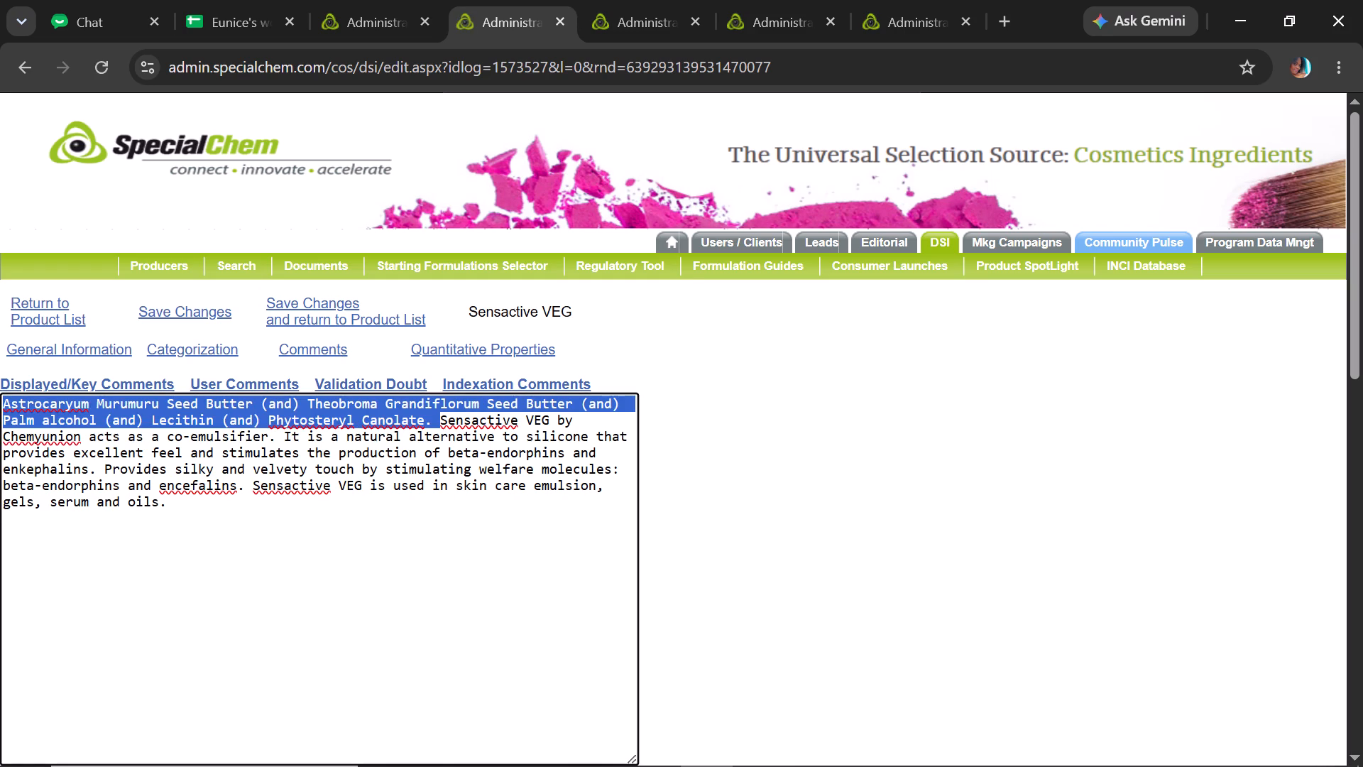
{"action": "left_click", "coordinate": [442, 418]}
{"action": "left_click_drag", "start_coordinate": [442, 418], "coordinate": [92, 442]}
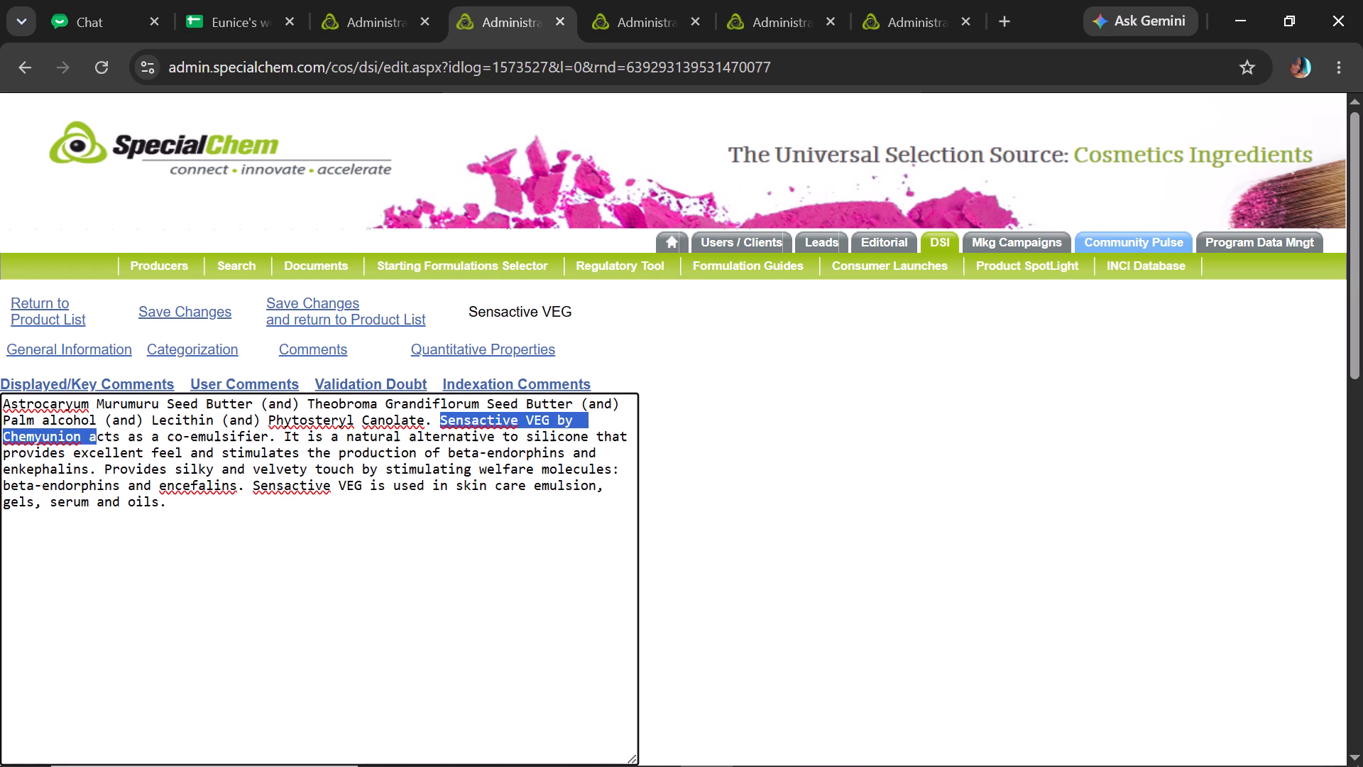
{"action": "left_click_drag", "start_coordinate": [92, 442], "coordinate": [84, 438]}
{"action": "key", "text": "ctrl+v"}
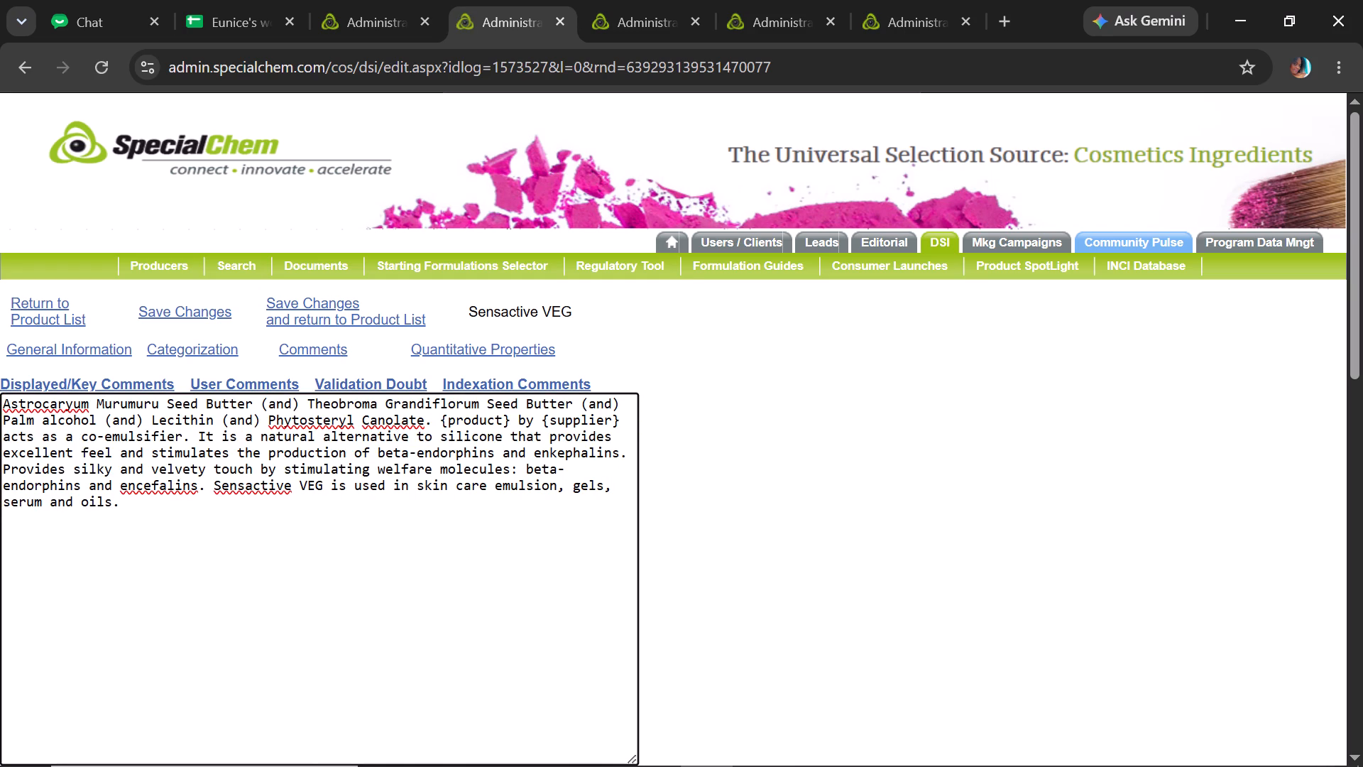
Replace the remaining "Sensactive VEG" in the last sentence of the comments with the "{product}" placeholder.
{"action": "left_click_drag", "start_coordinate": [442, 425], "coordinate": [512, 418]}
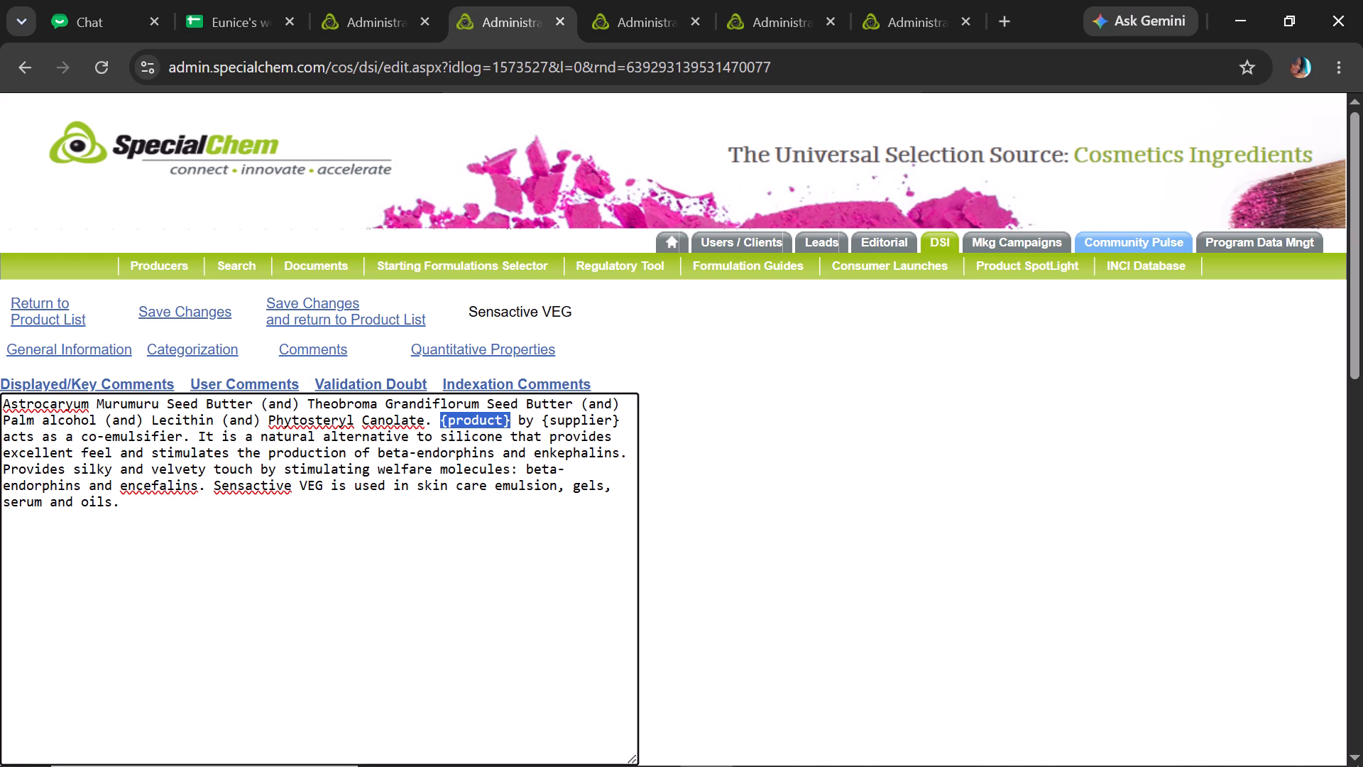
{"action": "left_click_drag", "start_coordinate": [512, 418], "coordinate": [510, 418]}
{"action": "key", "text": "ctrl+c"}
{"action": "left_click_drag", "start_coordinate": [217, 484], "coordinate": [323, 489]}
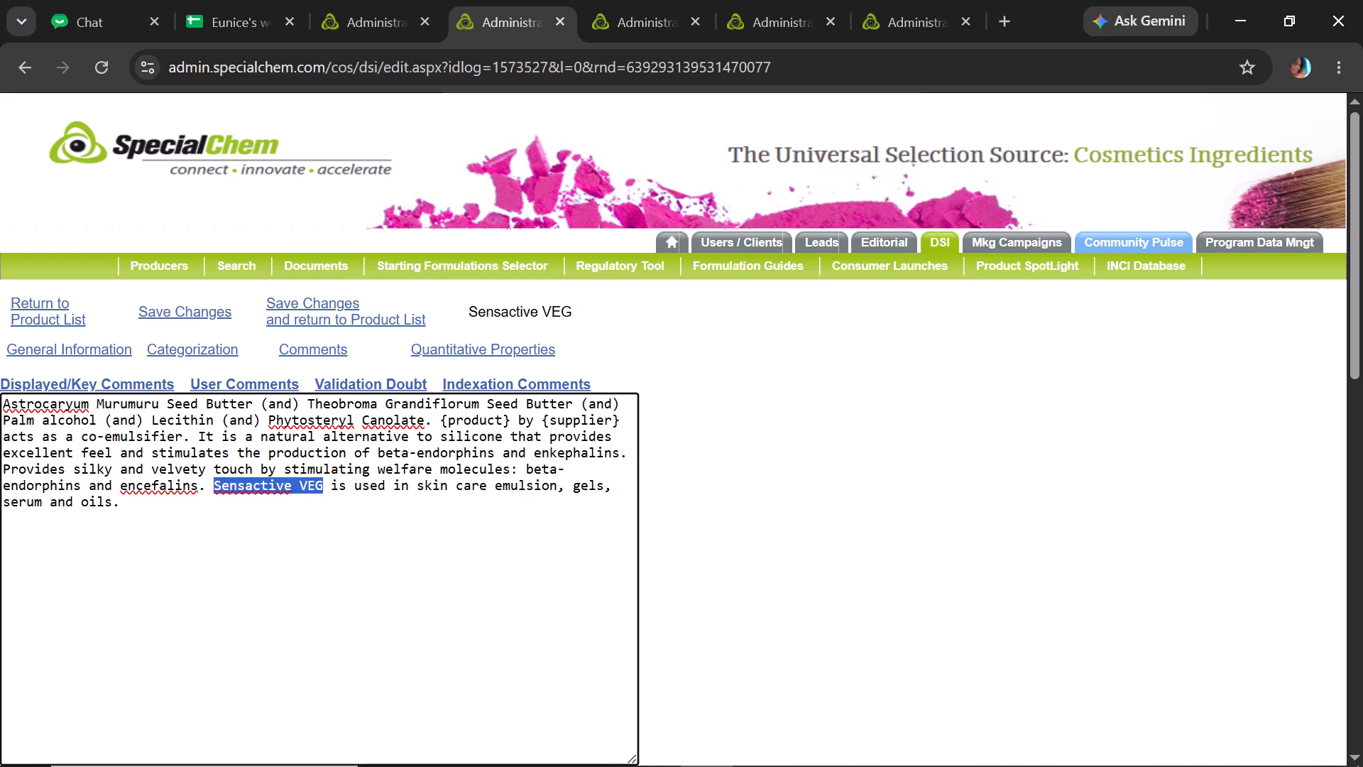
{"action": "key", "text": "ctrl+v"}
Accept Grammarly's wording corrections in Sensactive VEG's comments: "silky", "emulsions", "well-being", "enkephalins" and "It provides a".
{"action": "left_click_drag", "start_coordinate": [1354, 268], "coordinate": [1355, 322]}
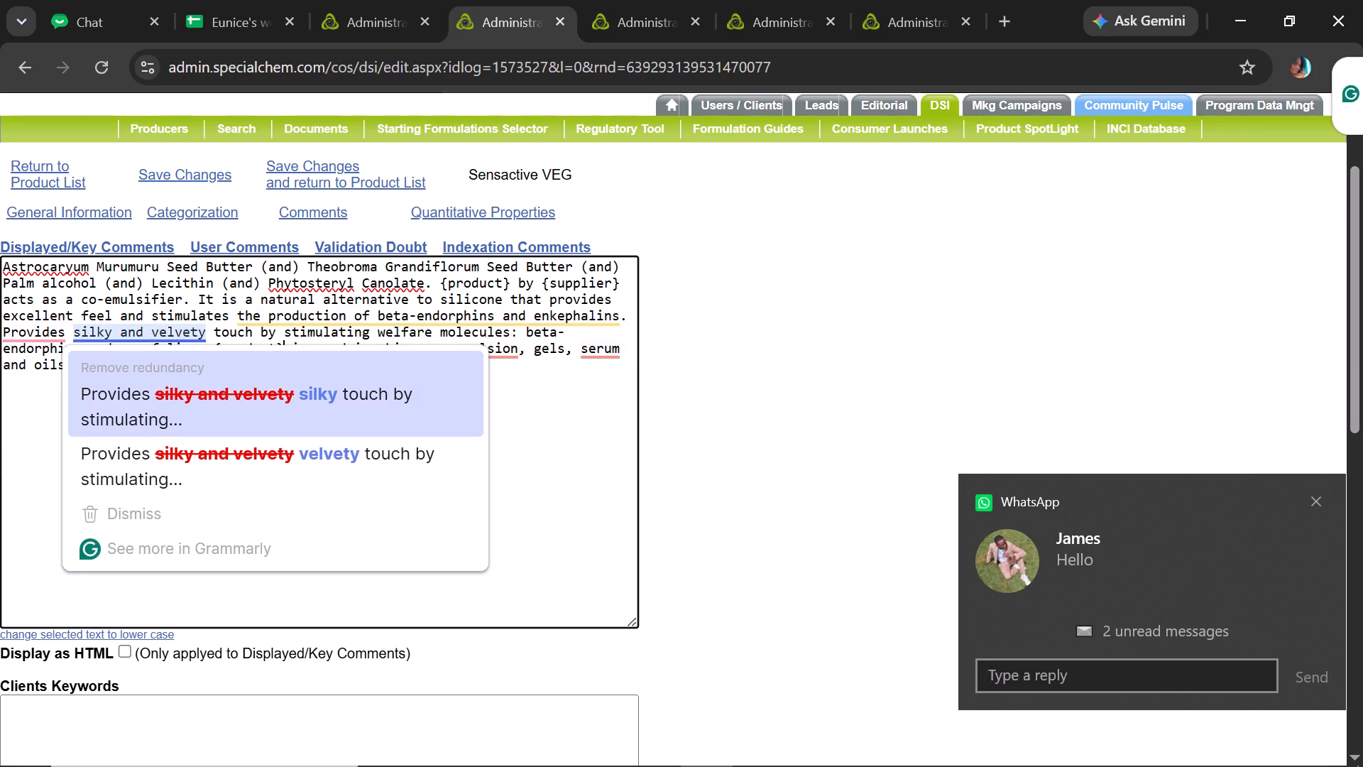
{"action": "left_click", "coordinate": [185, 400]}
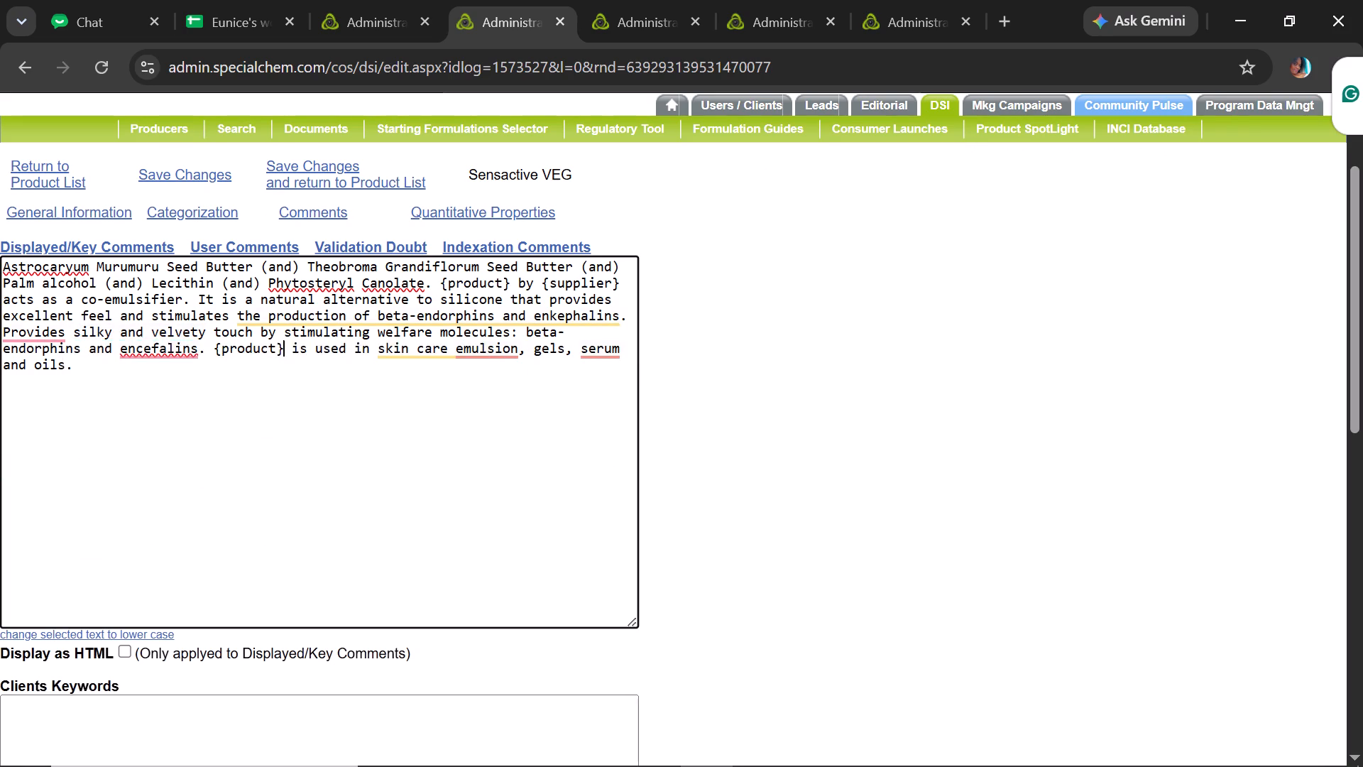
{"action": "type", "text": "silky"}
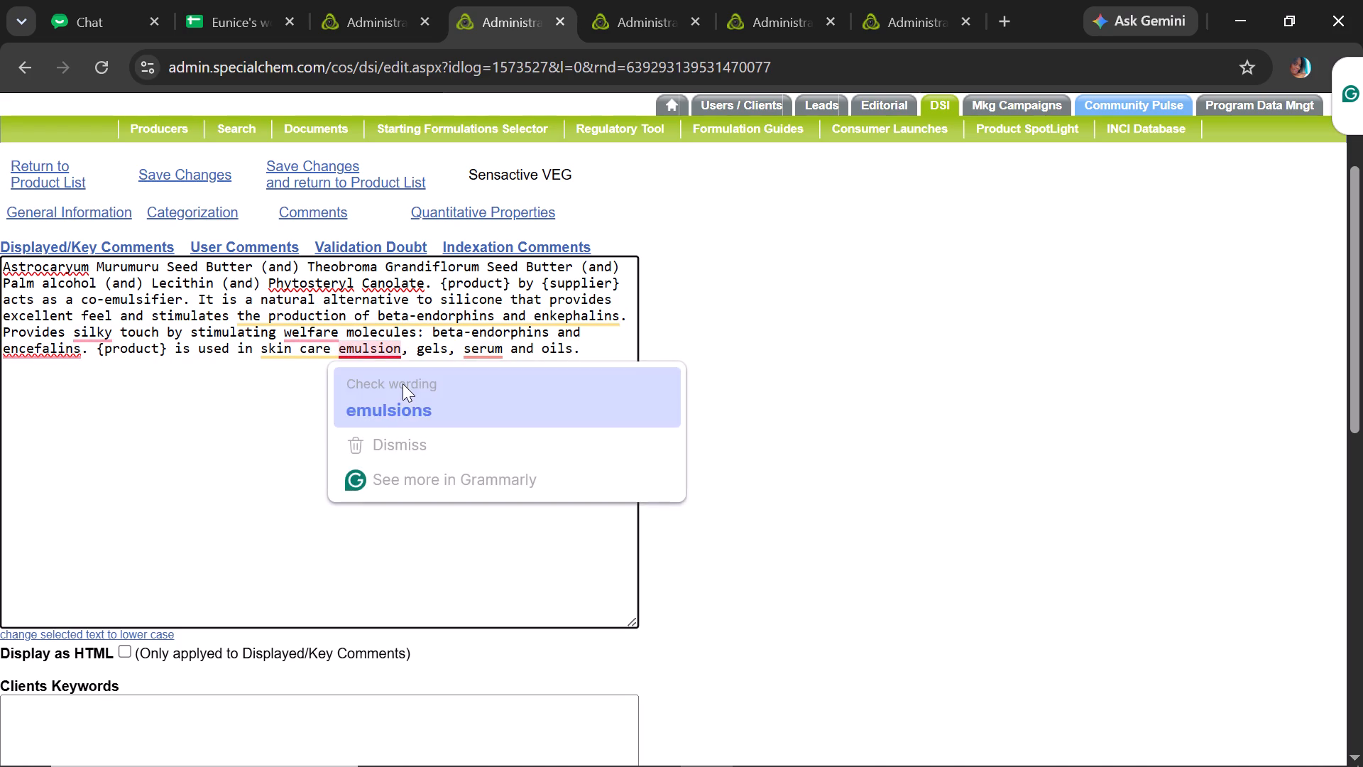
{"action": "left_click", "coordinate": [403, 383]}
{"action": "type", "text": "emulsions"}
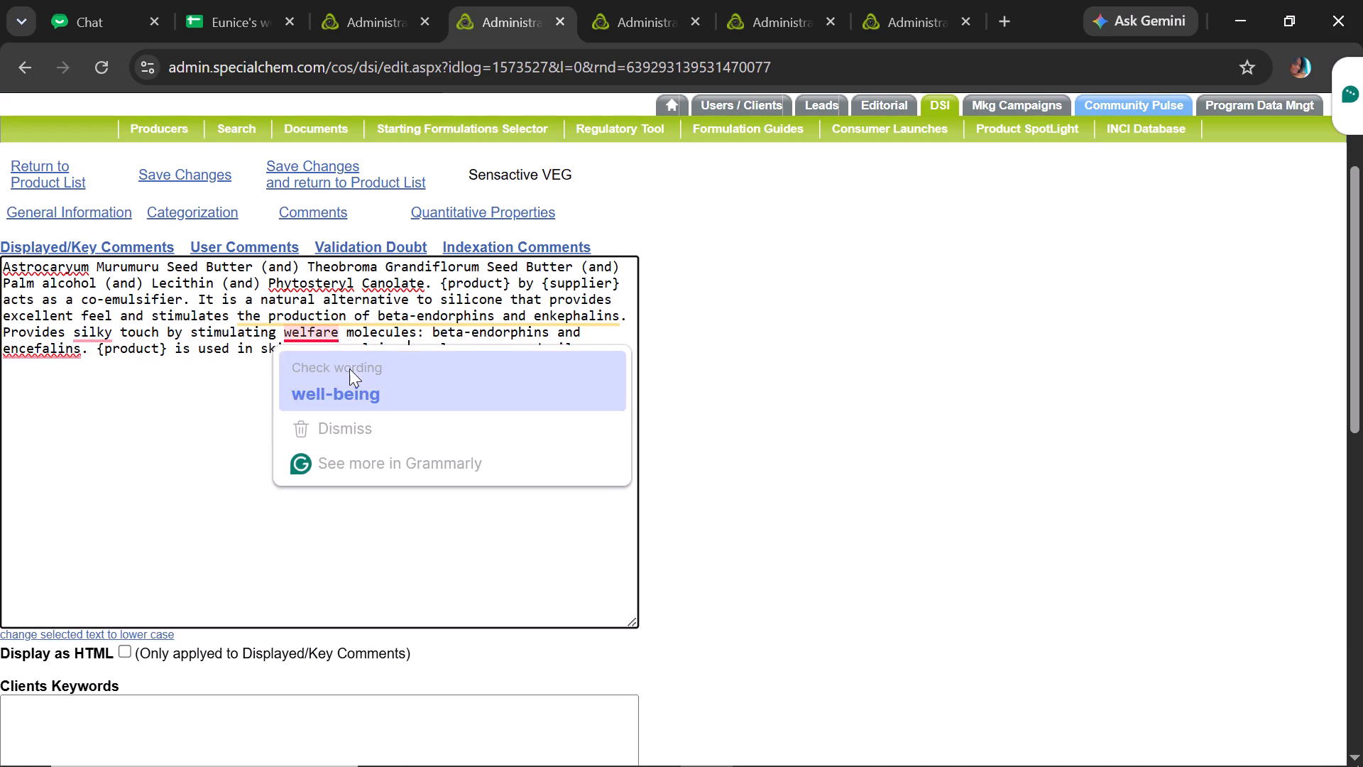
{"action": "left_click", "coordinate": [349, 369]}
{"action": "type", "text": "well-bei"}
{"action": "type", "text": "ng"}
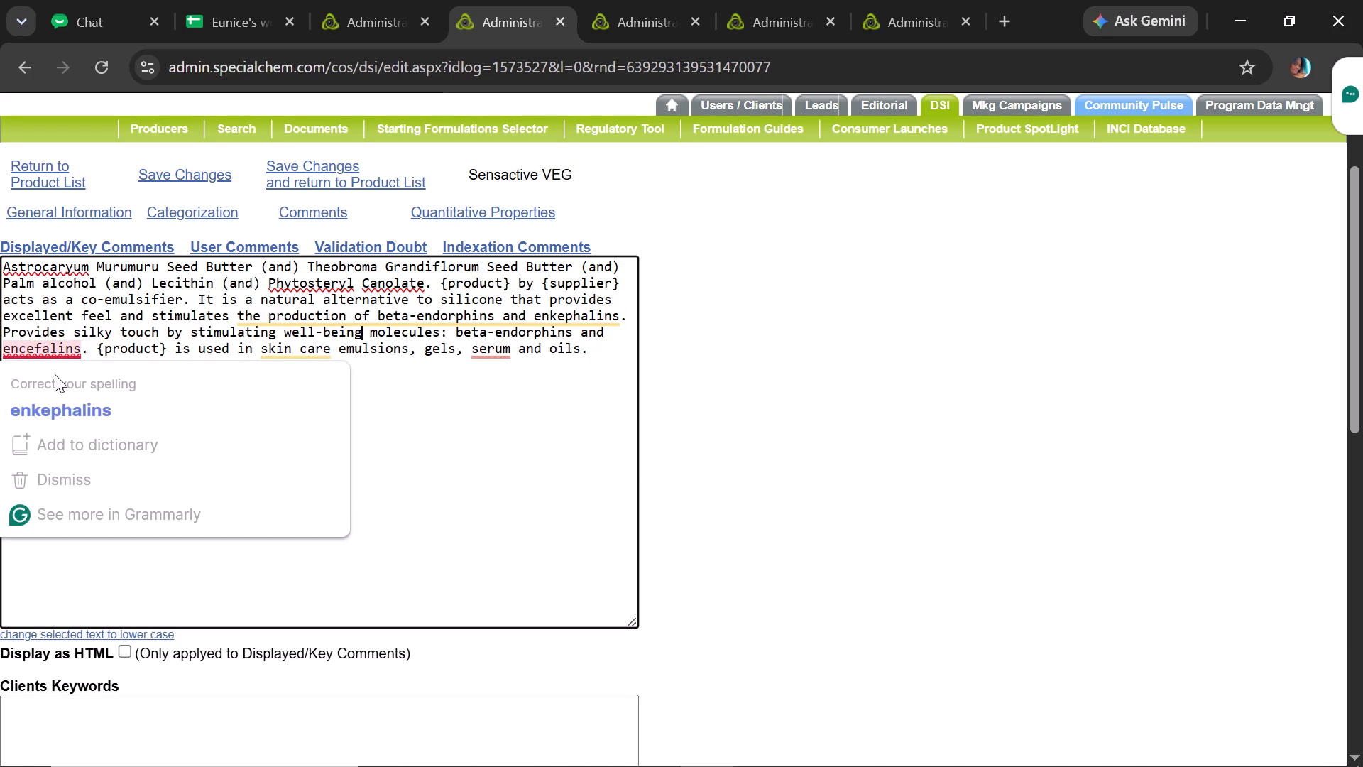
{"action": "left_click", "coordinate": [55, 374]}
{"action": "type", "text": "enkep"}
{"action": "type", "text": "halins"}
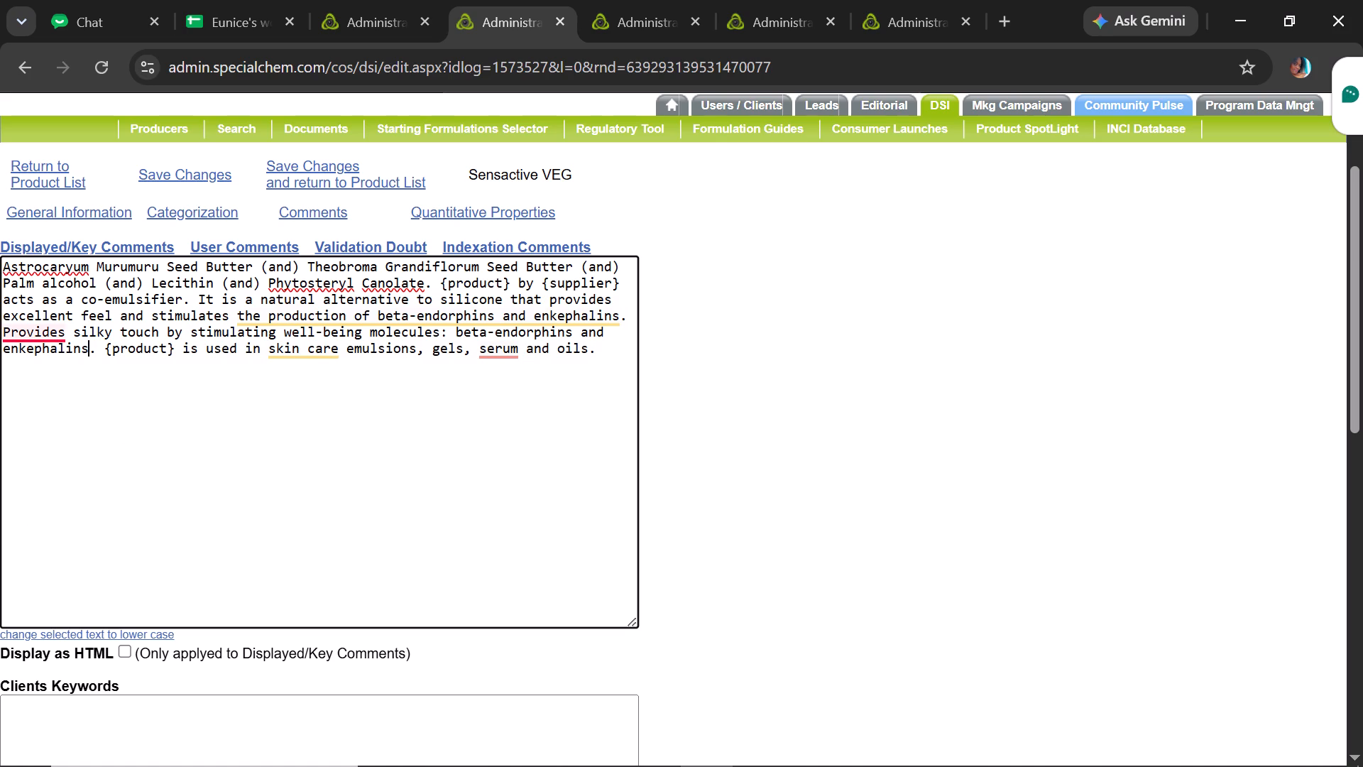
{"action": "left_click", "coordinate": [49, 380]}
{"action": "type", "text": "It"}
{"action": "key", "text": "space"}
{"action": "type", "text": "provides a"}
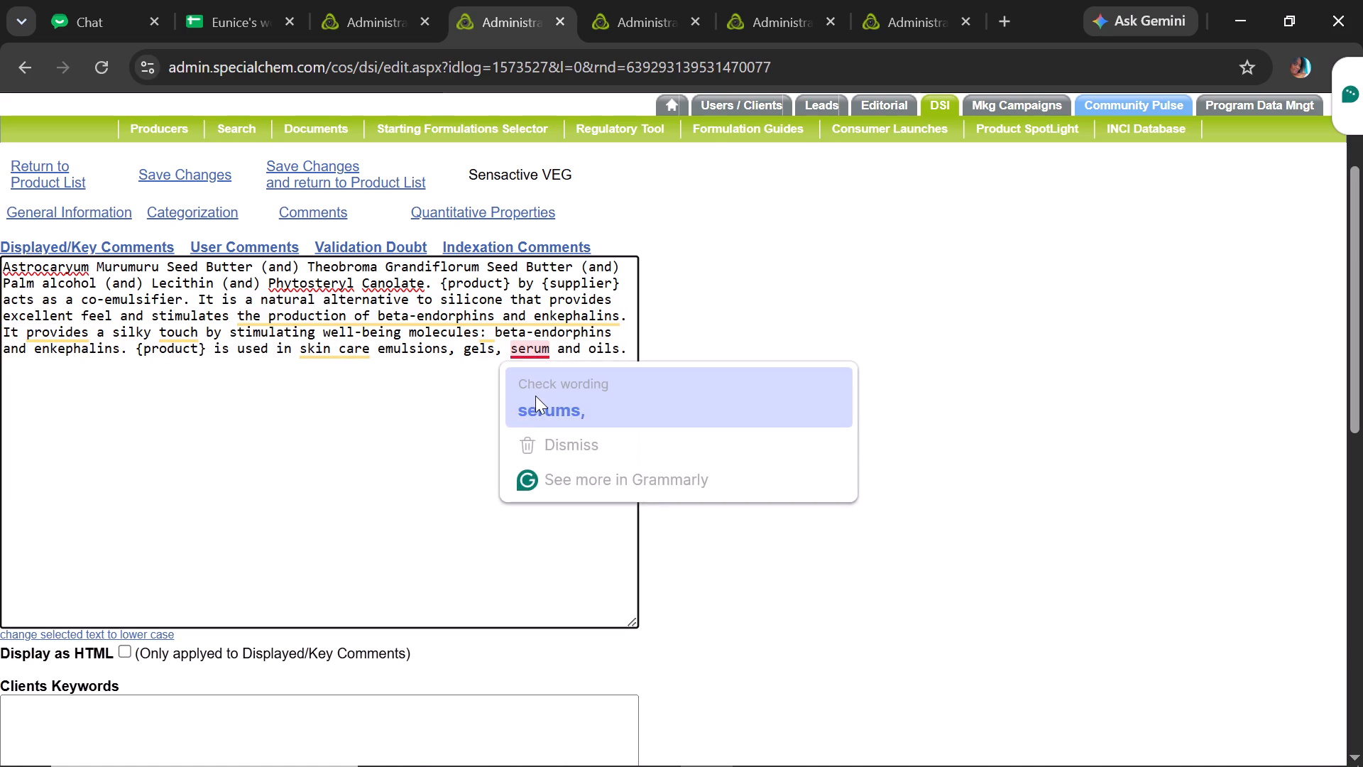
Accept Grammarly's correction "serums," in the last sentence of Sensactive VEG's comments.
{"action": "left_click", "coordinate": [535, 396]}
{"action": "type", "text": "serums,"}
Enable Display as HTML for Sensactive VEG's displayed/key comments and save the changes.
{"action": "left_click", "coordinate": [124, 649]}
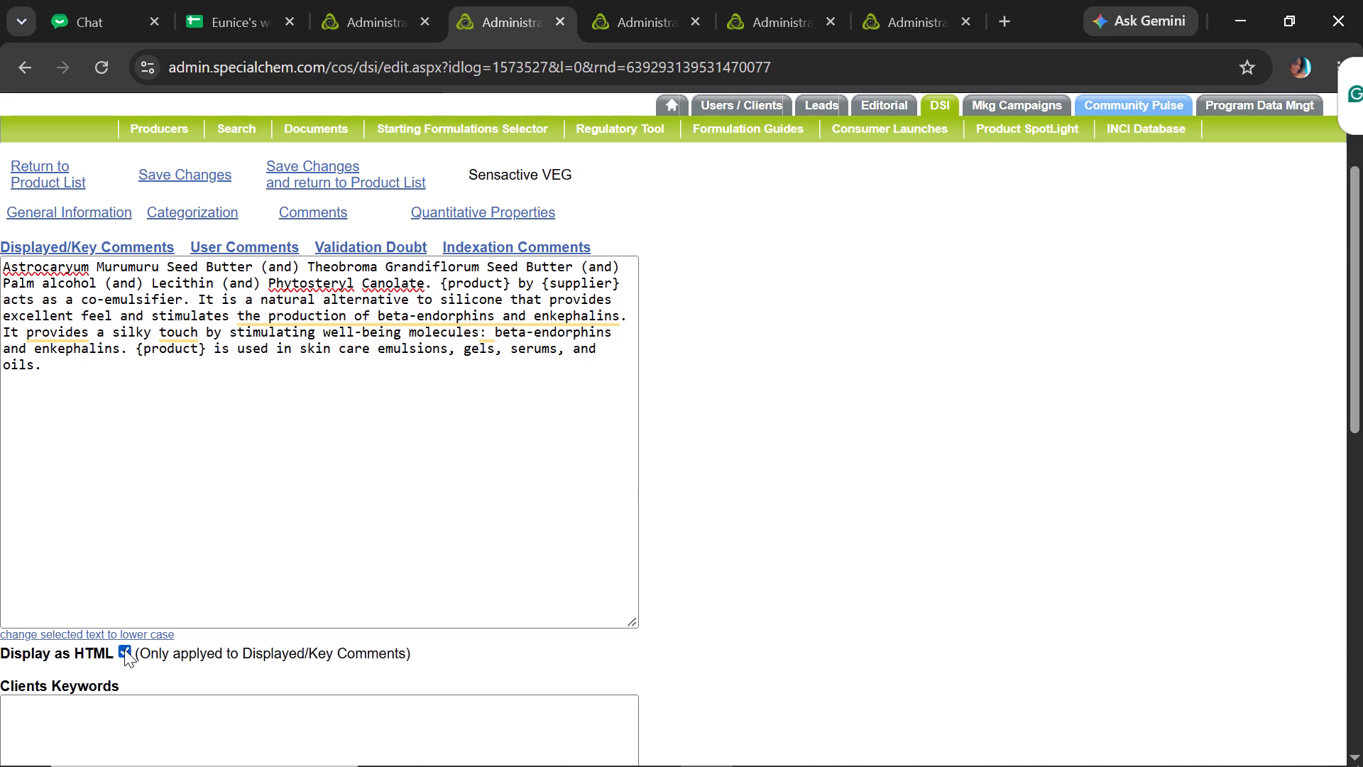
{"action": "left_click", "coordinate": [177, 174]}
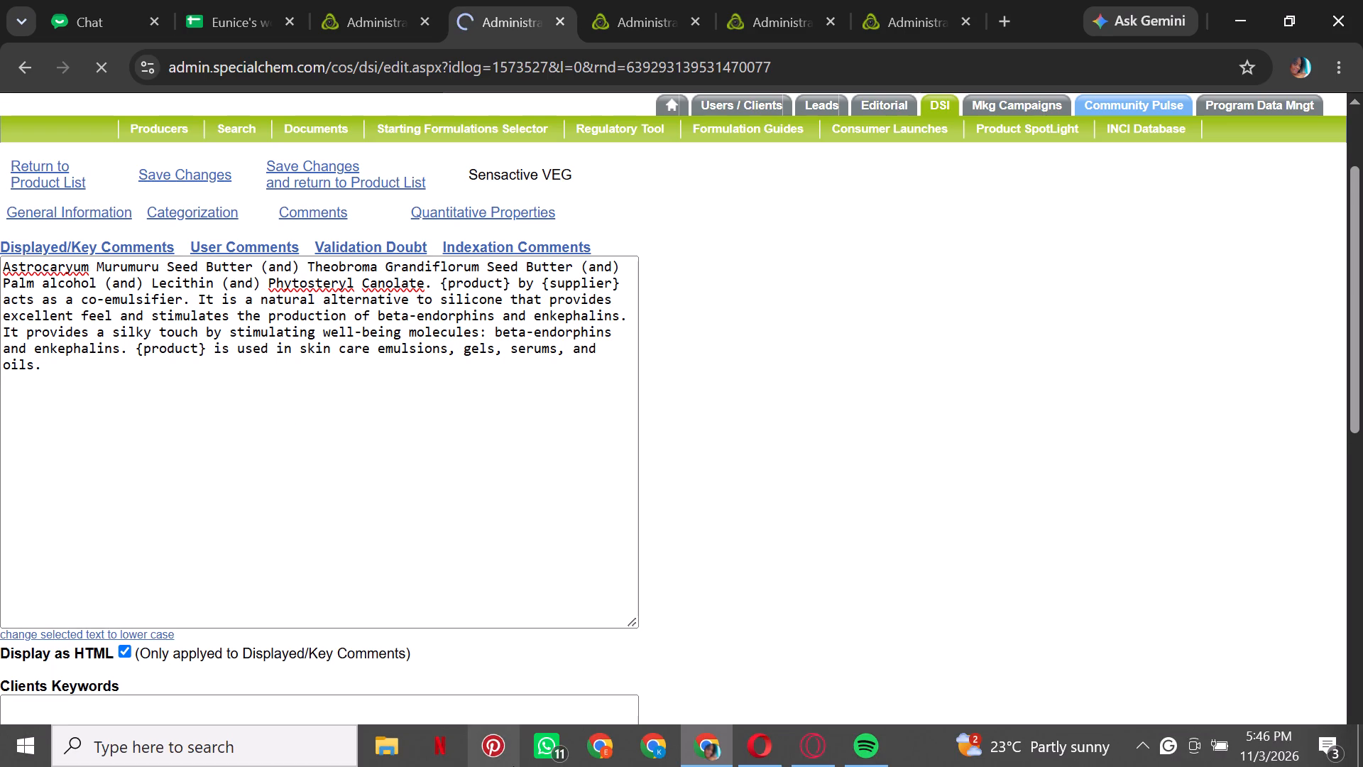
Switch to WhatsApp.
{"action": "left_click", "coordinate": [562, 745]}
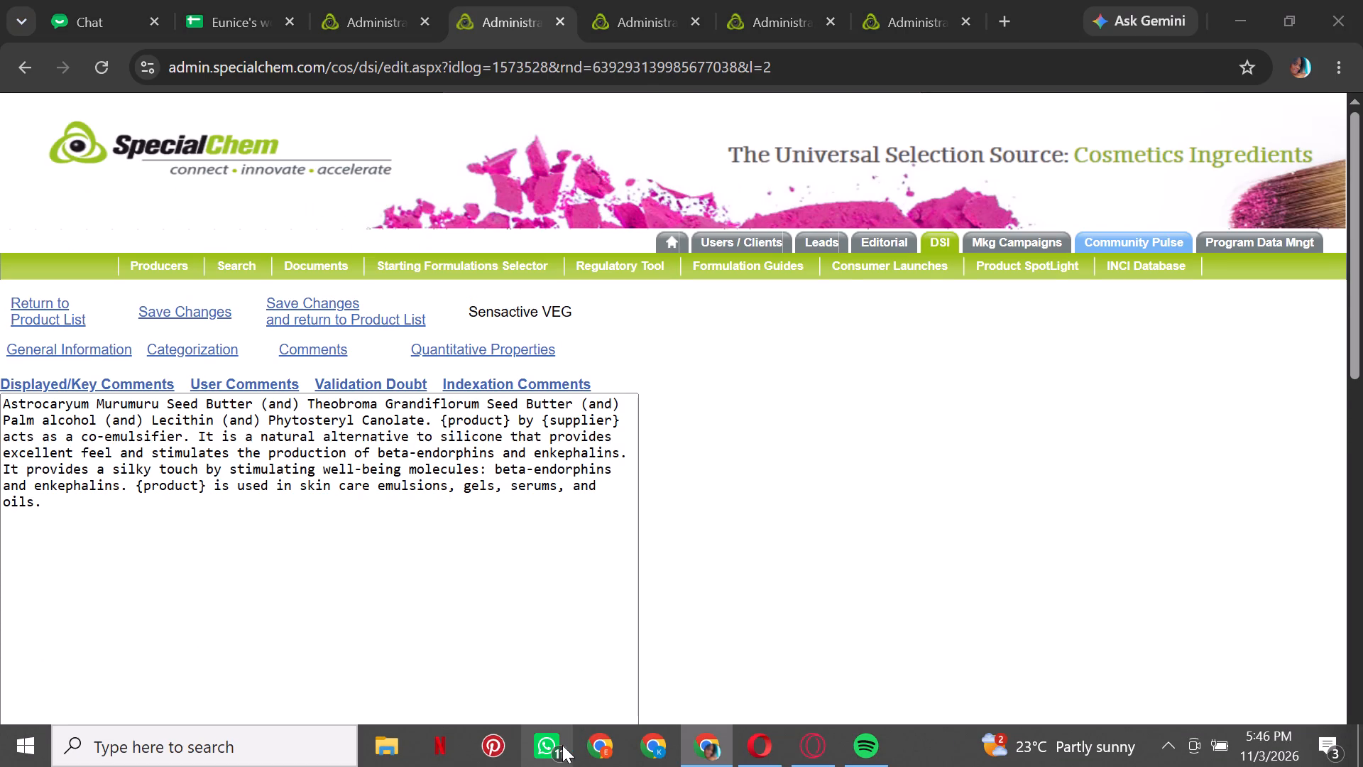
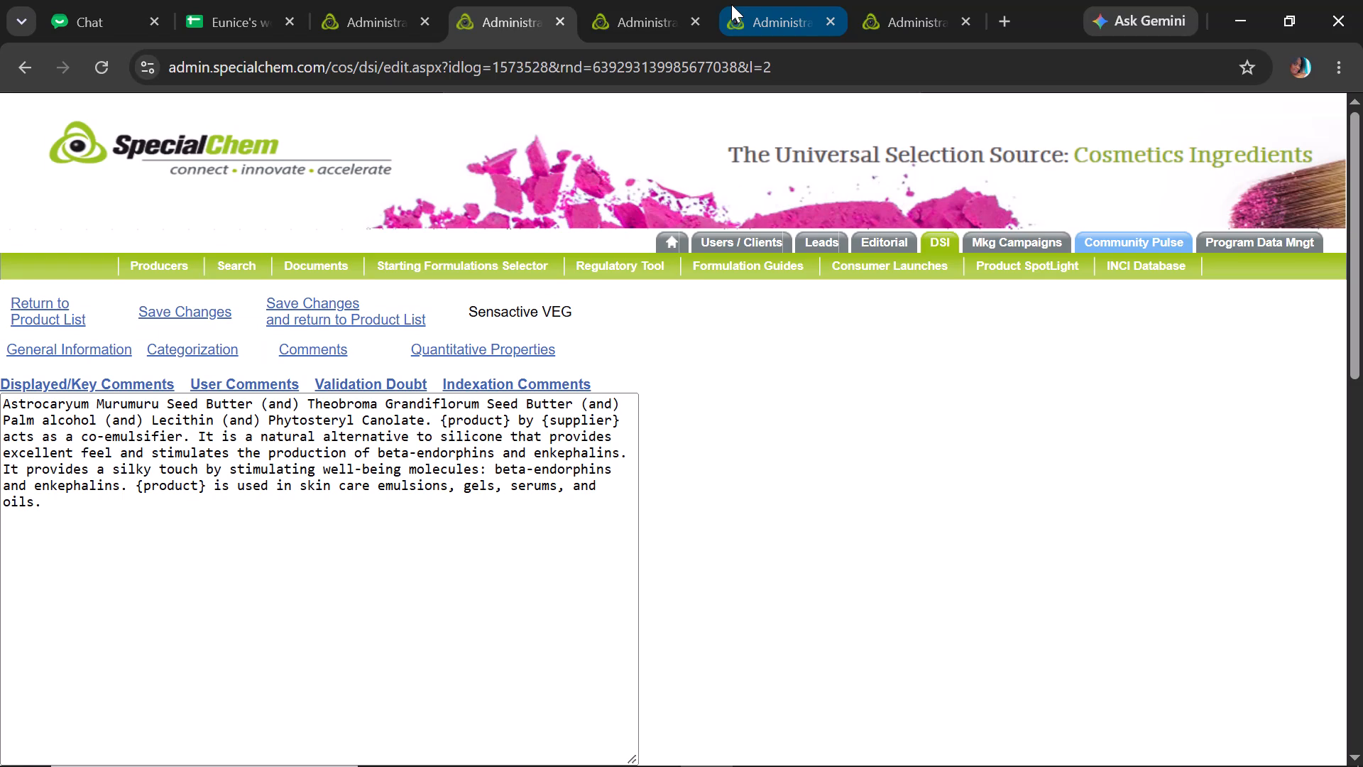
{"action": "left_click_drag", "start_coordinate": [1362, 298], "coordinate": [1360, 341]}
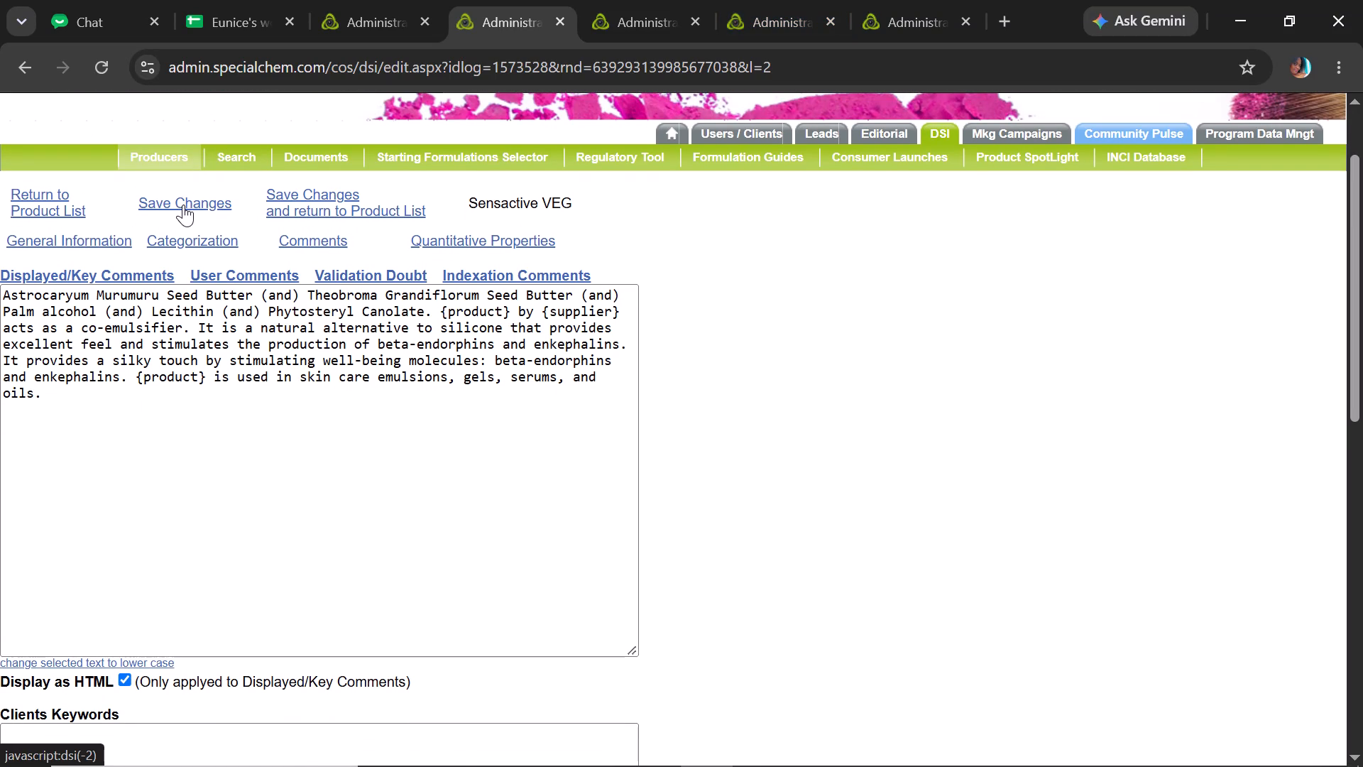
Save the changes made to Sensactive VEG's displayed/key comments.
{"action": "left_click", "coordinate": [183, 205]}
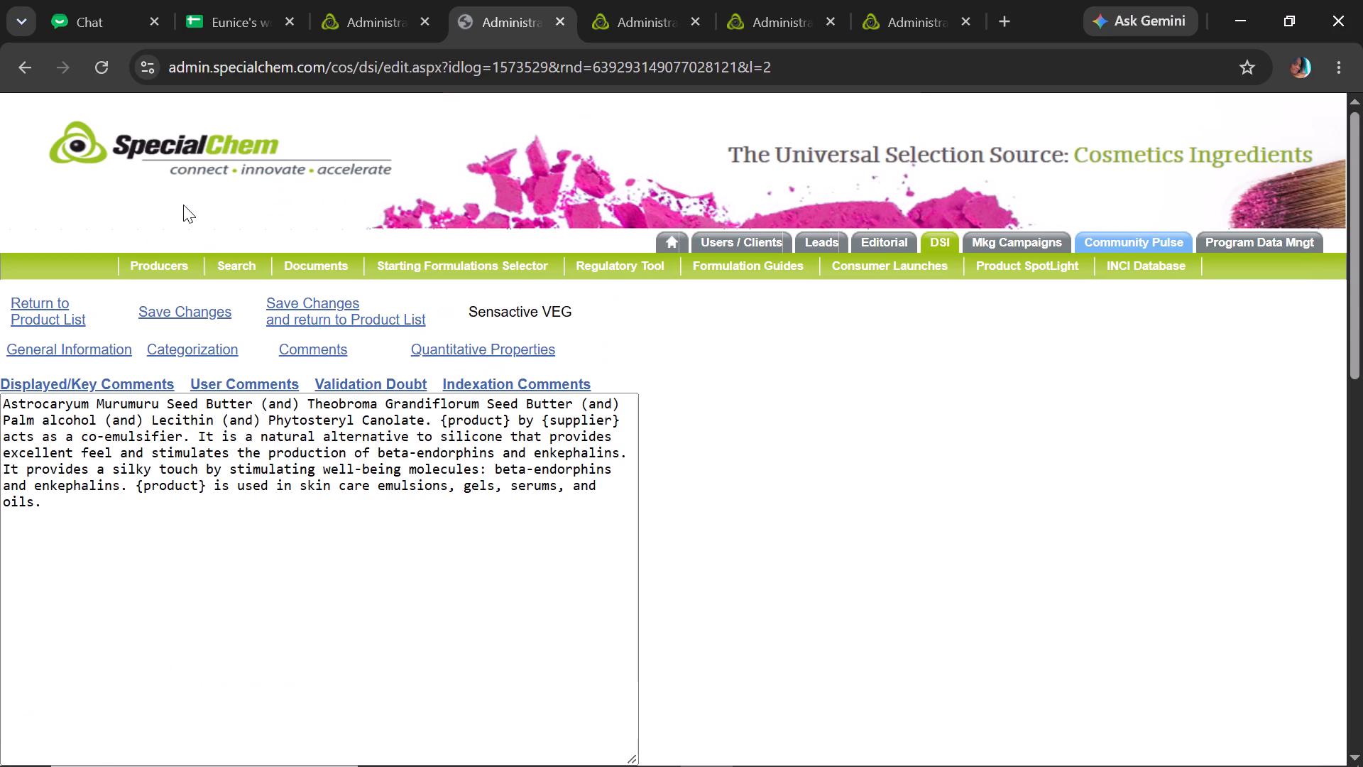
Open Sensactive VEG's quantitative properties, then save the changes and return to the product list.
{"action": "left_click", "coordinate": [458, 344]}
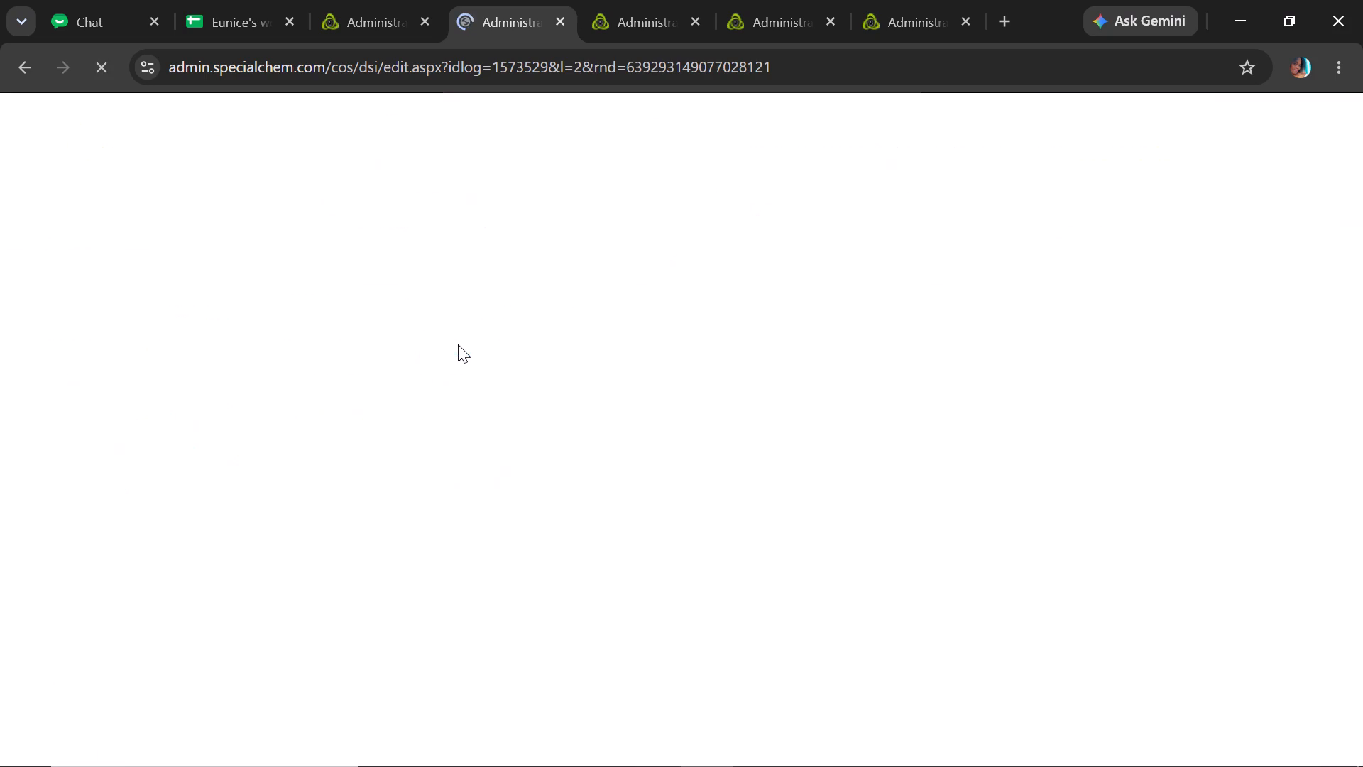
{"action": "left_click", "coordinate": [270, 295]}
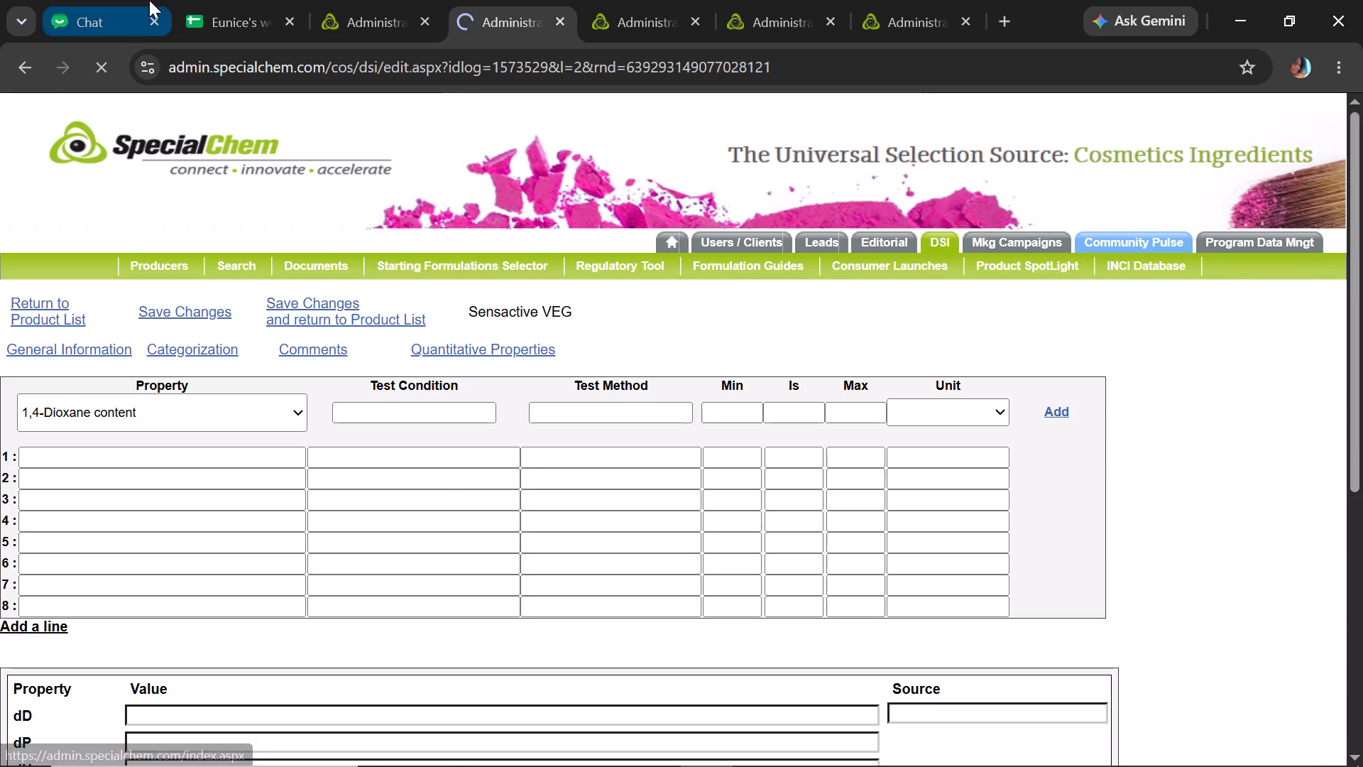
Clear the Chrome and Opera windows off the desktop and launch the Kuro app.
{"action": "left_click", "coordinate": [231, 5]}
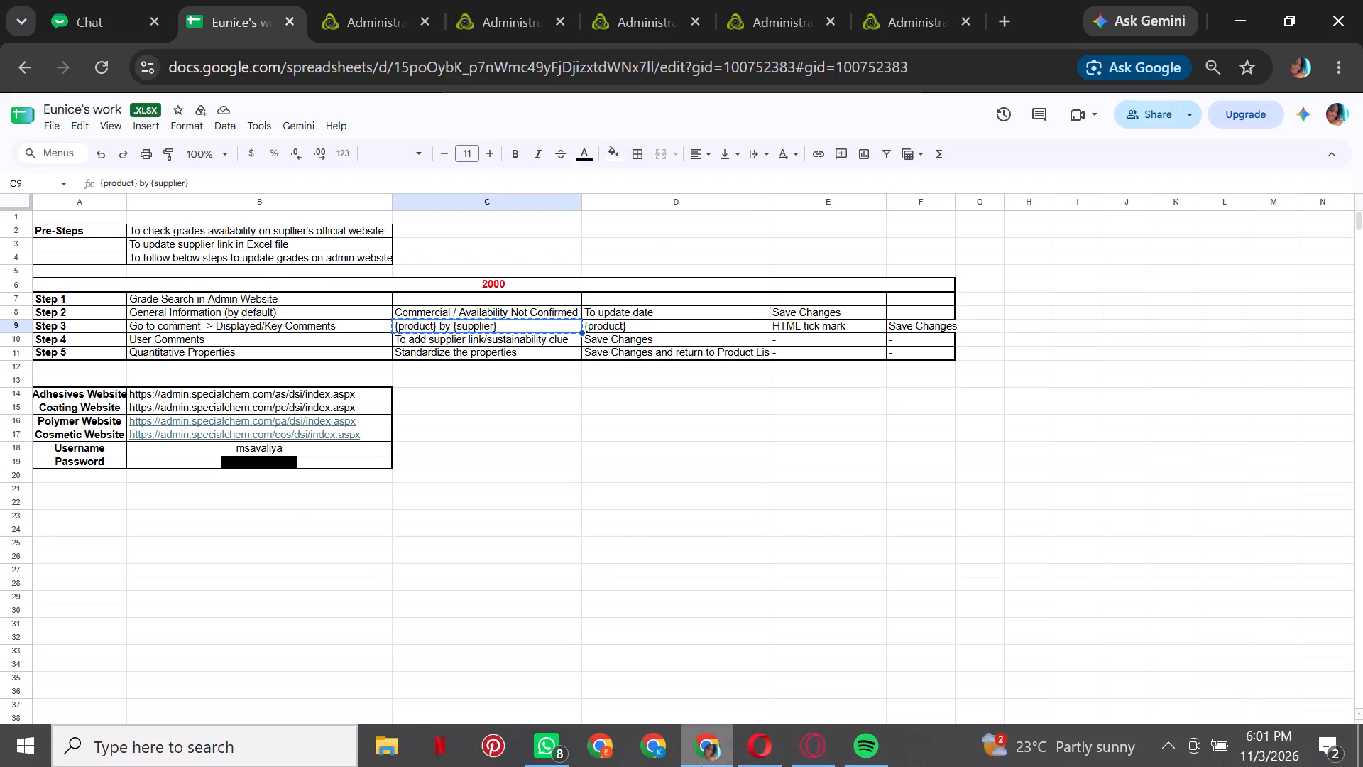
{"action": "left_click", "coordinate": [1247, 4]}
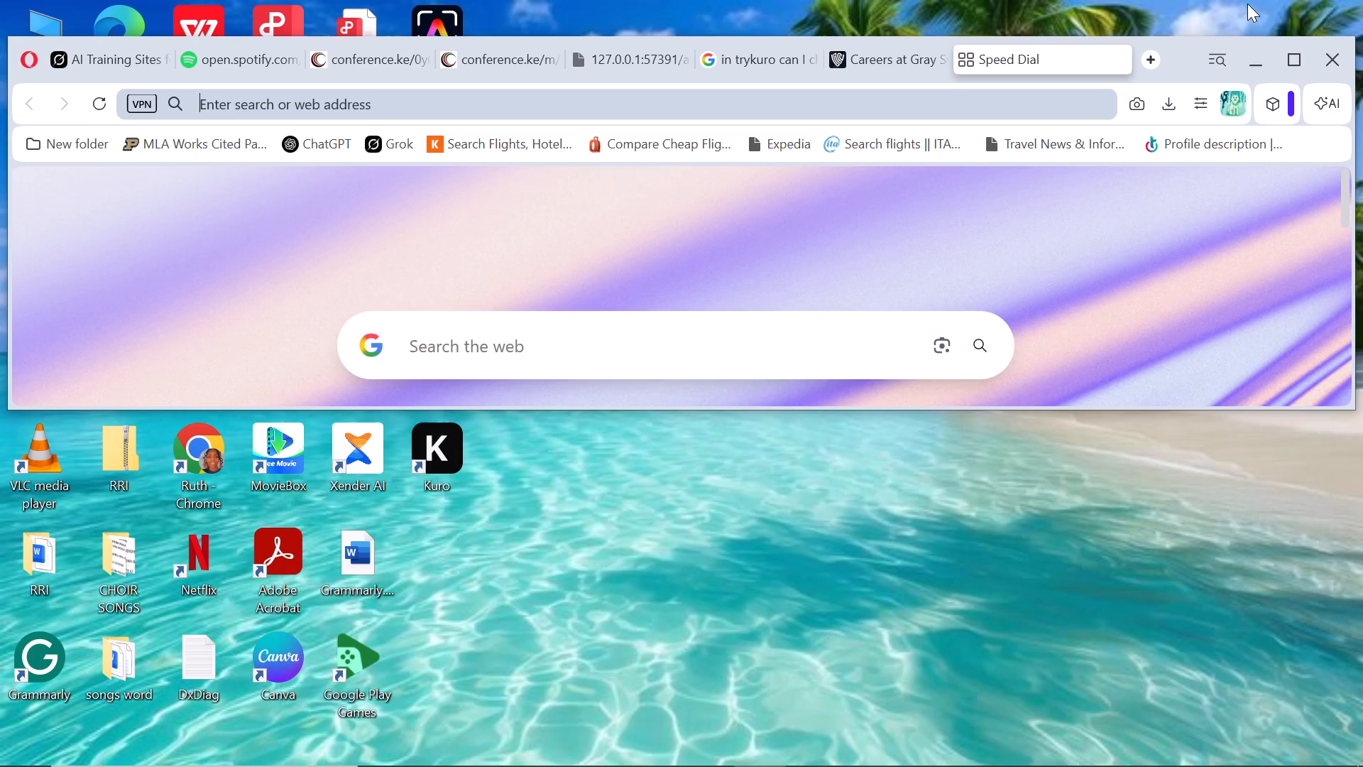
{"action": "left_click", "coordinate": [1330, 63]}
{"action": "left_click", "coordinate": [440, 449]}
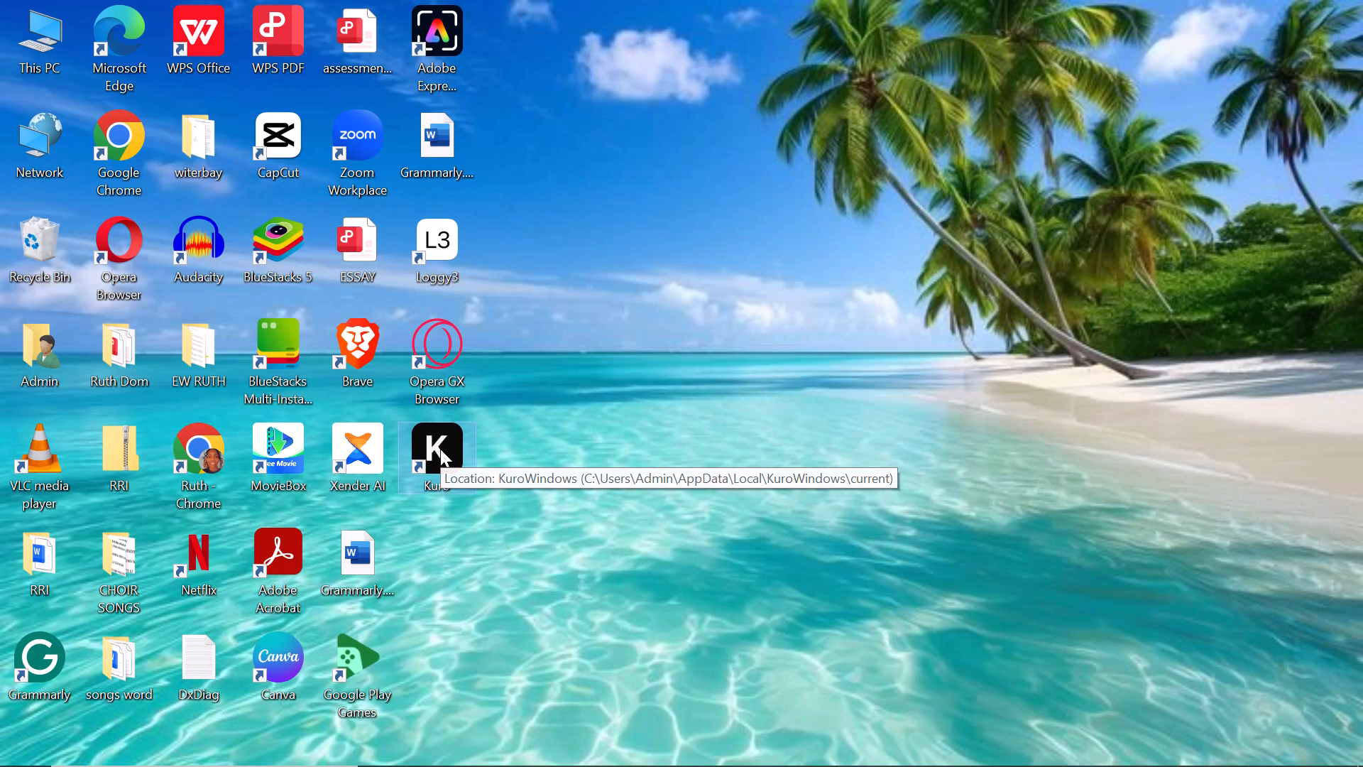
{"action": "double_click", "coordinate": [440, 449]}
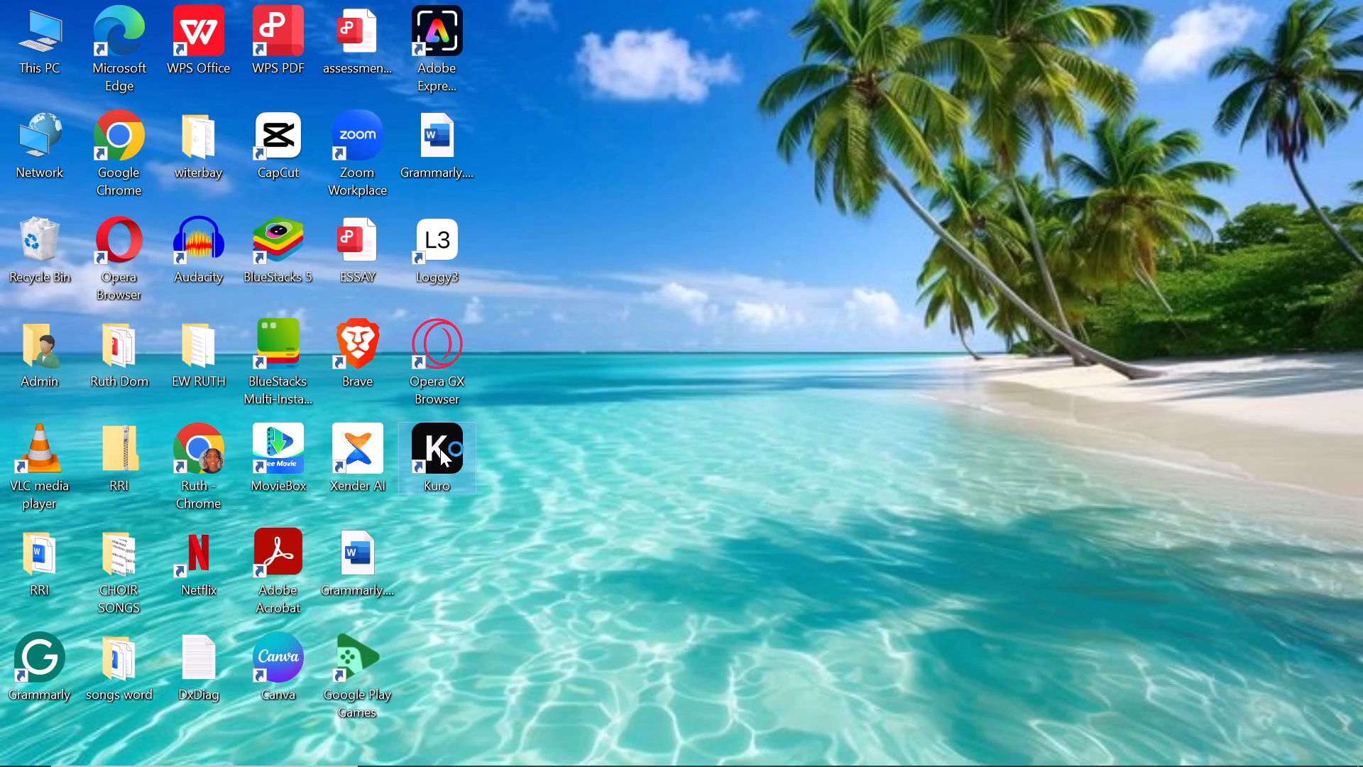
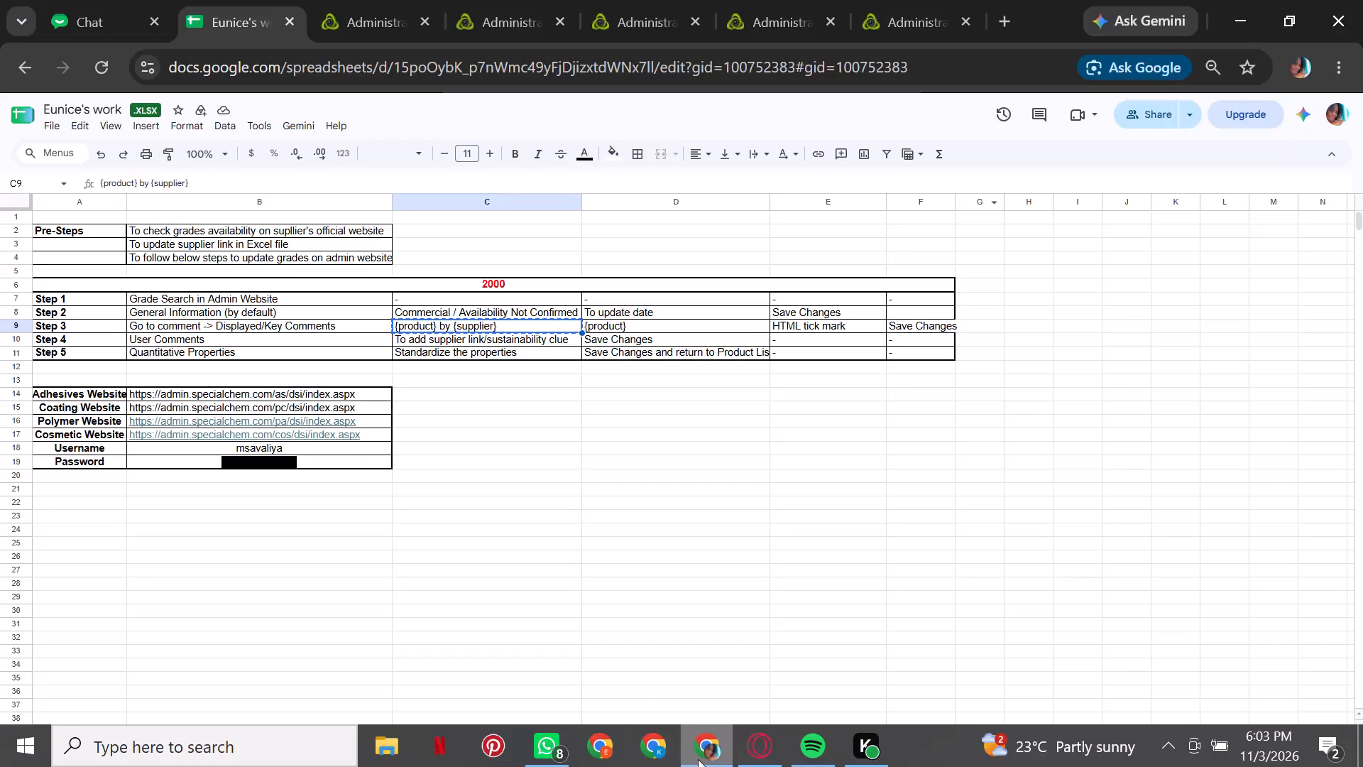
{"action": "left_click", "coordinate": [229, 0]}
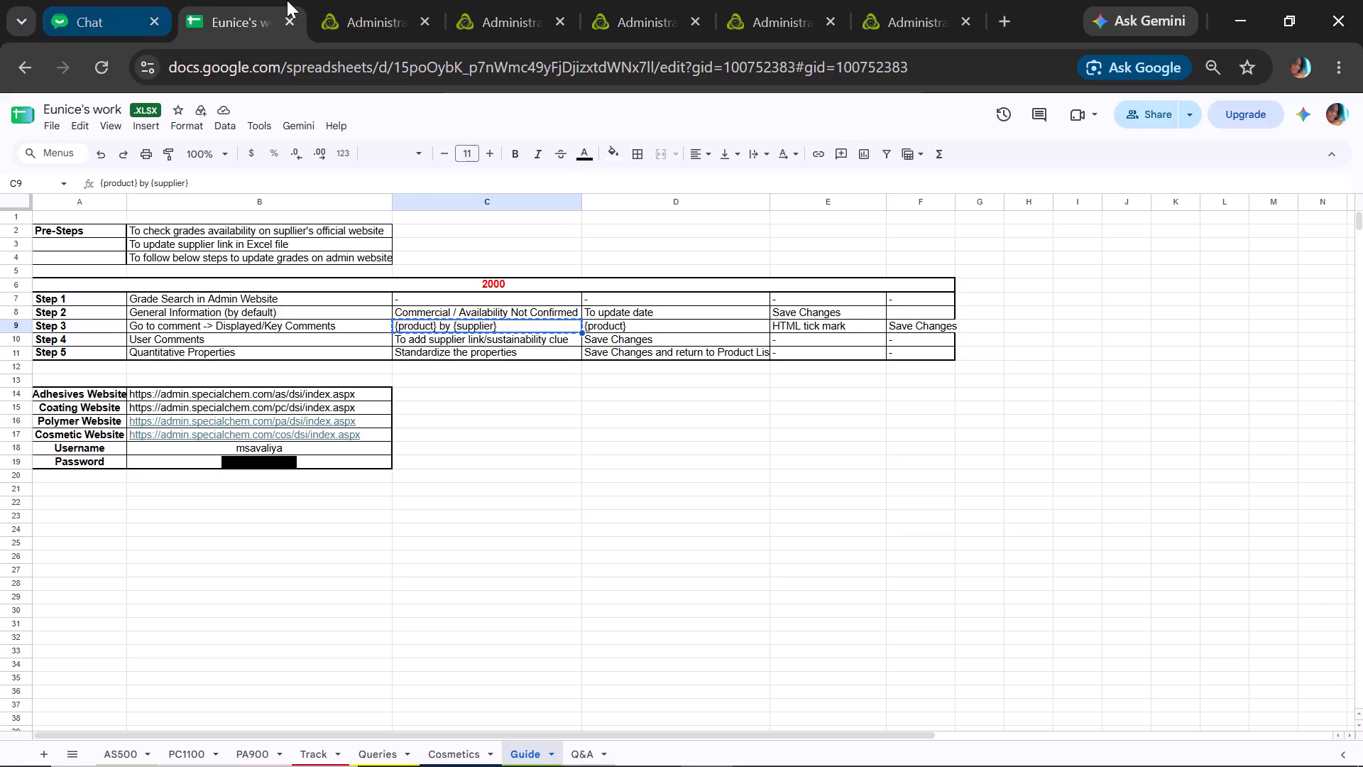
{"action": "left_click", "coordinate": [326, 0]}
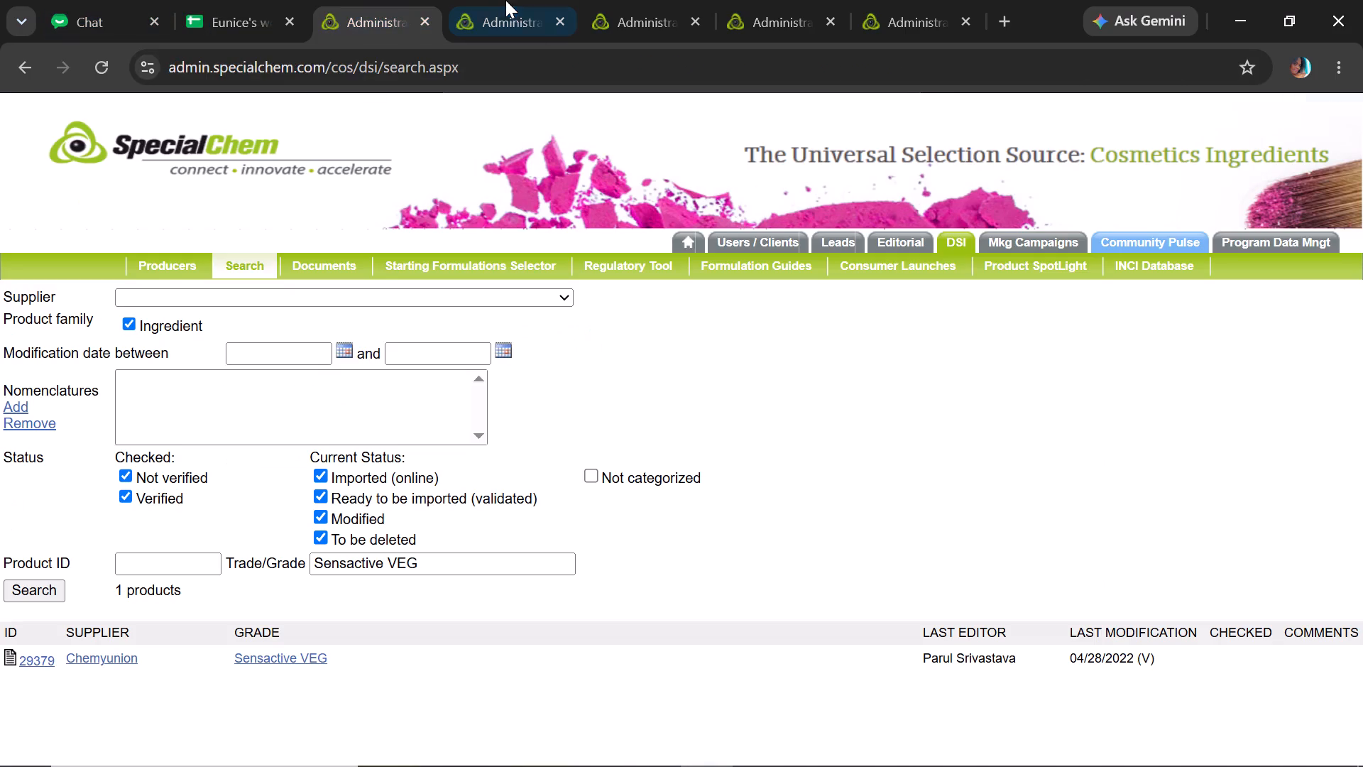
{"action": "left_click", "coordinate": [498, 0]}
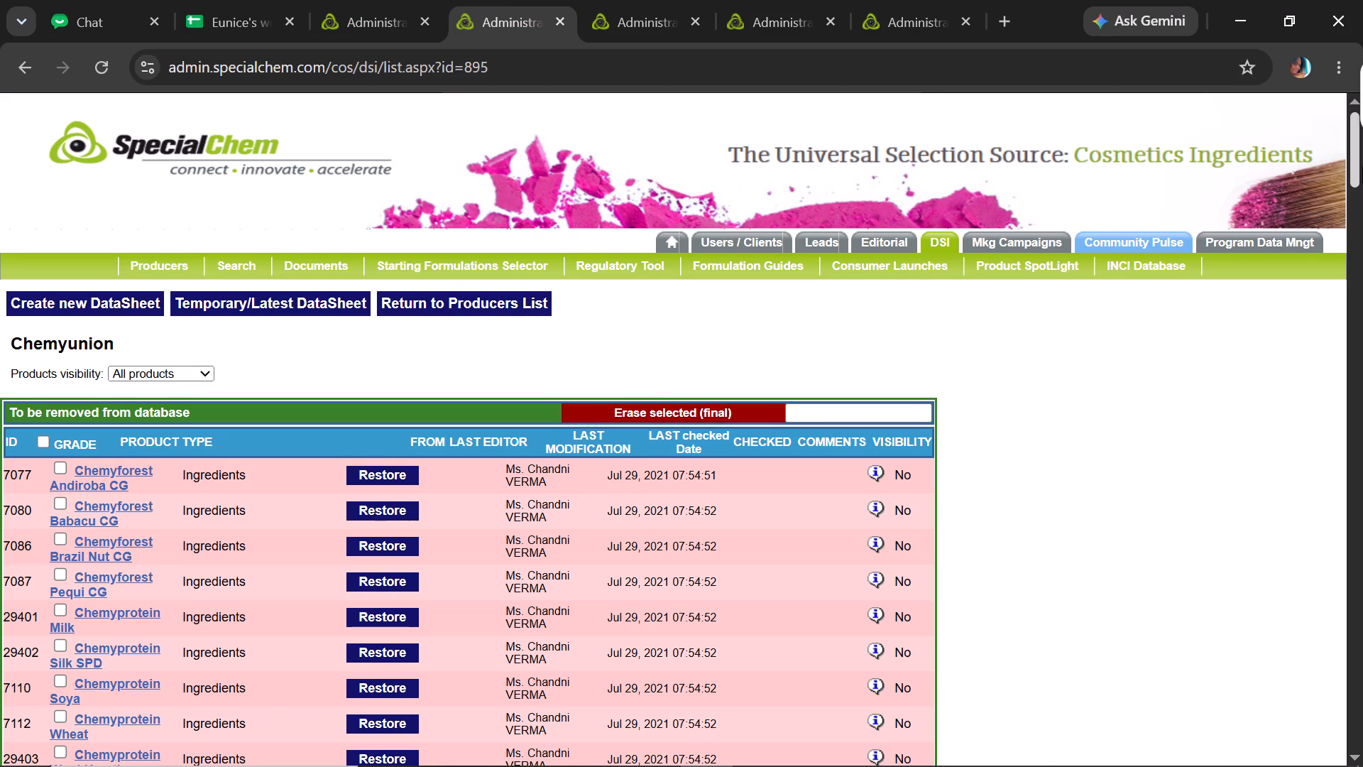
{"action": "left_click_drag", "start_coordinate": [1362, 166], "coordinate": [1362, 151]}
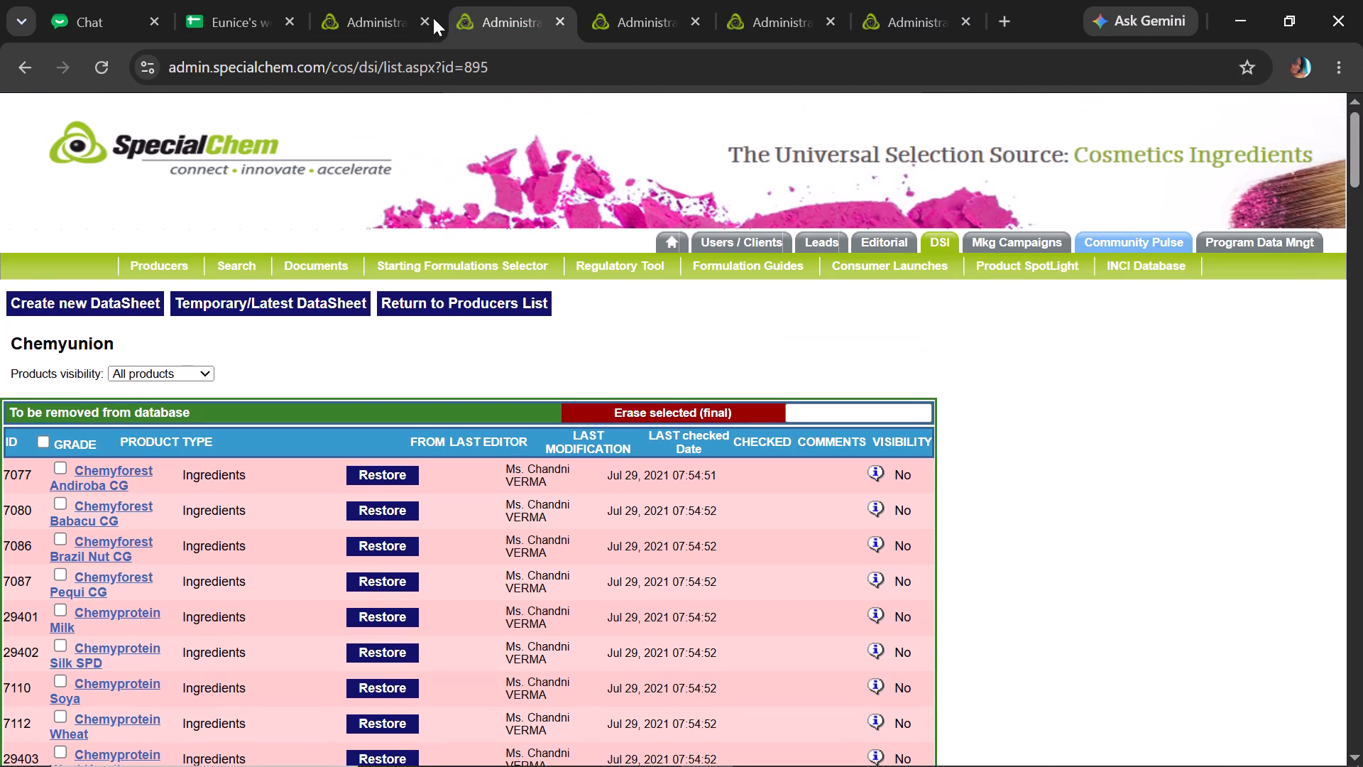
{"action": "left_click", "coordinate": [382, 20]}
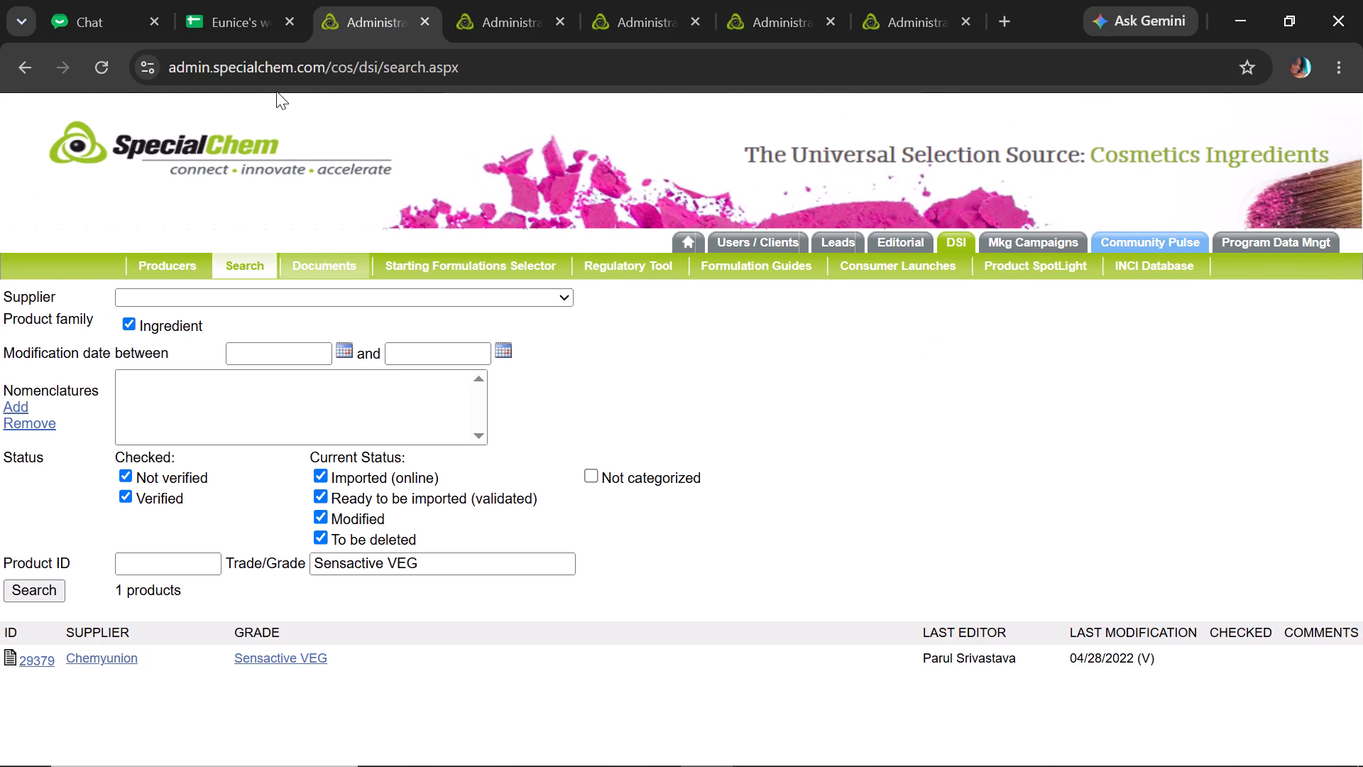
Copy the grade name Seriliss RA from the Cosmetics sheet, search the admin site for it and open its record.
{"action": "left_click", "coordinate": [239, 11]}
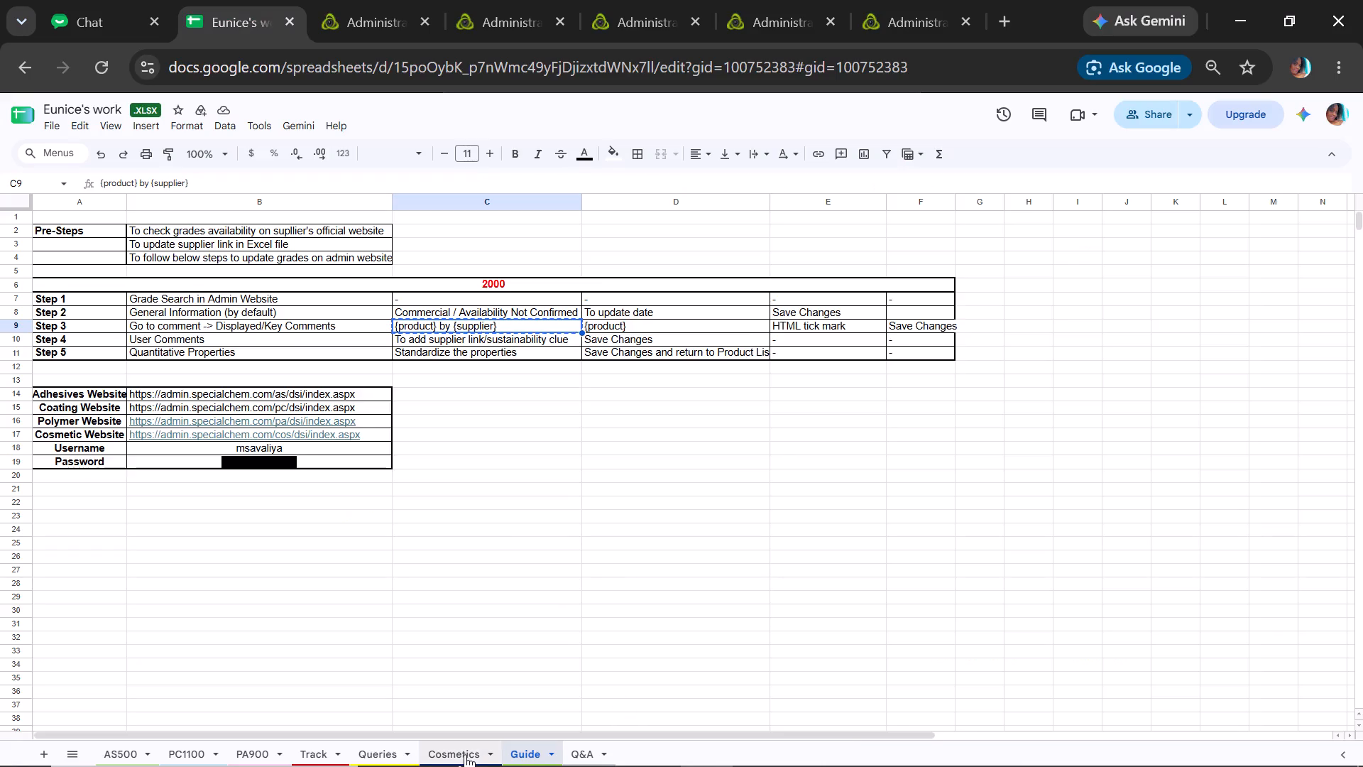
{"action": "left_click", "coordinate": [464, 754]}
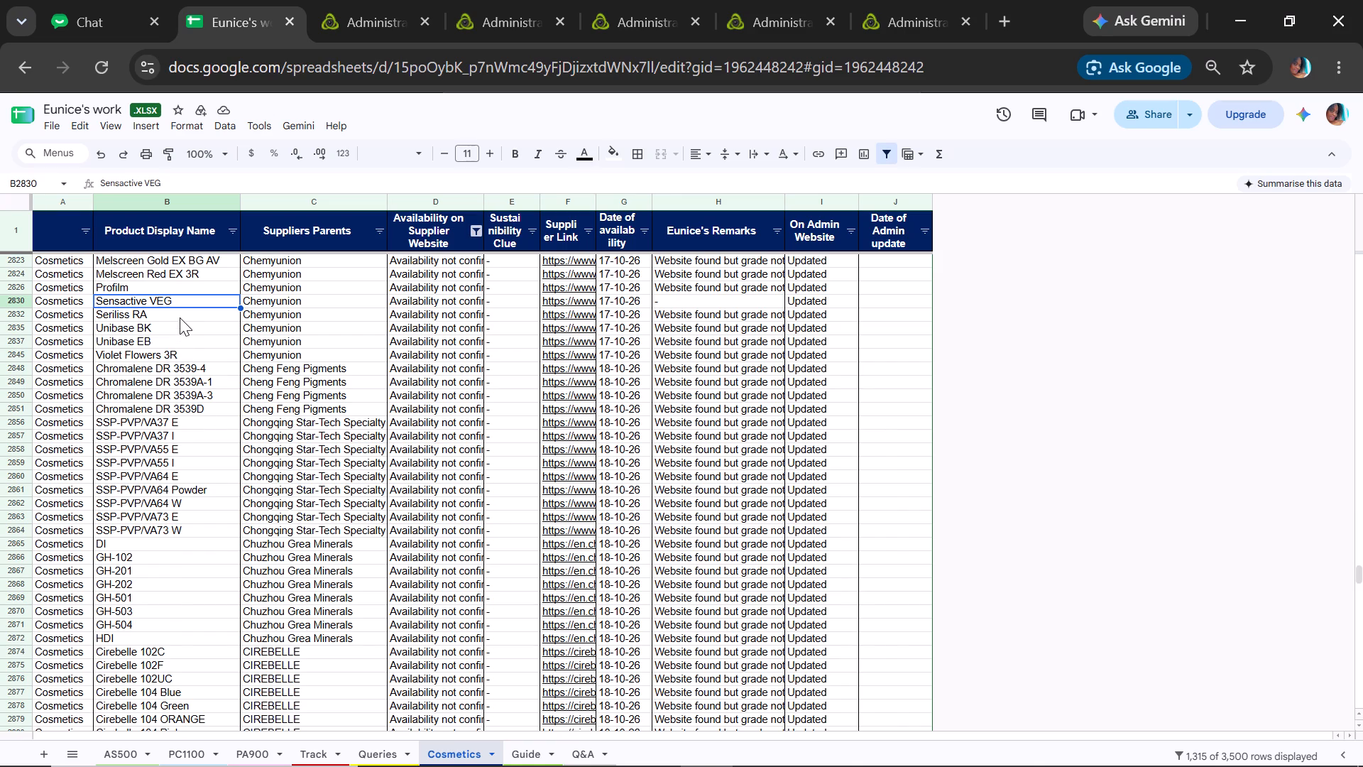
{"action": "left_click", "coordinate": [180, 317]}
{"action": "key", "text": "ctrl+c"}
{"action": "left_click", "coordinate": [243, 0]}
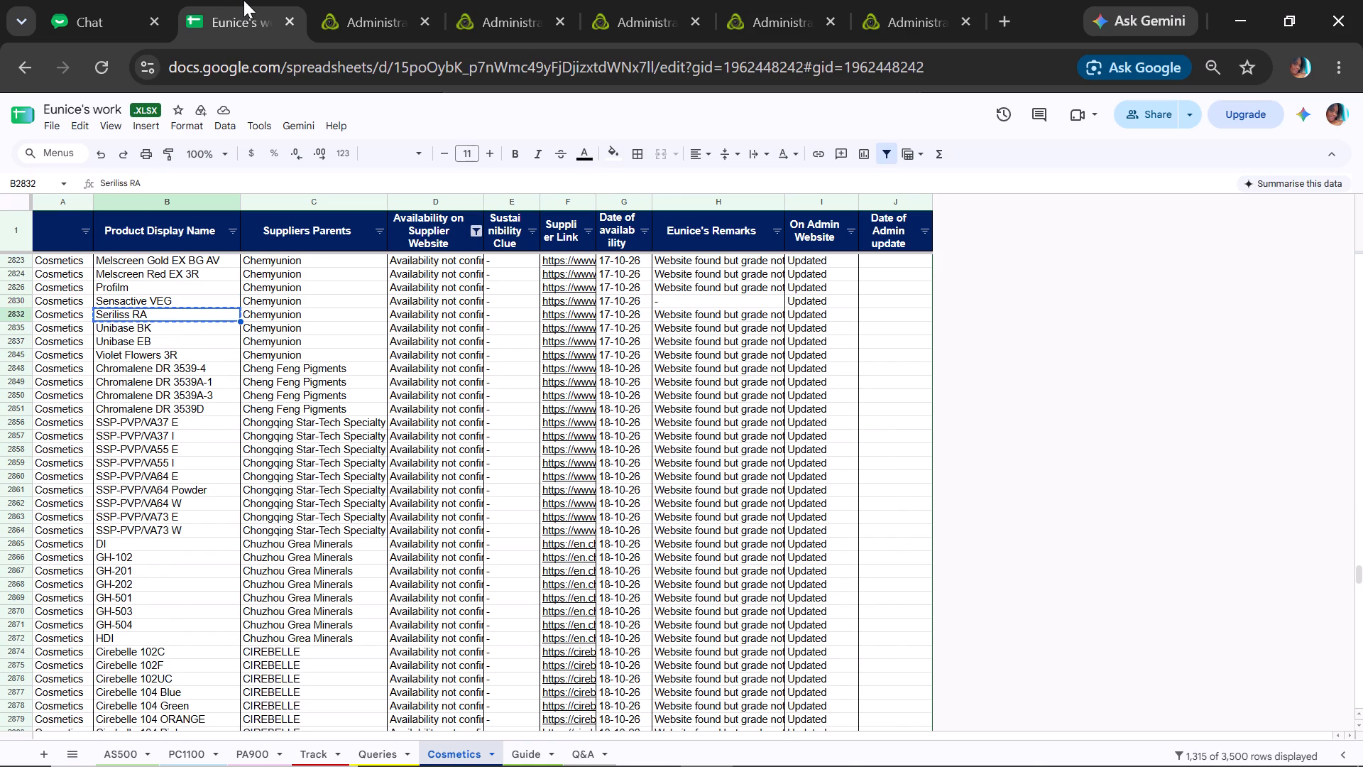
{"action": "left_click", "coordinate": [352, 1]}
{"action": "left_click_drag", "start_coordinate": [419, 563], "coordinate": [202, 567]}
{"action": "key", "text": "ctrl+v"}
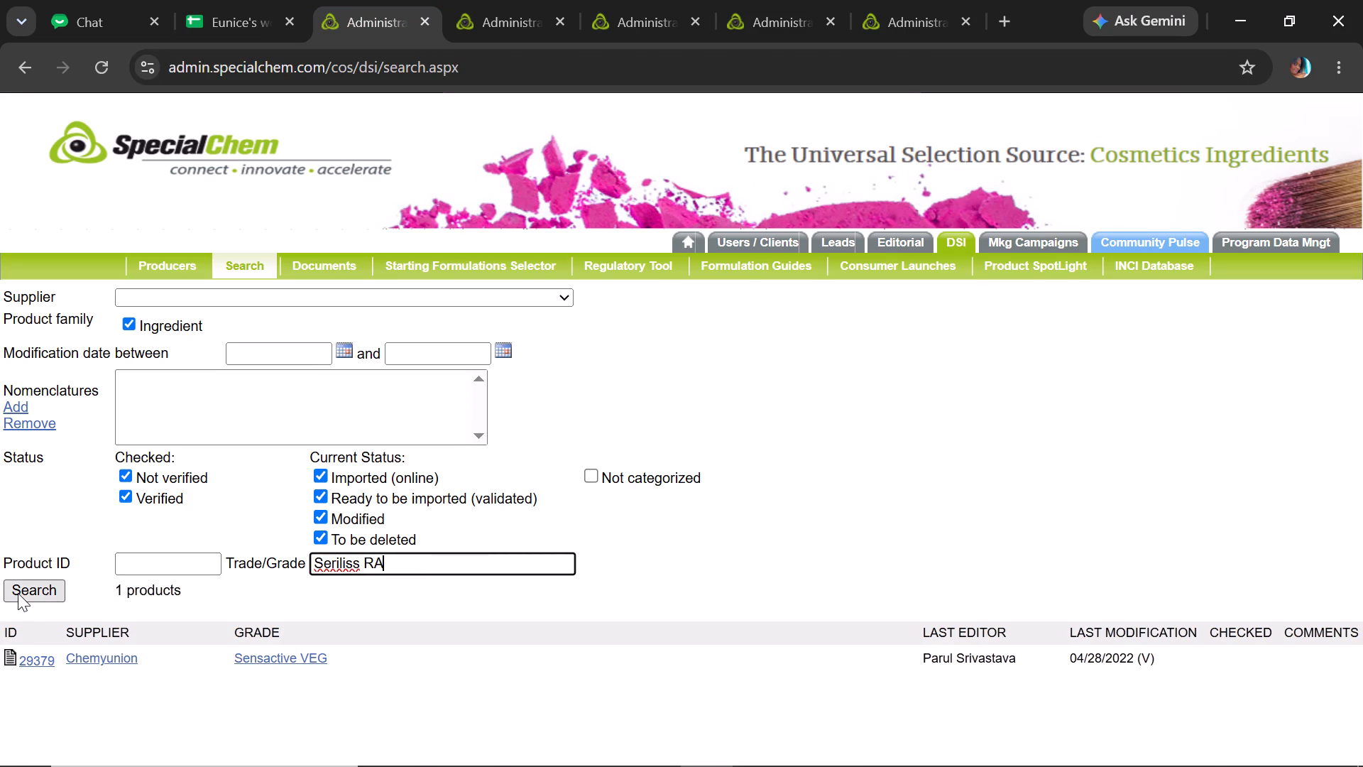
{"action": "left_click", "coordinate": [18, 593]}
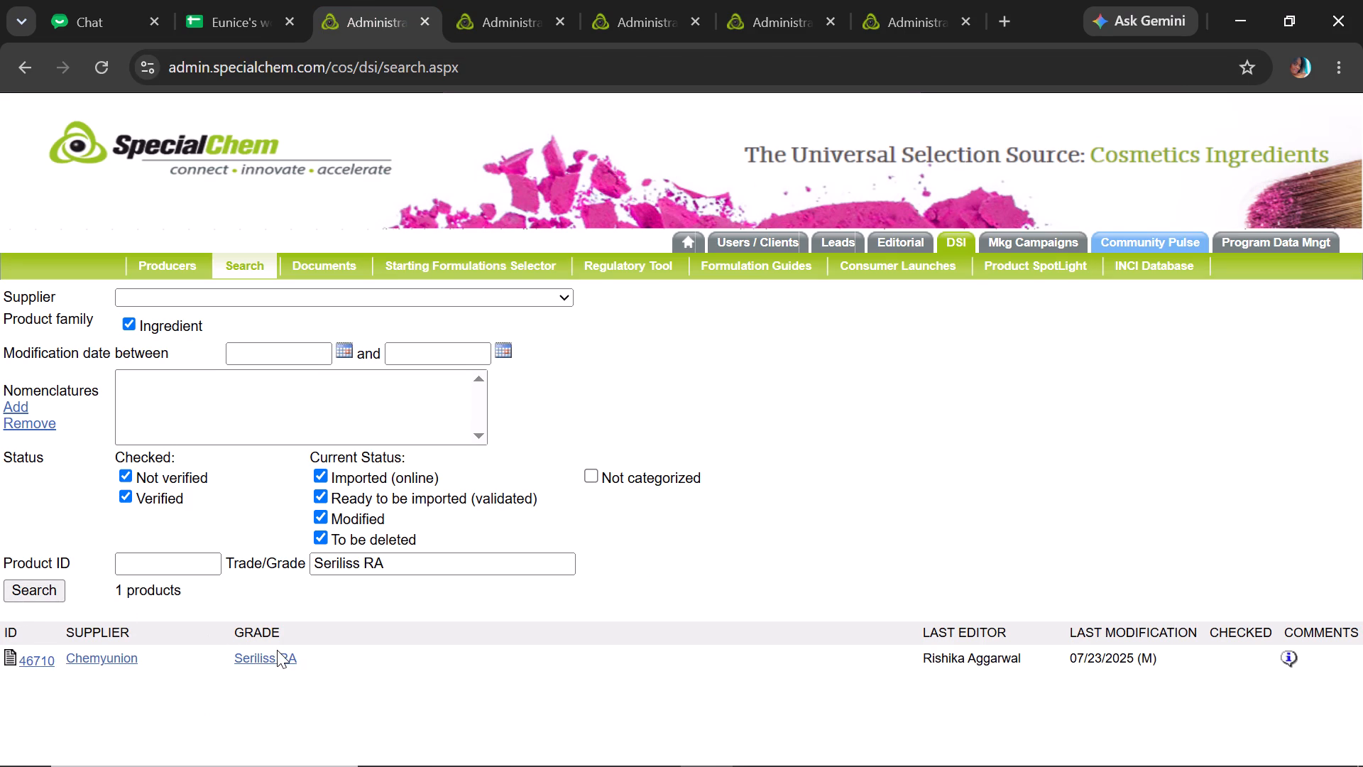
{"action": "left_click", "coordinate": [280, 656]}
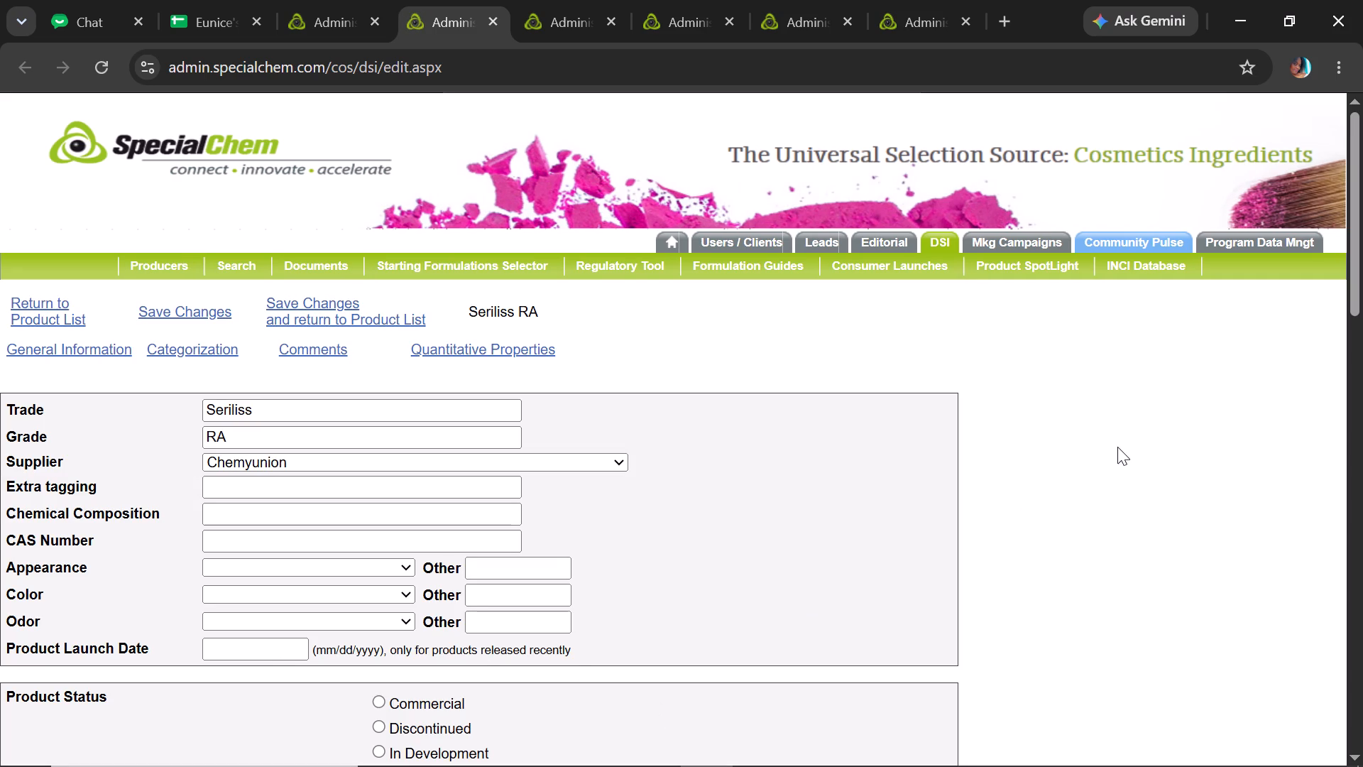
Update Seriliss RA's Status Checked date to 11/03/2026 and save the changes.
{"action": "left_click_drag", "start_coordinate": [1362, 251], "coordinate": [1361, 277]}
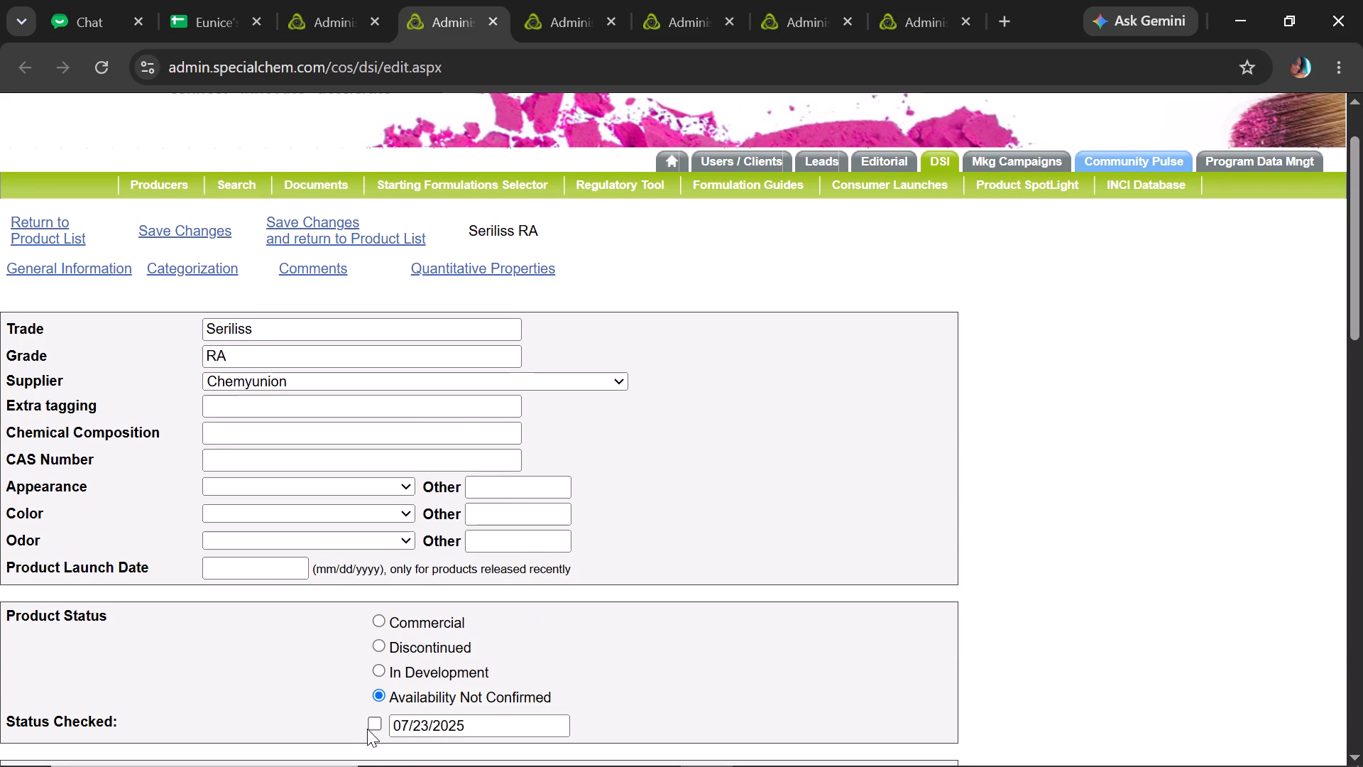
{"action": "left_click", "coordinate": [371, 729]}
{"action": "left_click", "coordinate": [190, 227]}
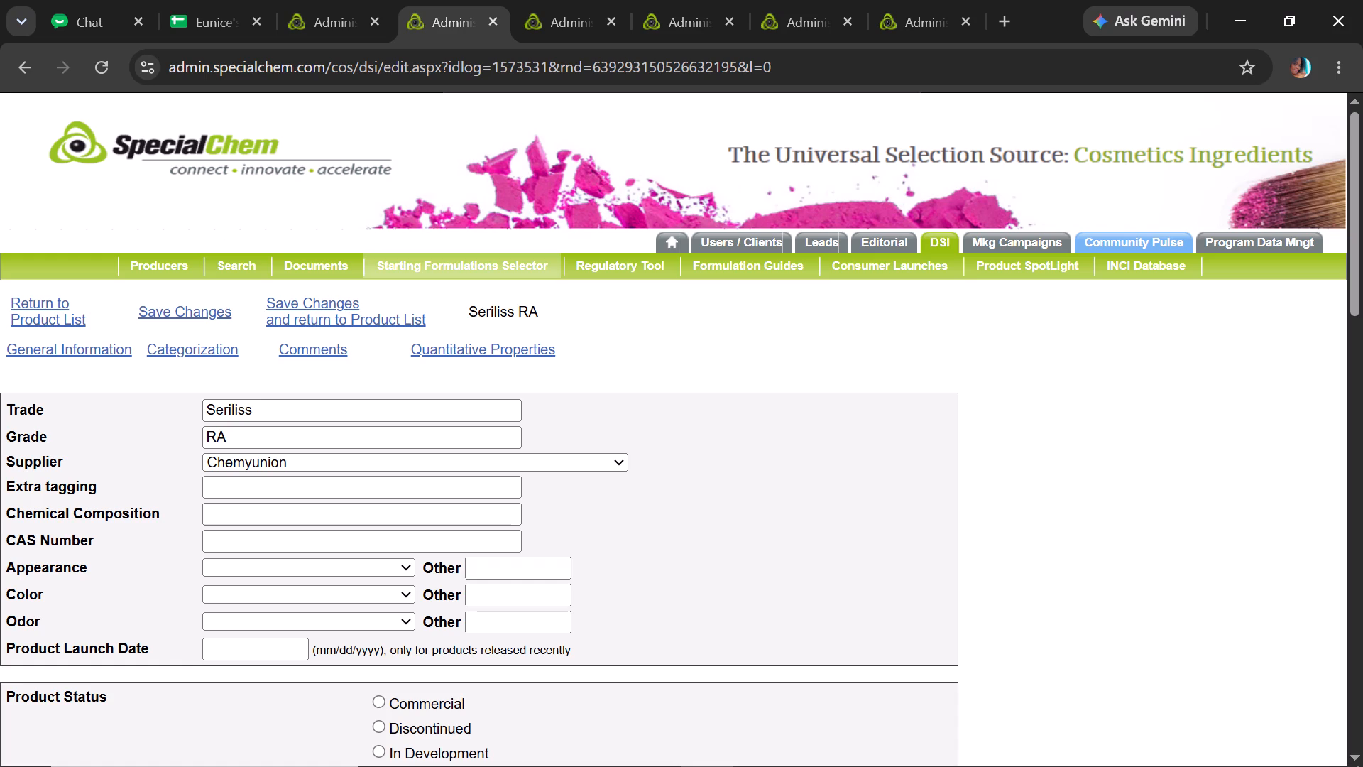
Review Seriliss RA's displayed/key comments and HTML display setting, and save the changes.
{"action": "left_click_drag", "start_coordinate": [1362, 219], "coordinate": [1362, 235]}
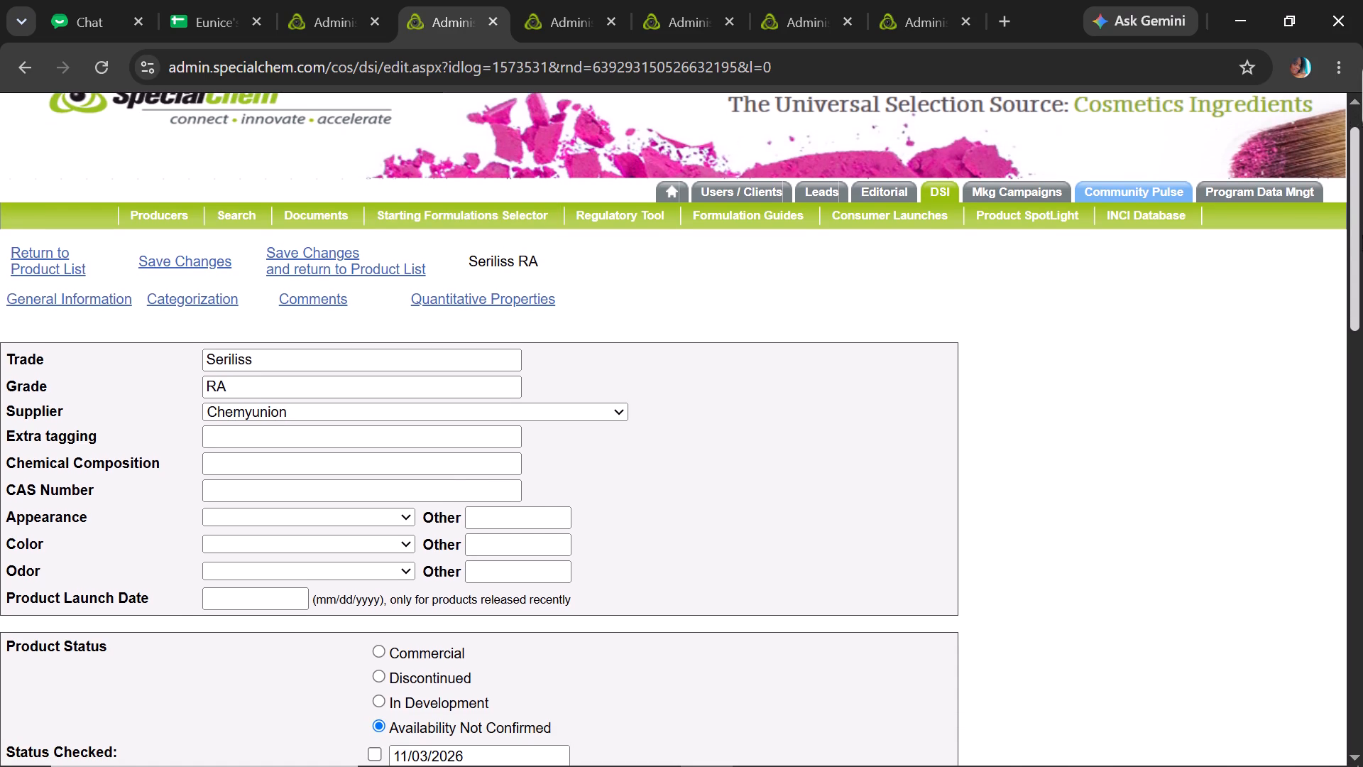
{"action": "left_click", "coordinate": [319, 295]}
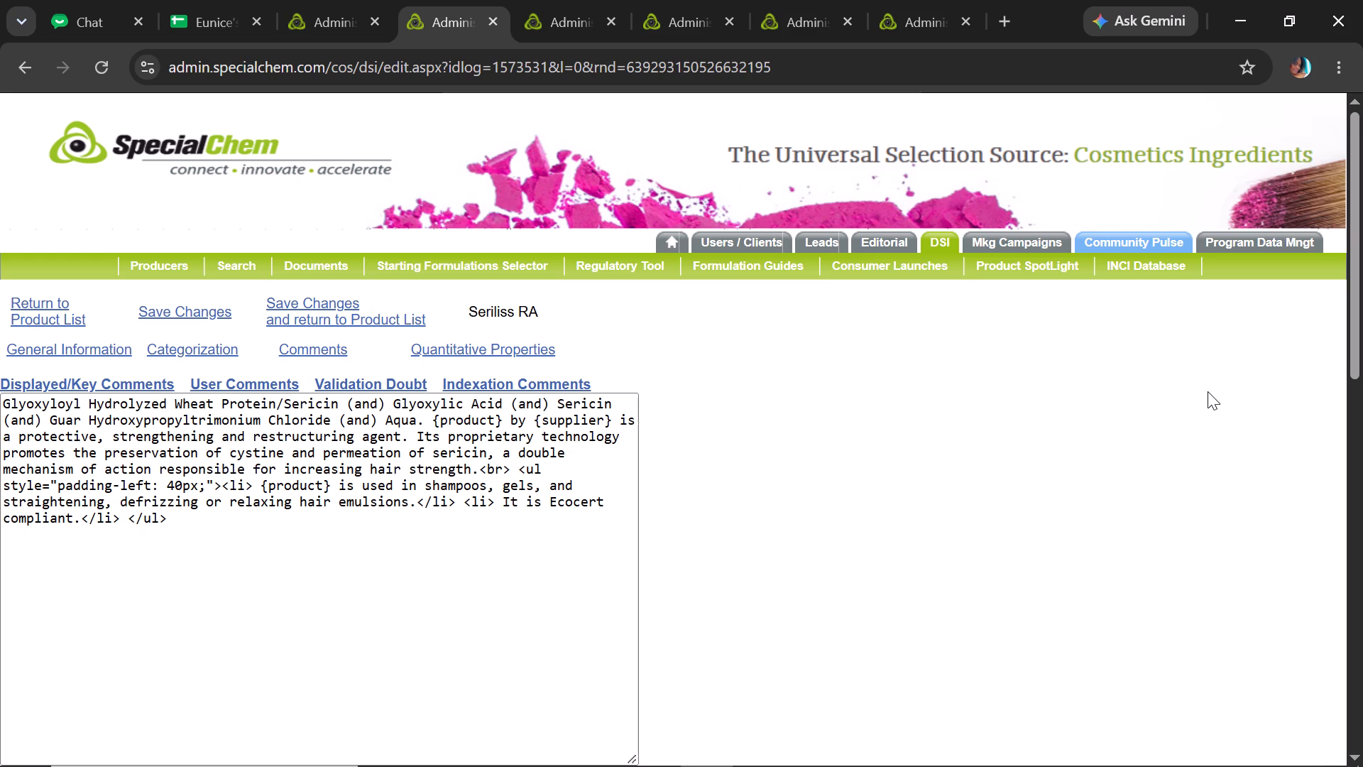
{"action": "left_click_drag", "start_coordinate": [1362, 280], "coordinate": [1362, 327]}
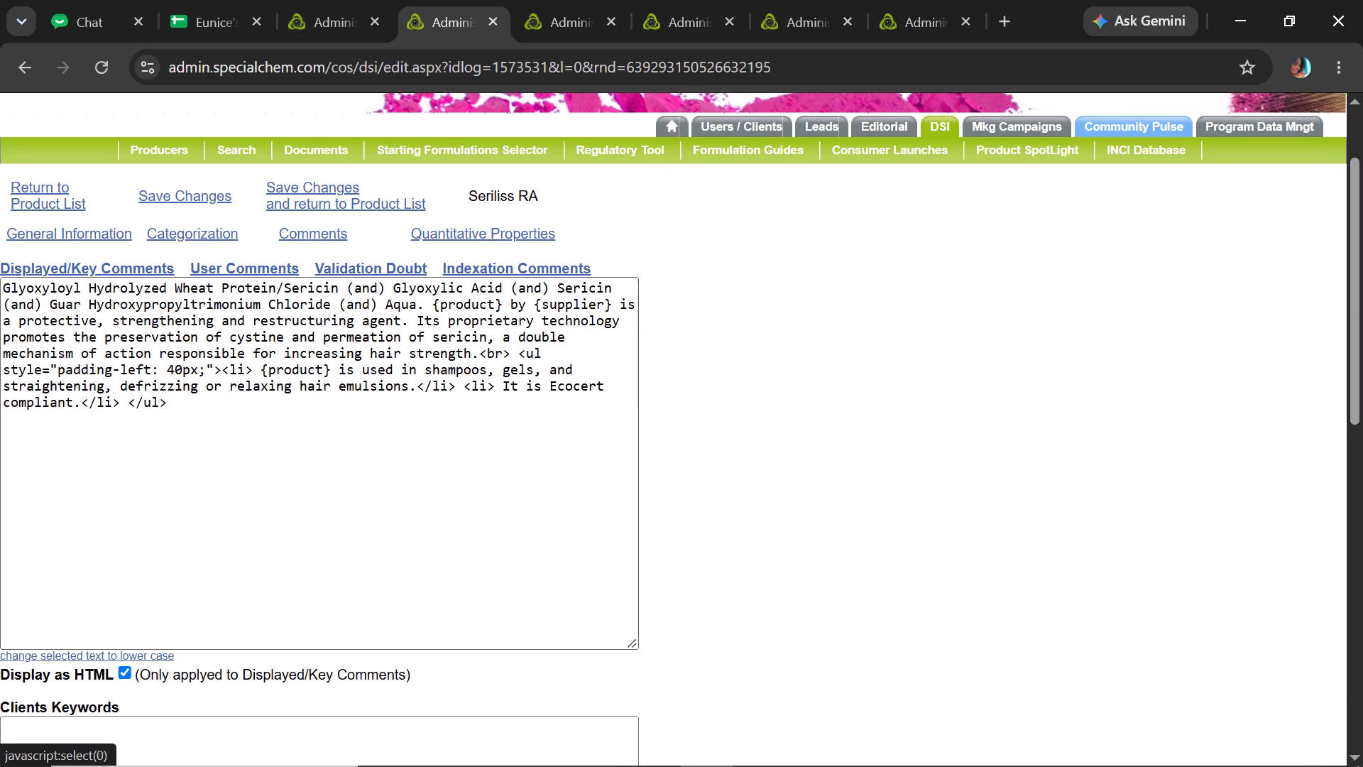
{"action": "left_click", "coordinate": [215, 197]}
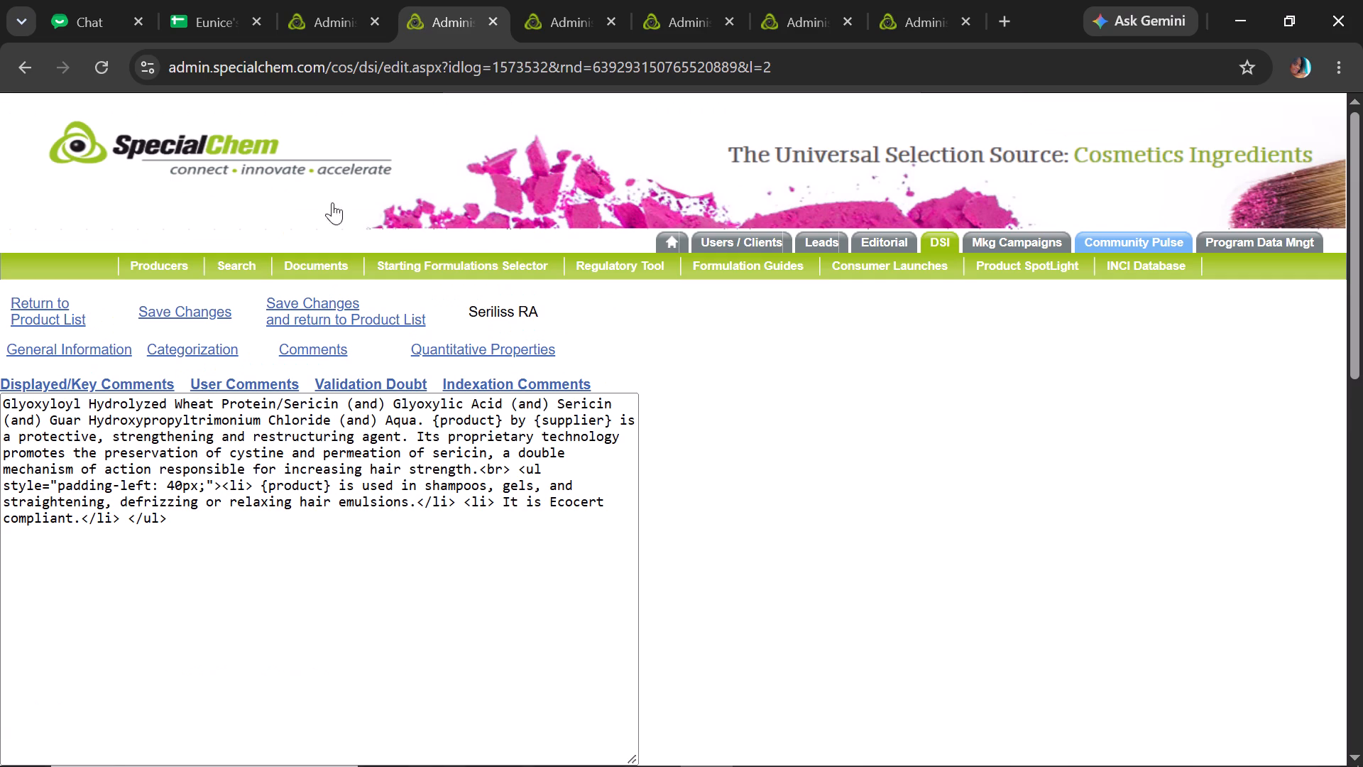
Open Seriliss RA's quantitative properties, then save the changes and return to the product list.
{"action": "left_click", "coordinate": [516, 353]}
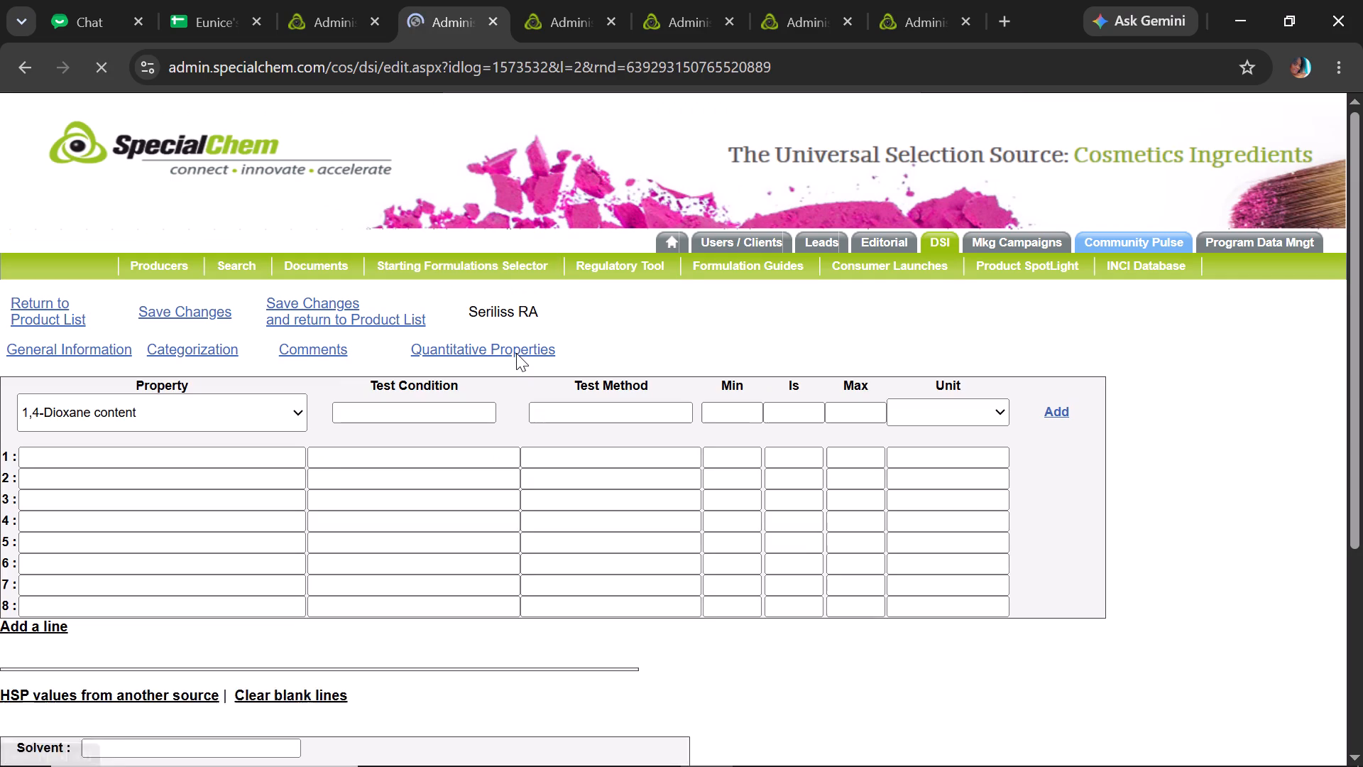
{"action": "left_click", "coordinate": [315, 308]}
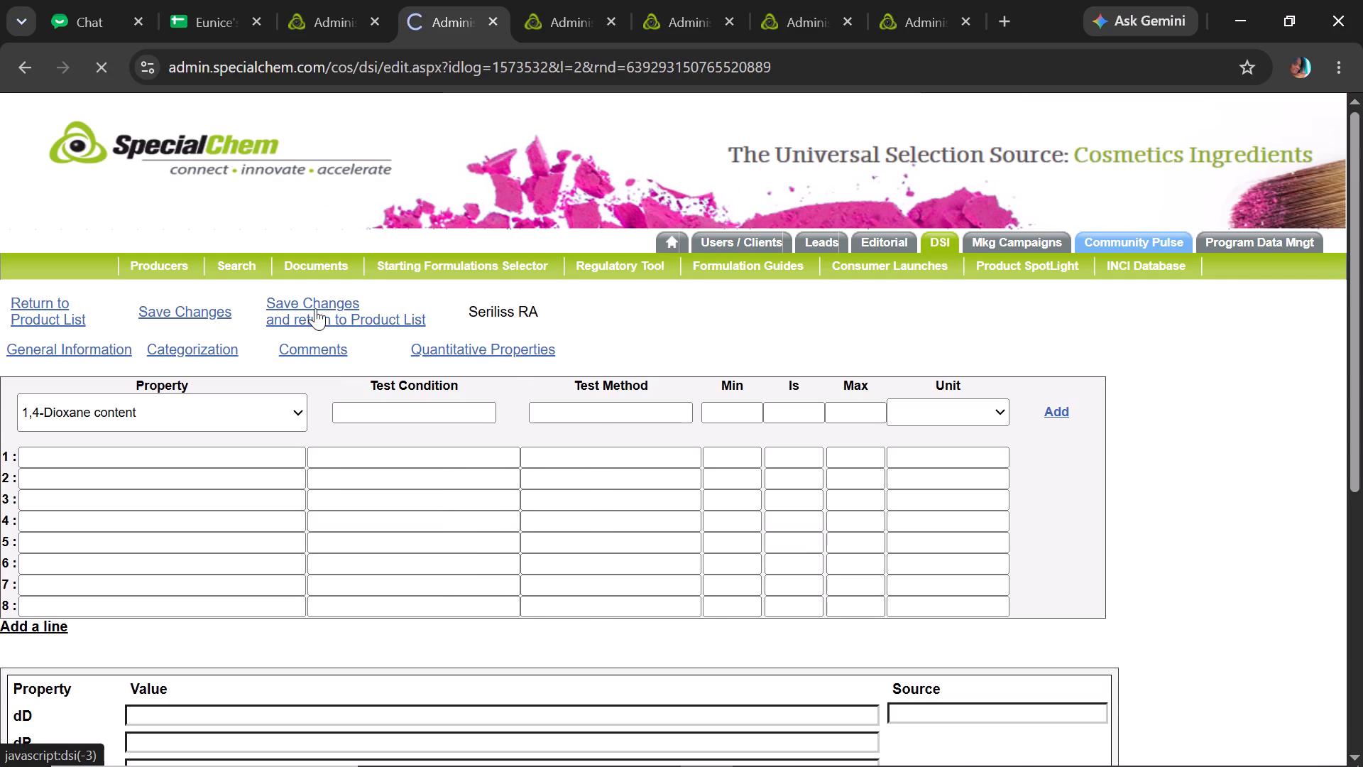
Copy the grade name Unibase BK from the Cosmetics sheet, search the admin site for it and open its record.
{"action": "left_click", "coordinate": [207, 17]}
{"action": "key", "text": "Up"}
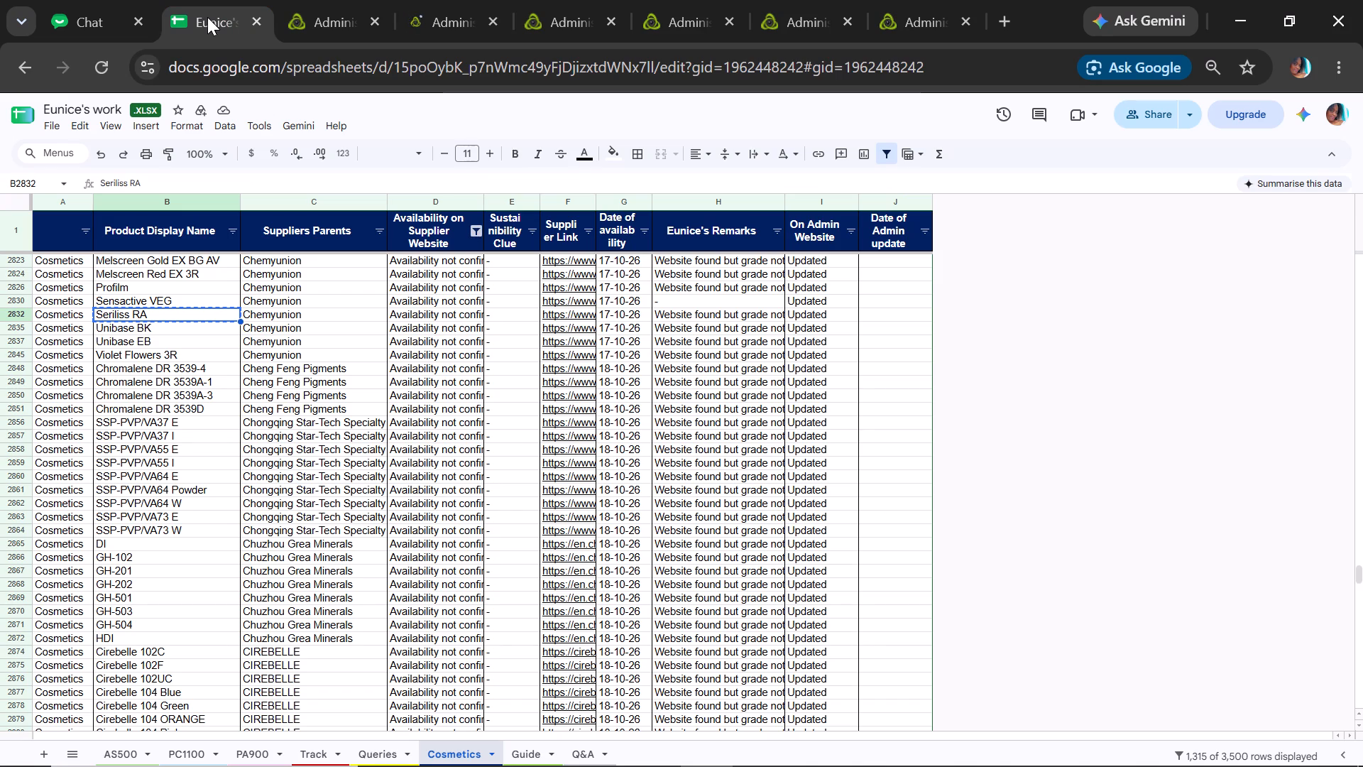
{"action": "key", "text": "Down"}
{"action": "key", "text": "Down"}
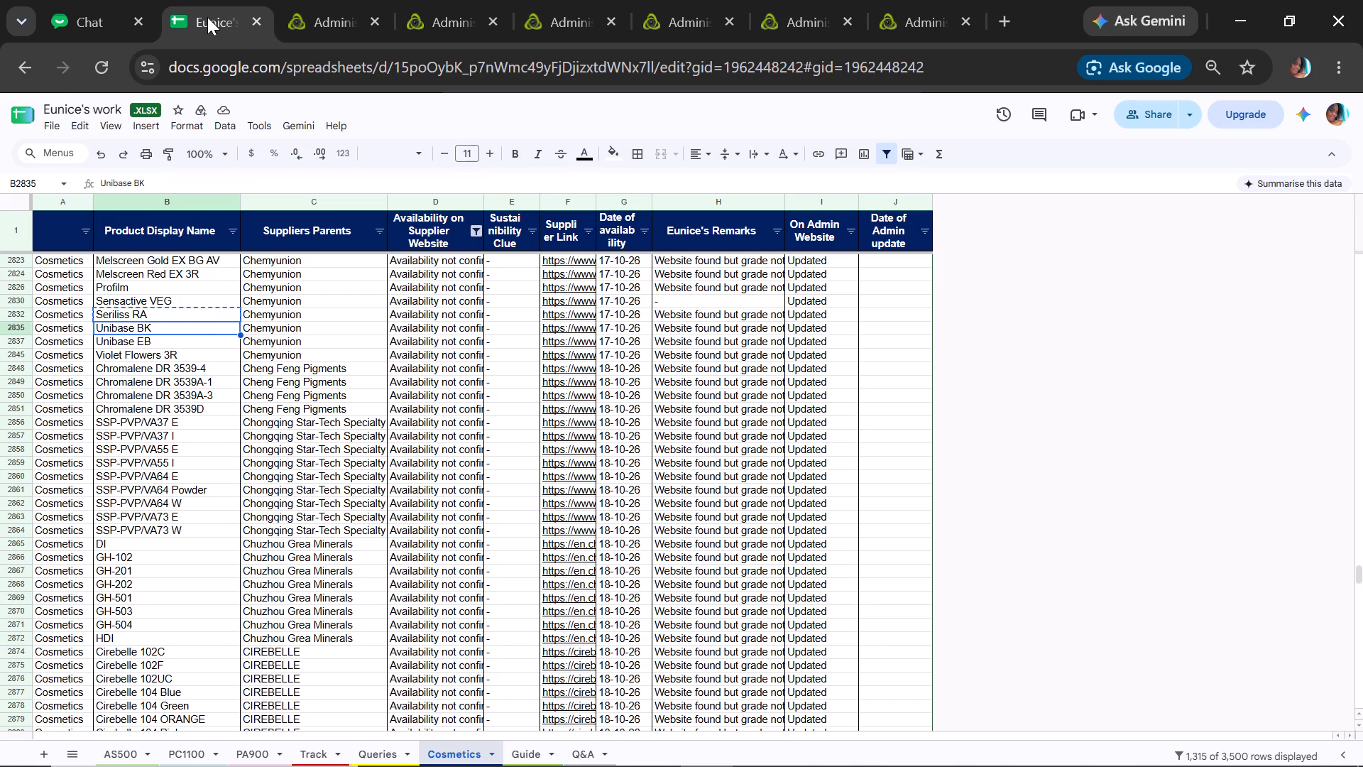
{"action": "key", "text": "ctrl+c"}
{"action": "left_click", "coordinate": [307, 1]}
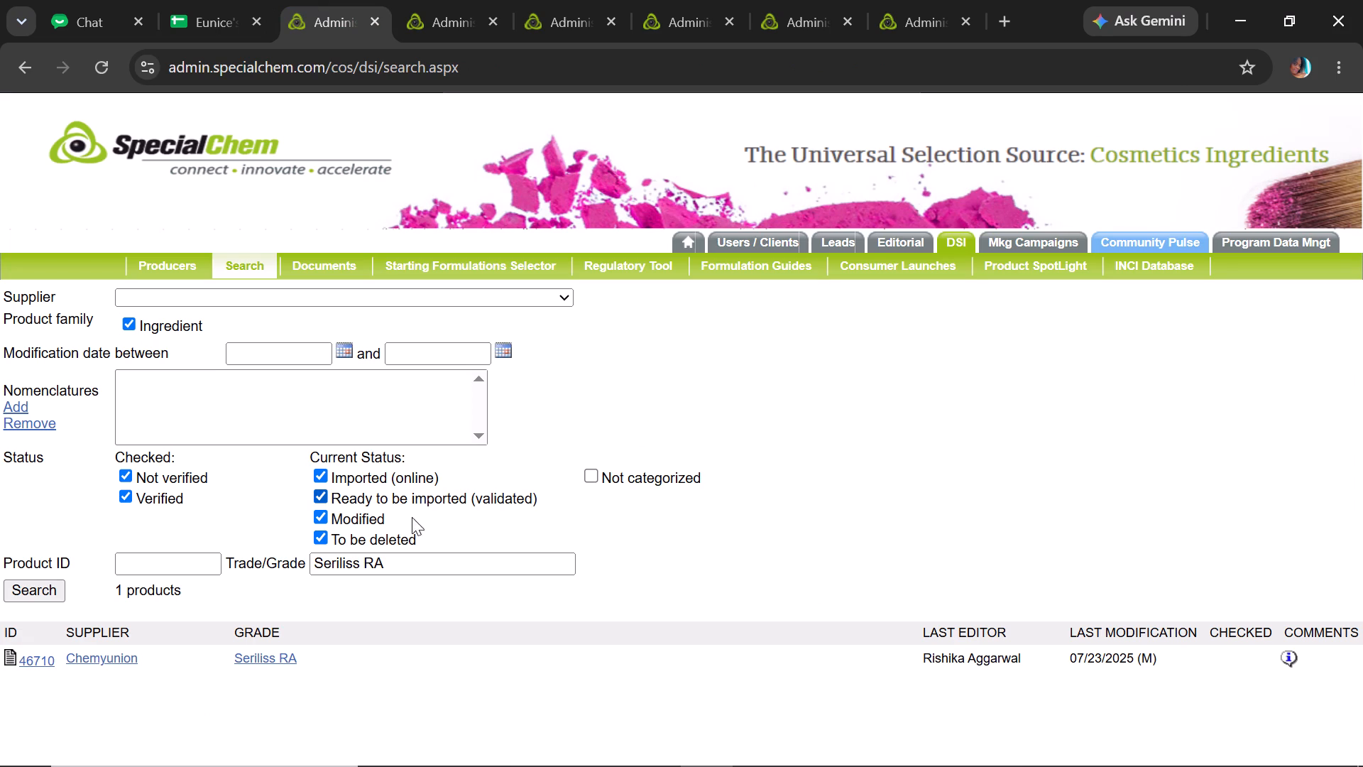
{"action": "left_click_drag", "start_coordinate": [408, 570], "coordinate": [141, 587]}
{"action": "key", "text": "ctrl+b"}
{"action": "key", "text": "ctrl+v"}
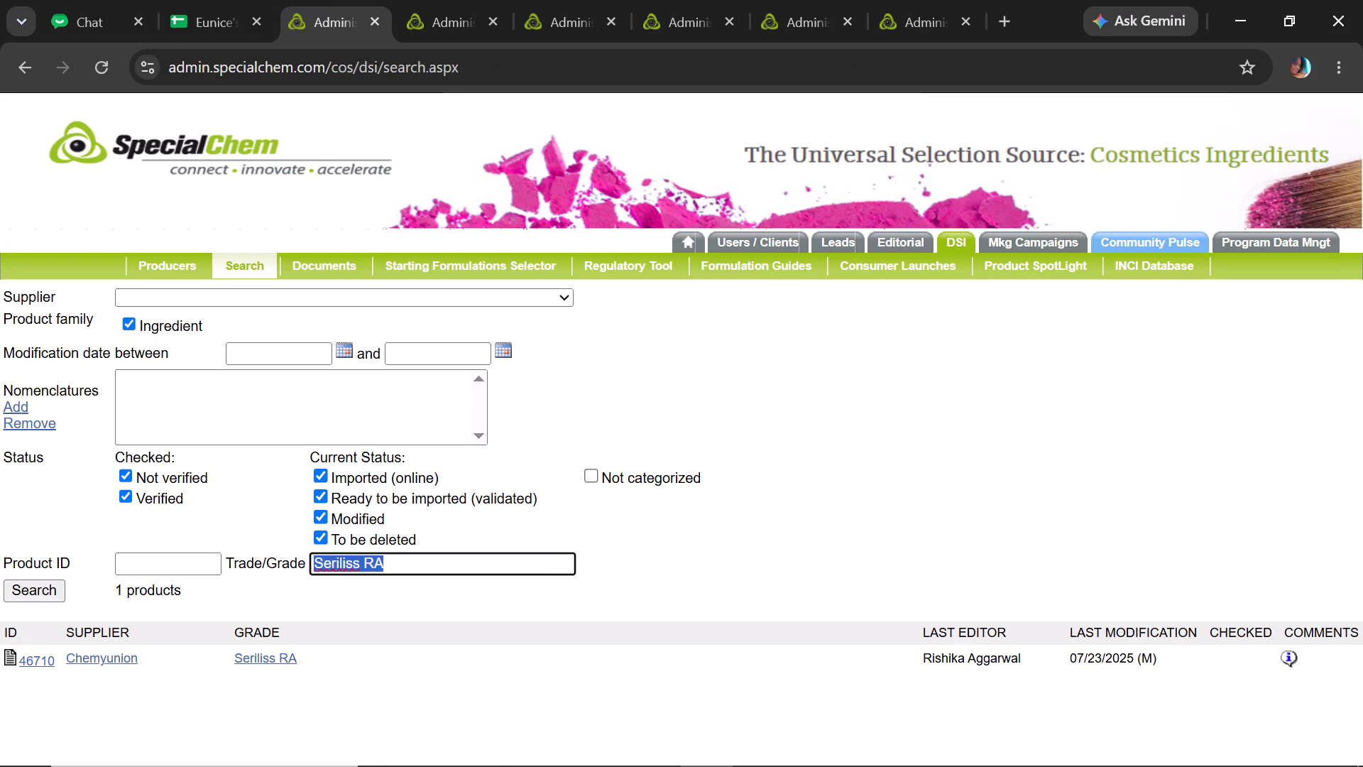
{"action": "left_click", "coordinate": [11, 591]}
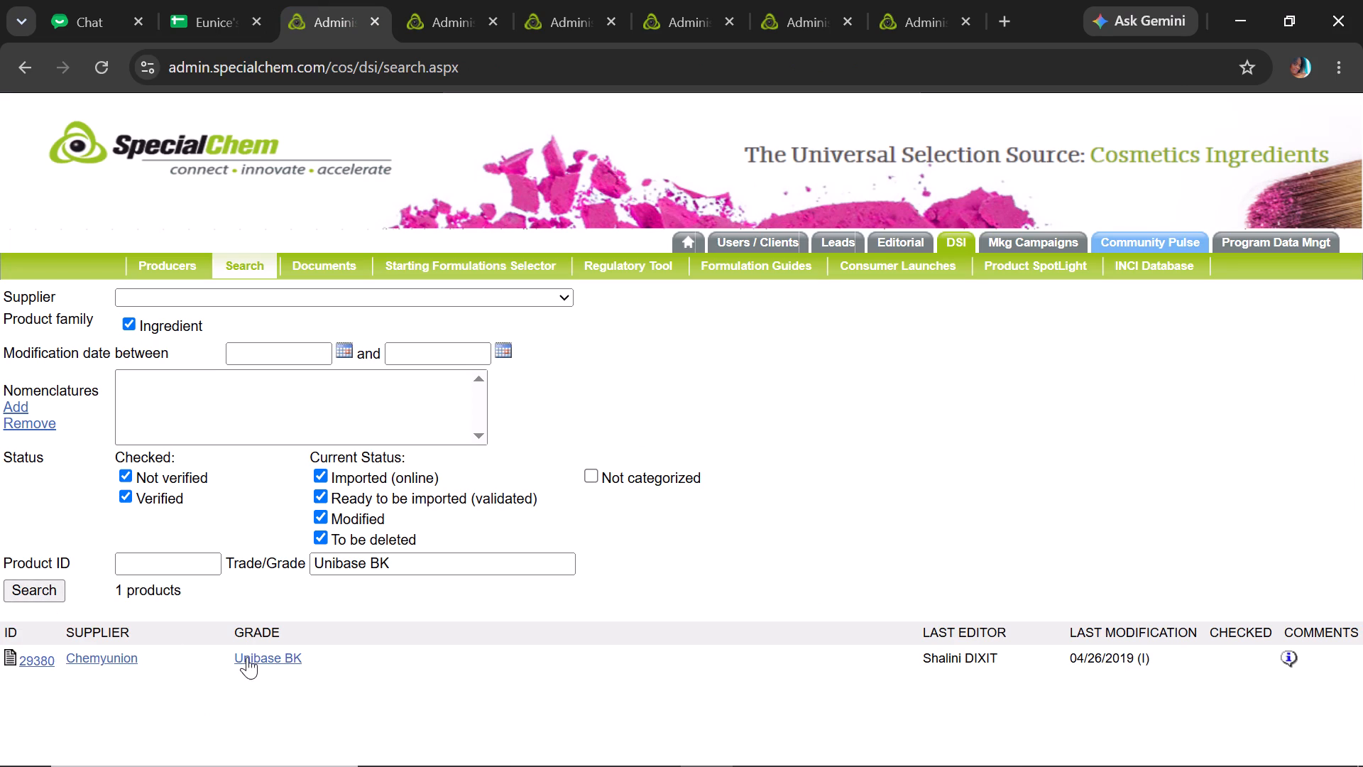
{"action": "left_click", "coordinate": [252, 657]}
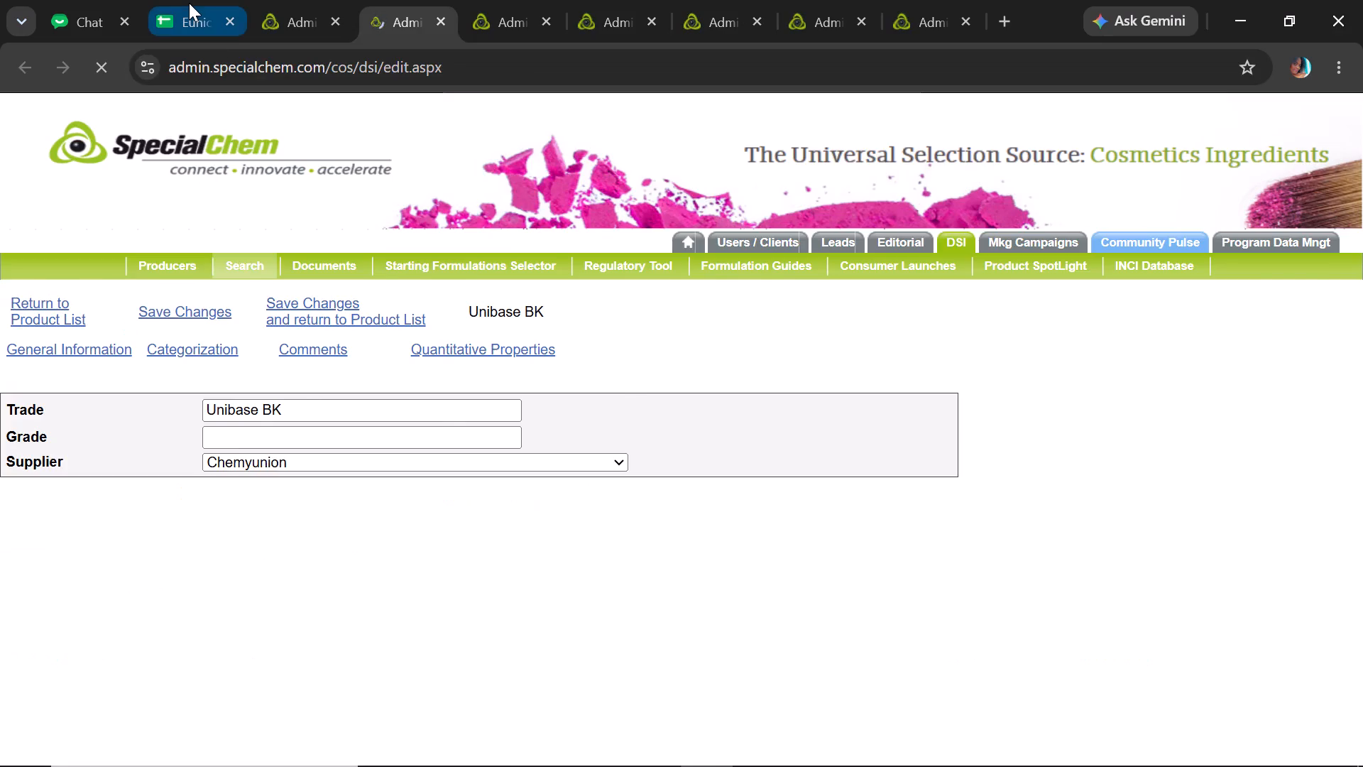
Copy the "{product} by {supplier}" placeholder from the Guide sheet and return to the Unibase BK record.
{"action": "left_click", "coordinate": [189, 3]}
{"action": "left_click", "coordinate": [520, 746]}
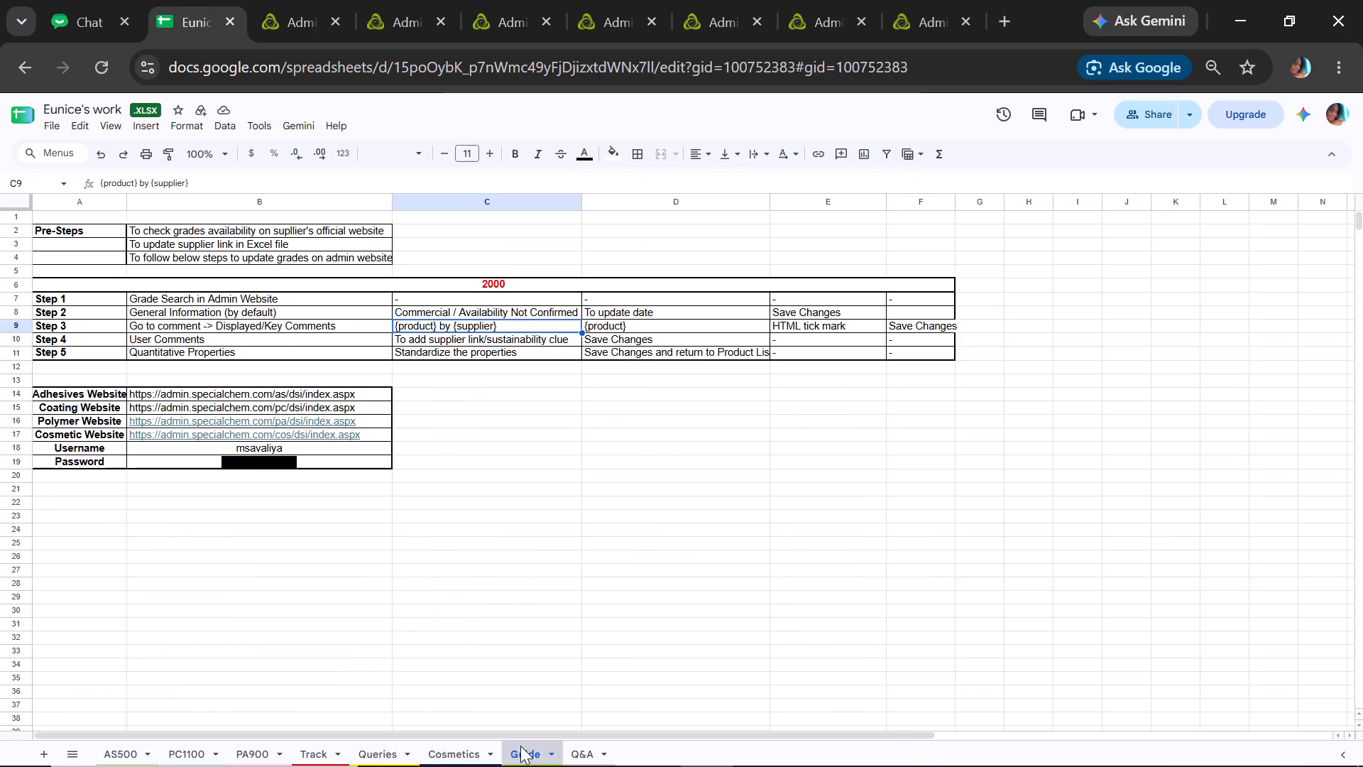
{"action": "key", "text": "ctrl+c"}
{"action": "left_click", "coordinate": [295, 0]}
{"action": "left_click", "coordinate": [395, 3]}
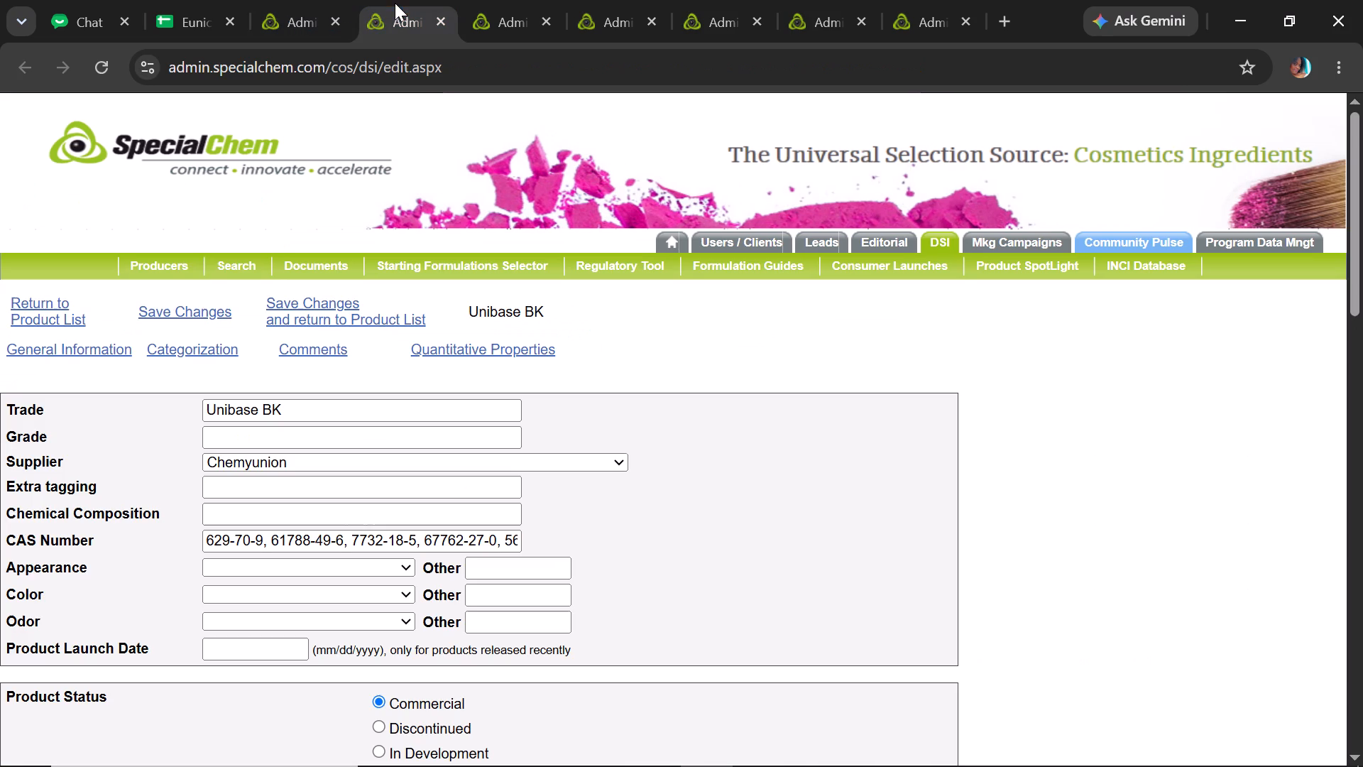
Set Unibase BK's product status to Availability Not Confirmed with Status Checked 11/03/2026, and save the changes.
{"action": "left_click_drag", "start_coordinate": [1362, 193], "coordinate": [1362, 232]}
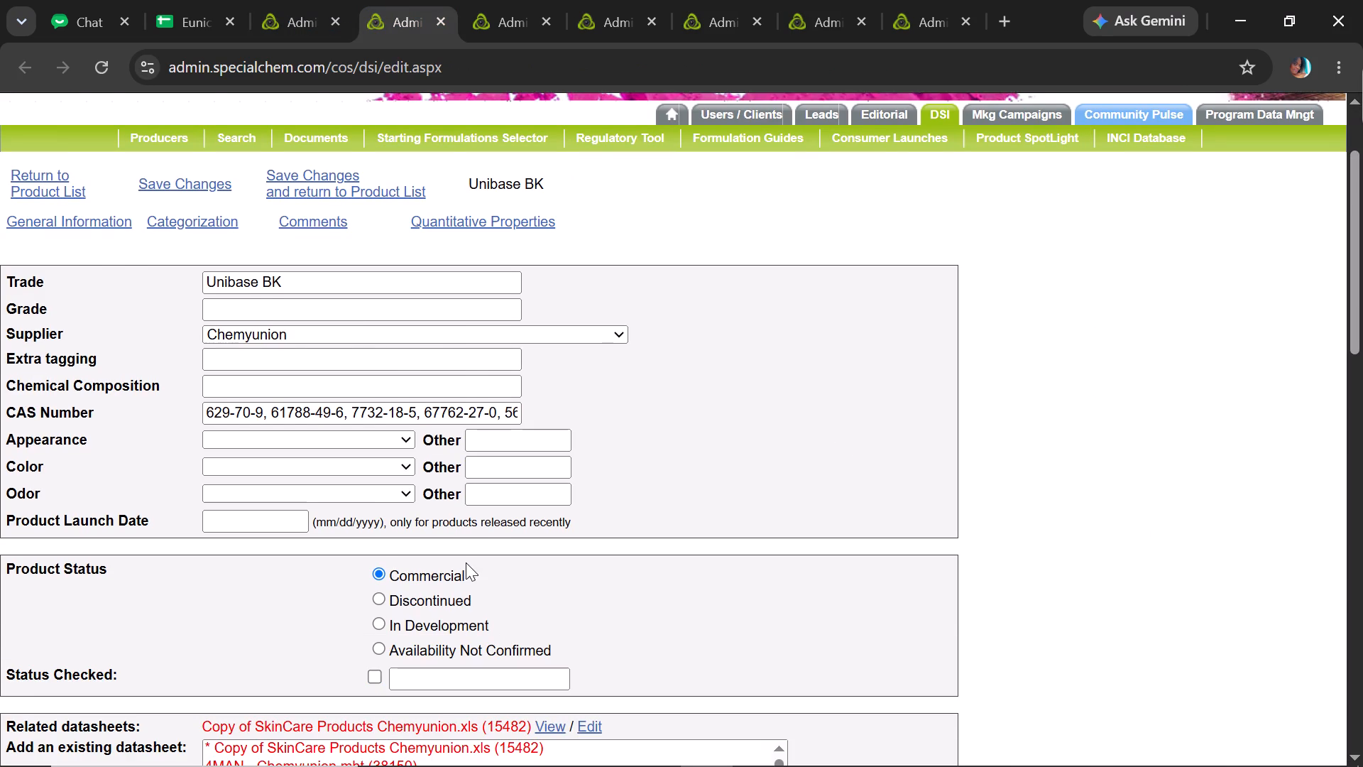
{"action": "left_click", "coordinate": [376, 648]}
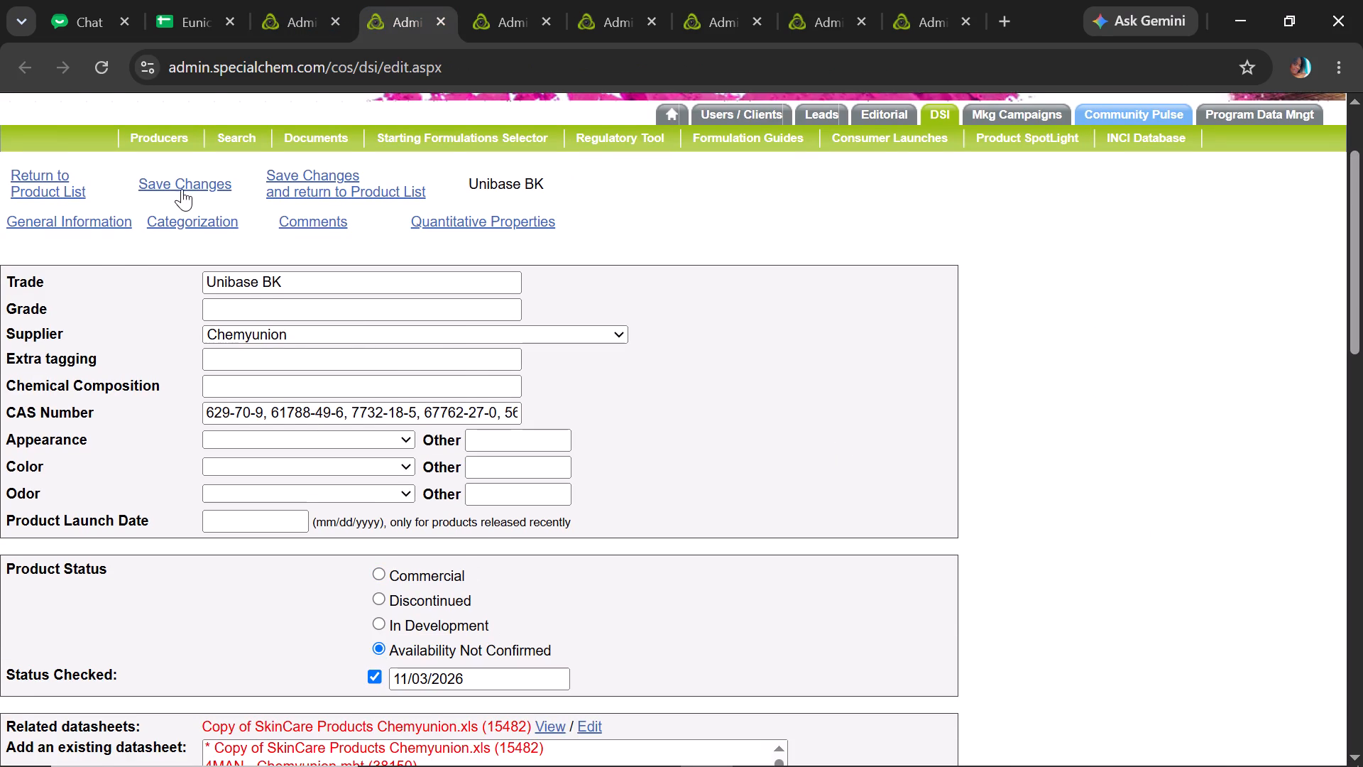
{"action": "left_click", "coordinate": [183, 186]}
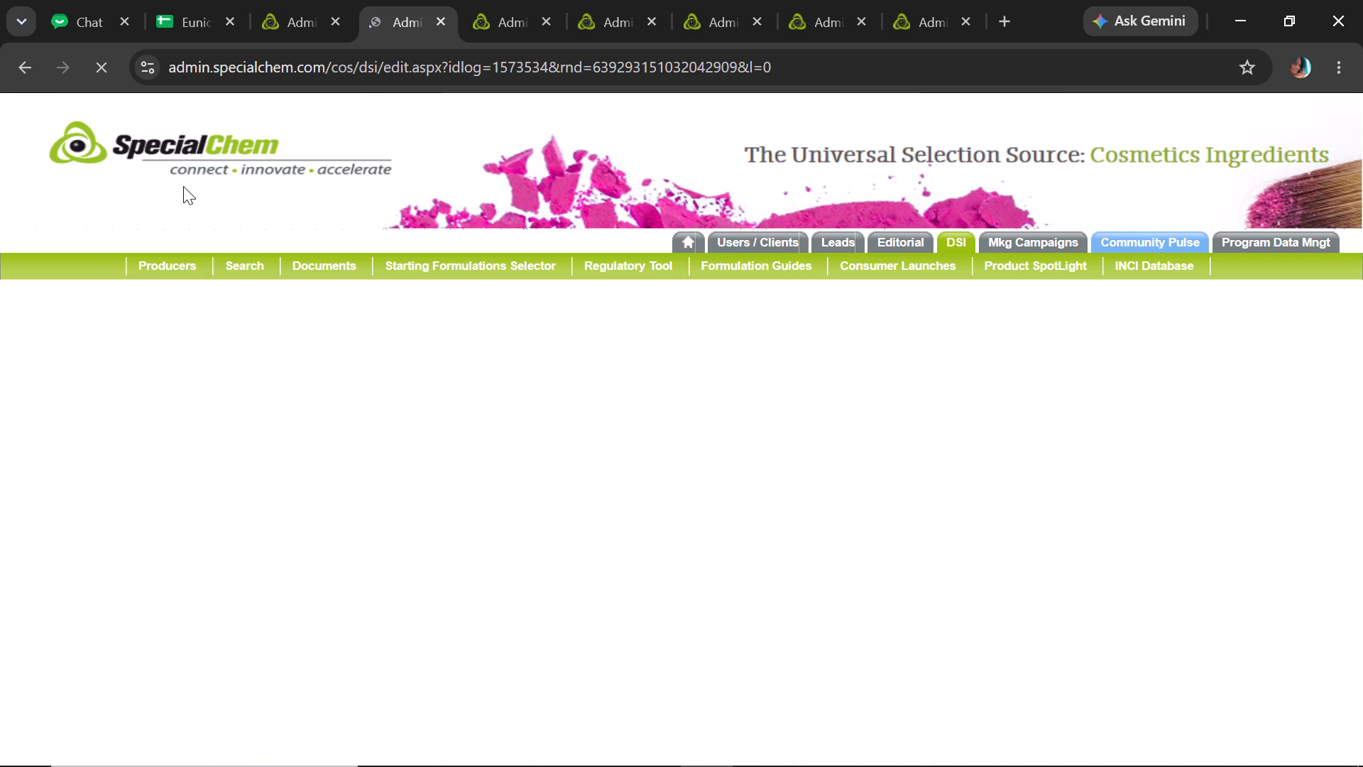
In Unibase BK's displayed/key comments, replace "Unibase BK by Chemyunion" with "{product} by {supplier}".
{"action": "left_click", "coordinate": [317, 345]}
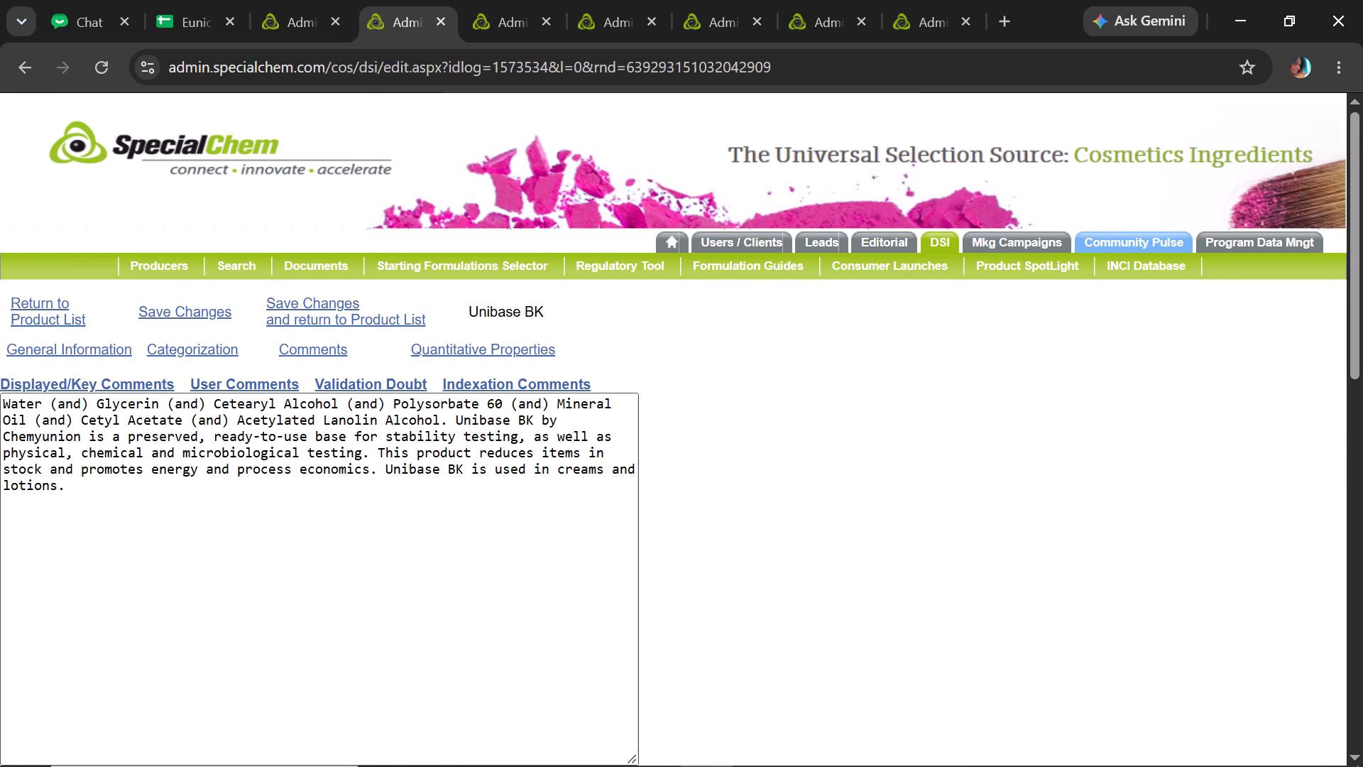
{"action": "double_click", "coordinate": [454, 418]}
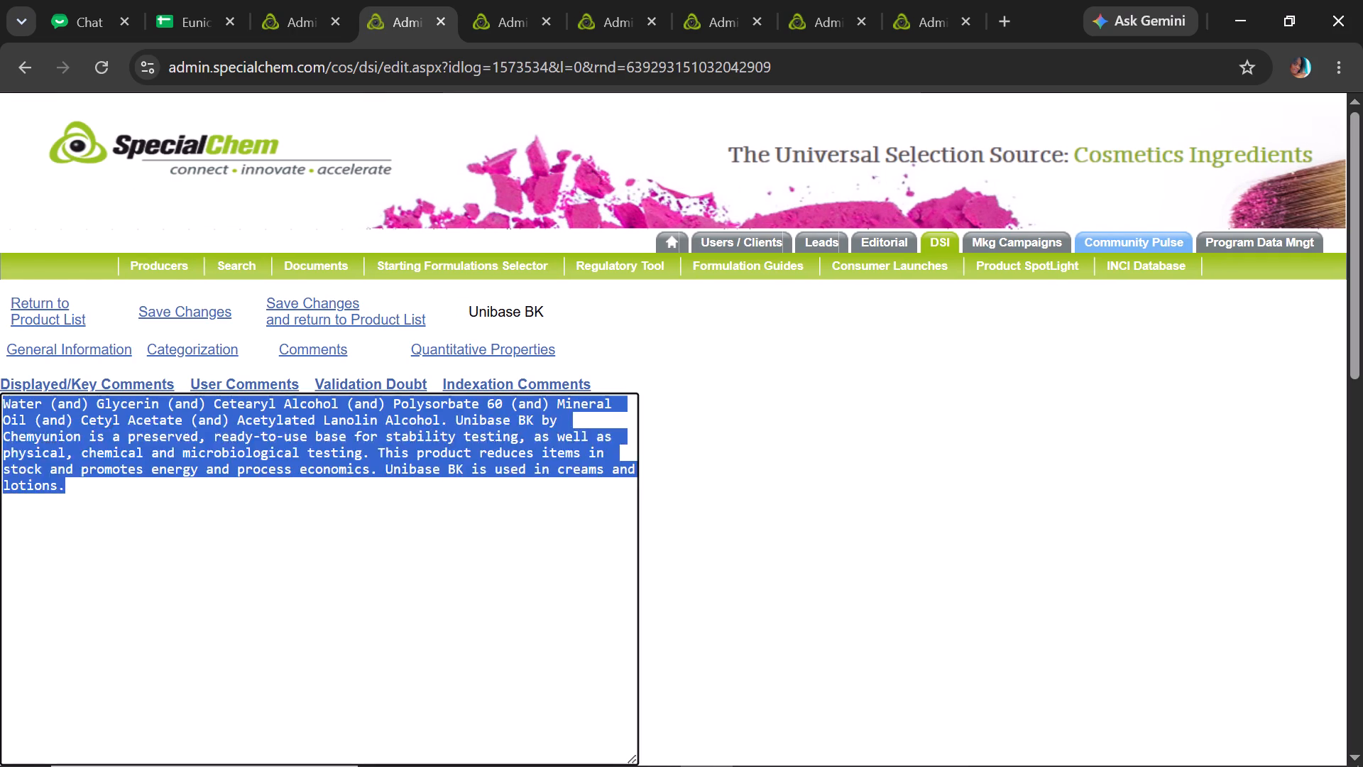
{"action": "left_click", "coordinate": [454, 418]}
{"action": "left_click_drag", "start_coordinate": [454, 418], "coordinate": [193, 479]}
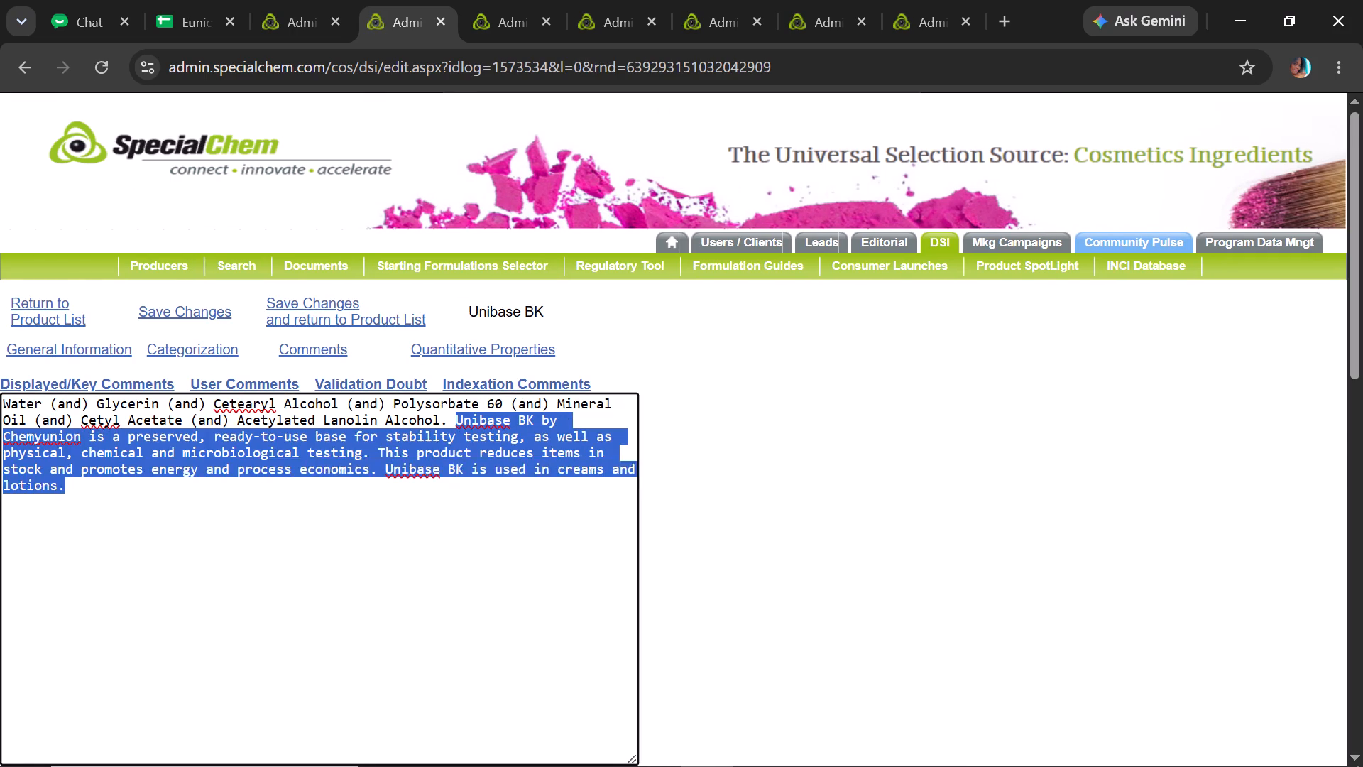
{"action": "left_click_drag", "start_coordinate": [193, 479], "coordinate": [82, 437]}
{"action": "key", "text": "ctrl+v"}
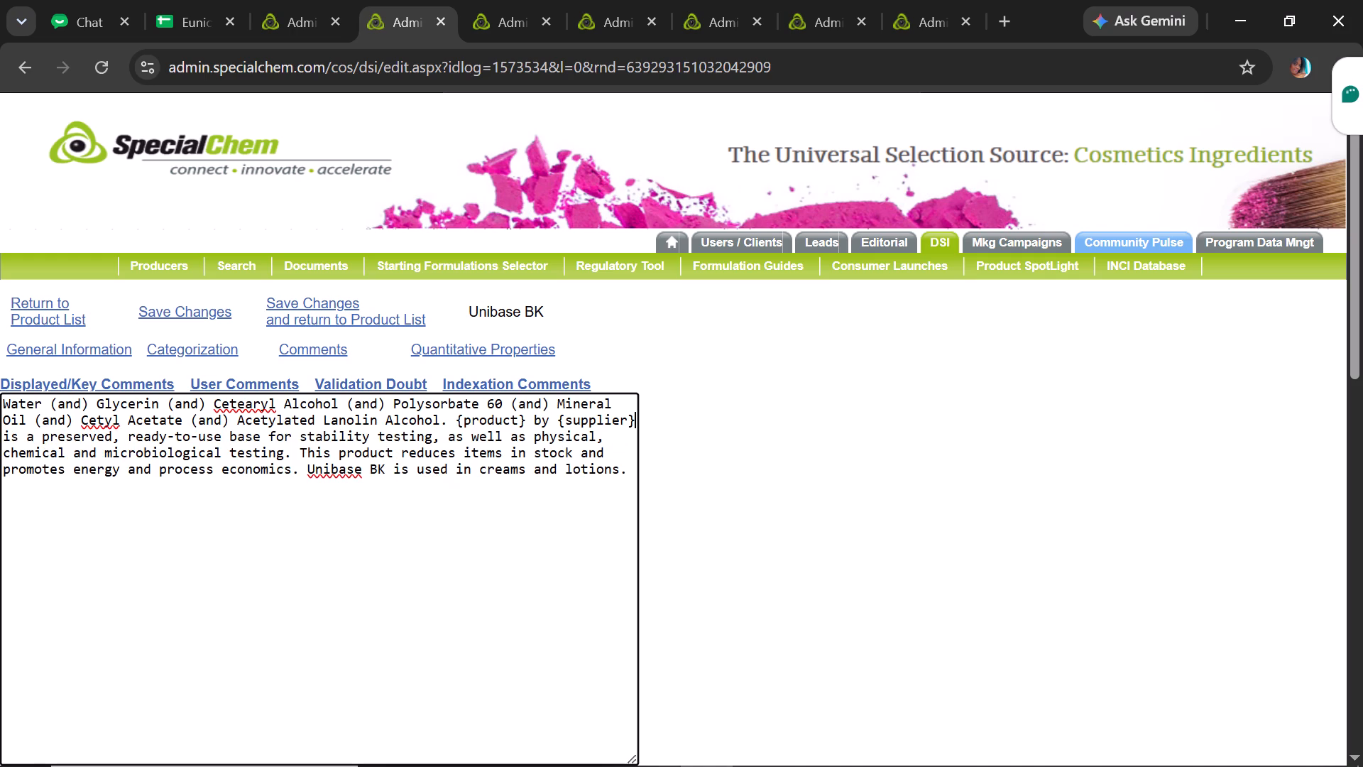
Replace the remaining "Unibase BK" in the last sentence of its displayed/key comments with the "{product}" placeholder.
{"action": "left_click_drag", "start_coordinate": [455, 420], "coordinate": [500, 420]}
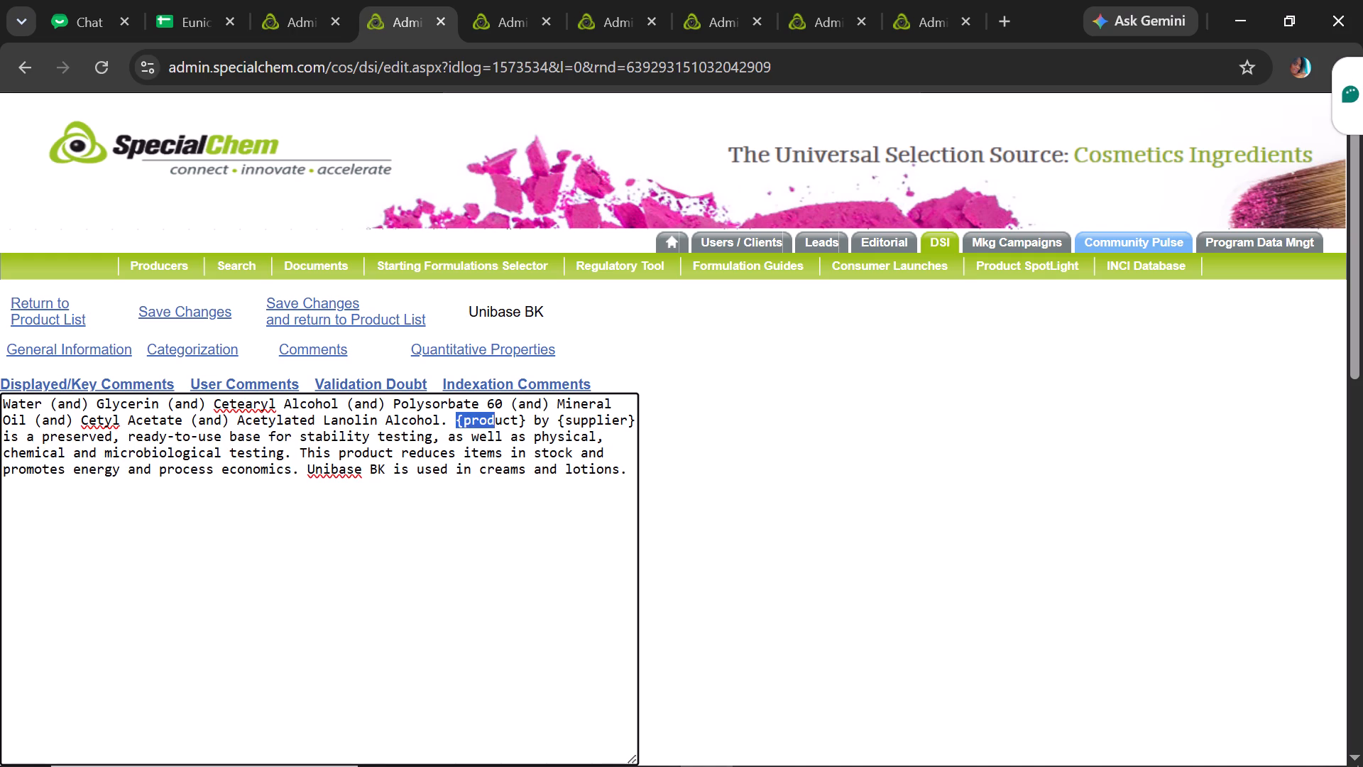
{"action": "left_click_drag", "start_coordinate": [500, 420], "coordinate": [524, 421]}
{"action": "key", "text": "ctrl+c"}
{"action": "left_click_drag", "start_coordinate": [310, 469], "coordinate": [385, 464]}
{"action": "key", "text": "ctrl+v"}
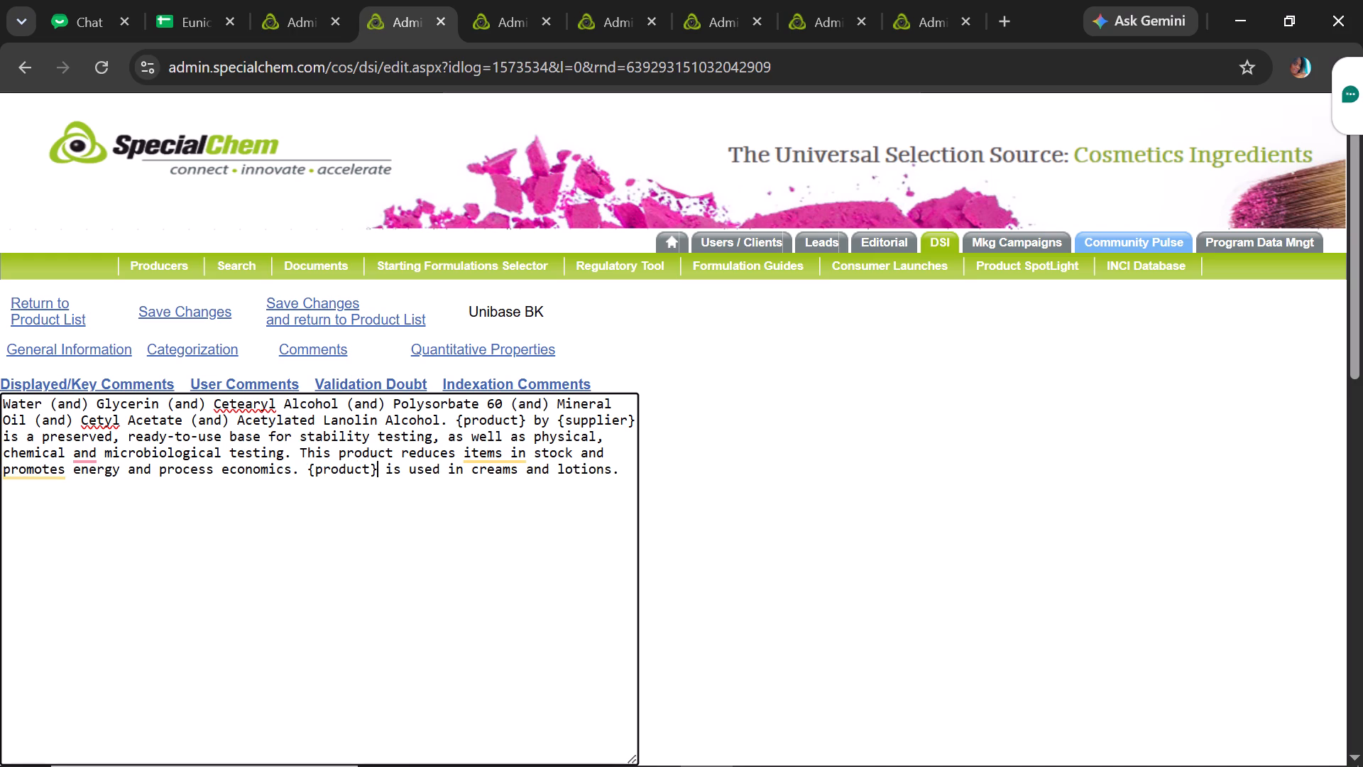
Enable Display as HTML for Unibase BK's displayed/key comments and save the changes.
{"action": "left_click_drag", "start_coordinate": [1362, 257], "coordinate": [1360, 281]}
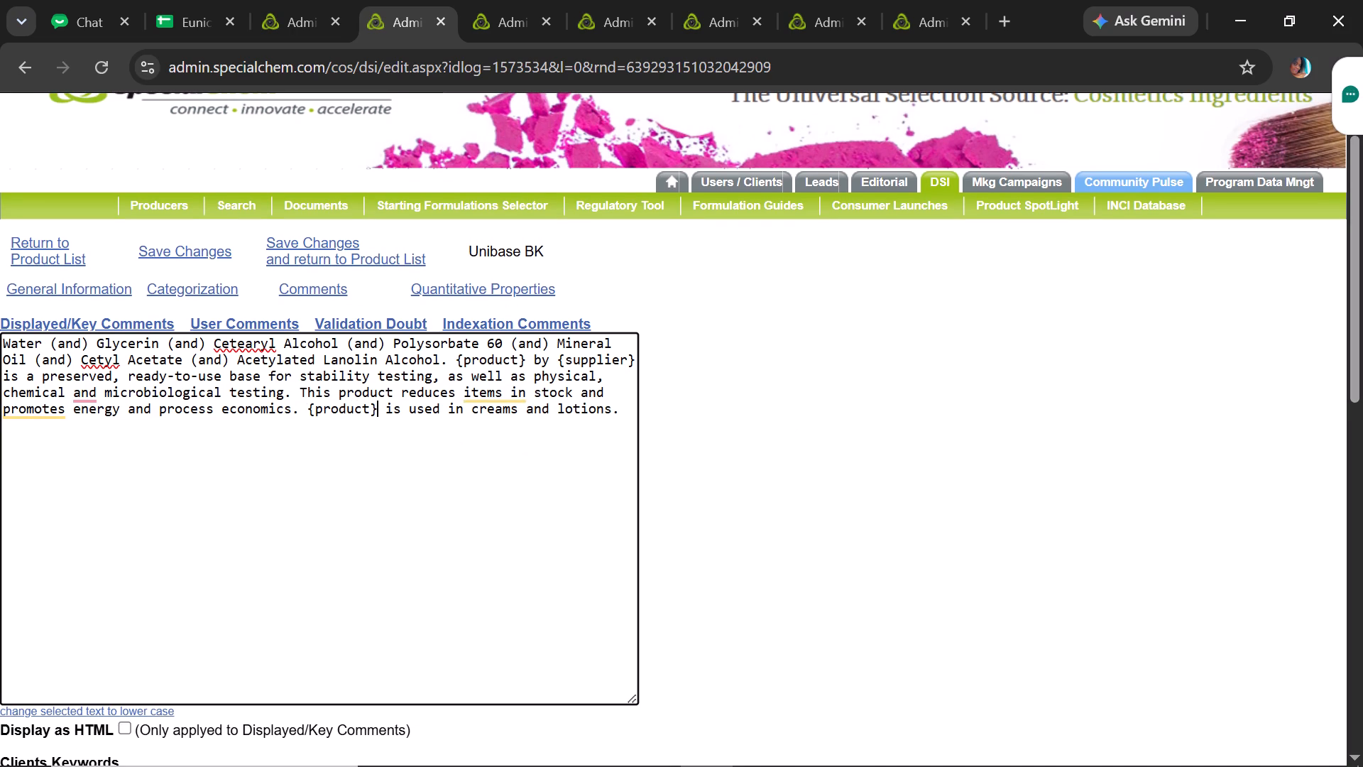
{"action": "left_click", "coordinate": [127, 733]}
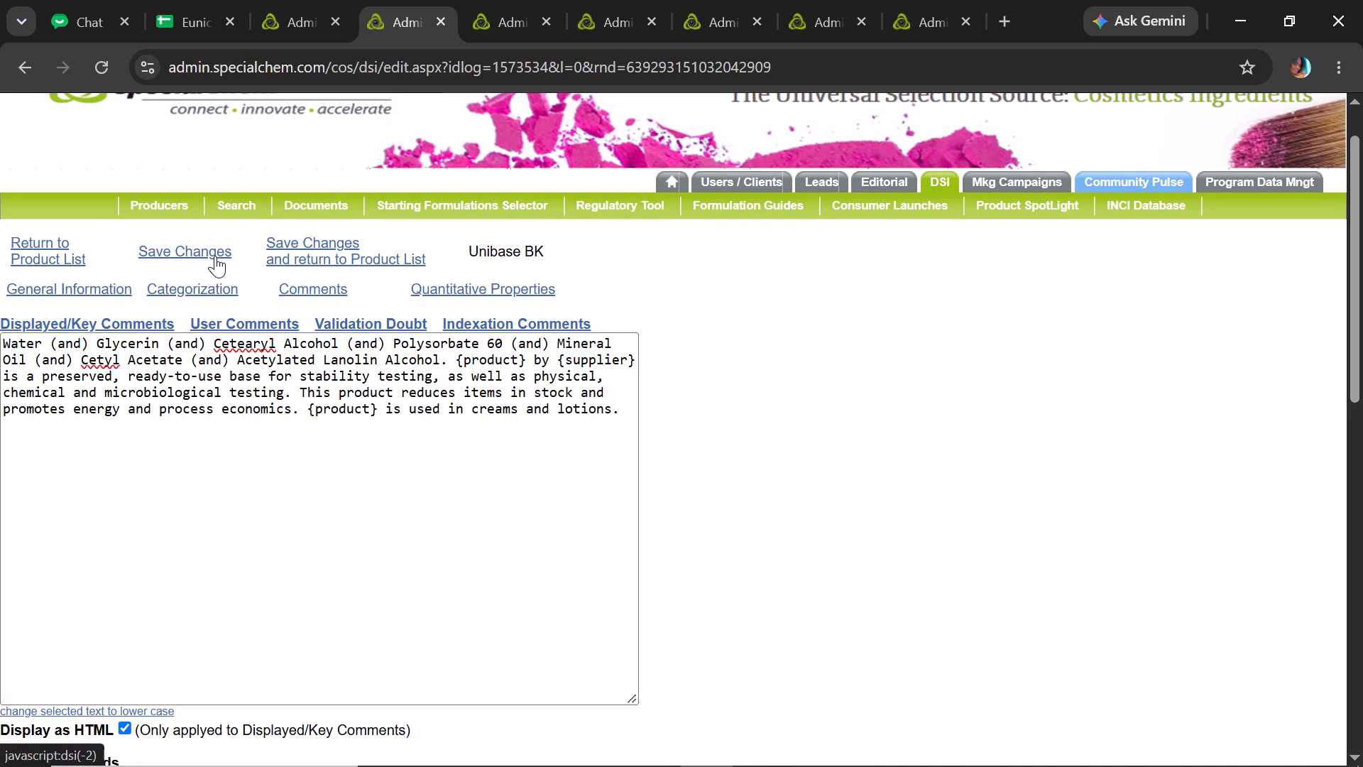
{"action": "left_click", "coordinate": [215, 256]}
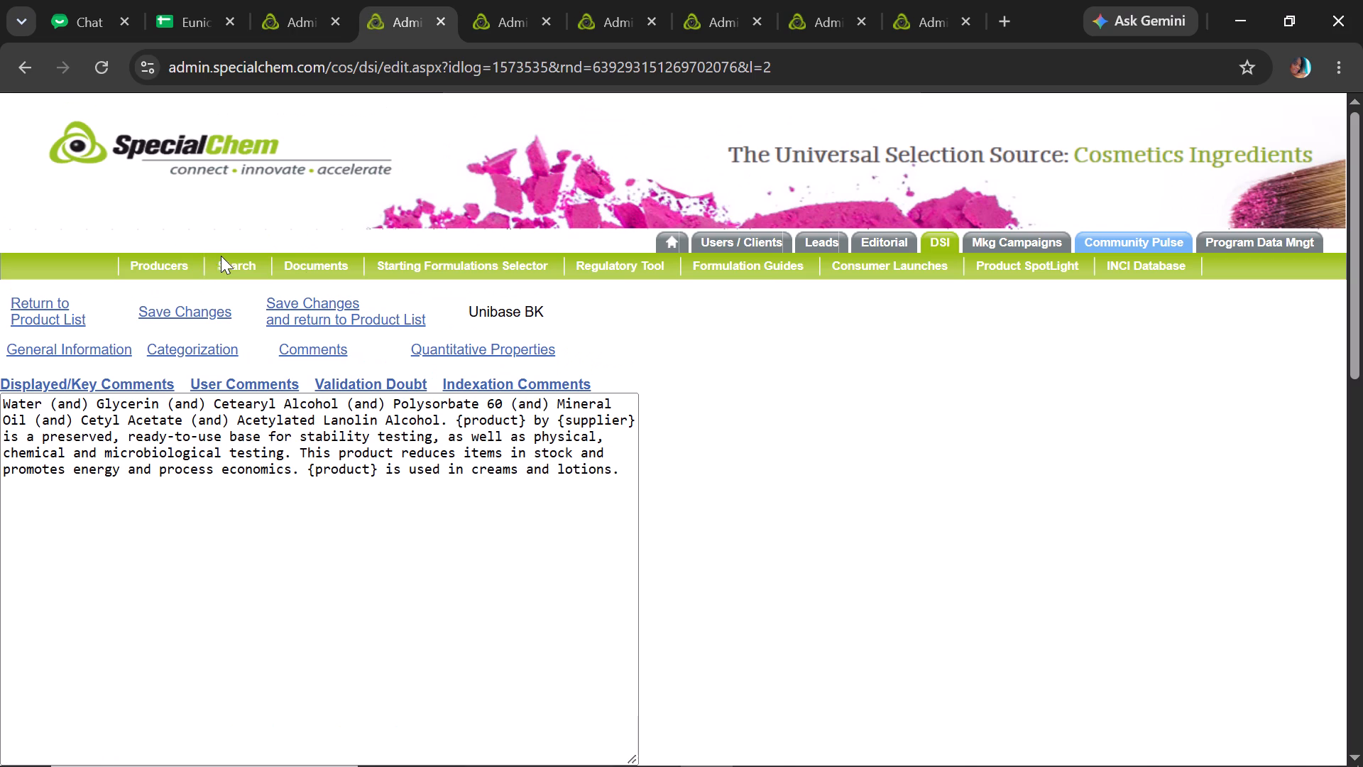
Open Unibase BK's quantitative properties, save the changes and return to the product list.
{"action": "left_click", "coordinate": [552, 352]}
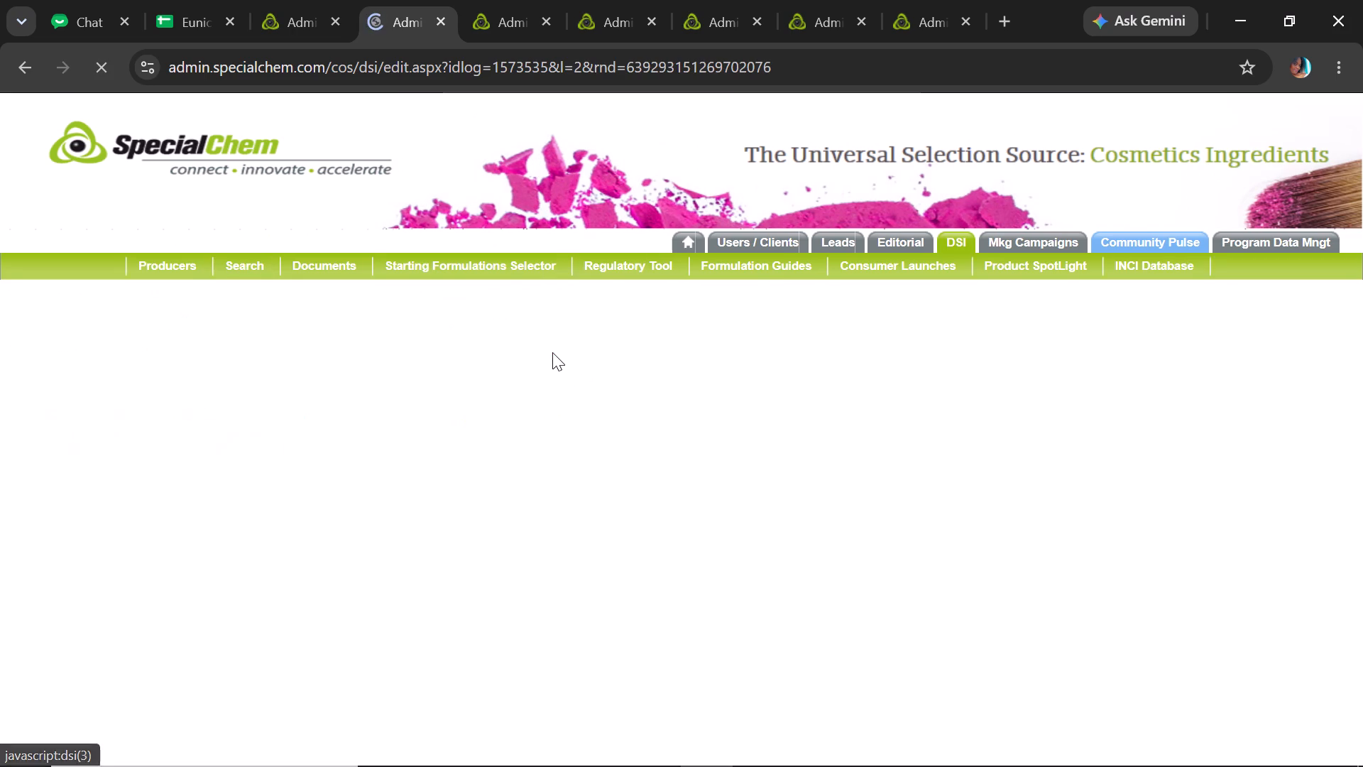
{"action": "left_click", "coordinate": [313, 308]}
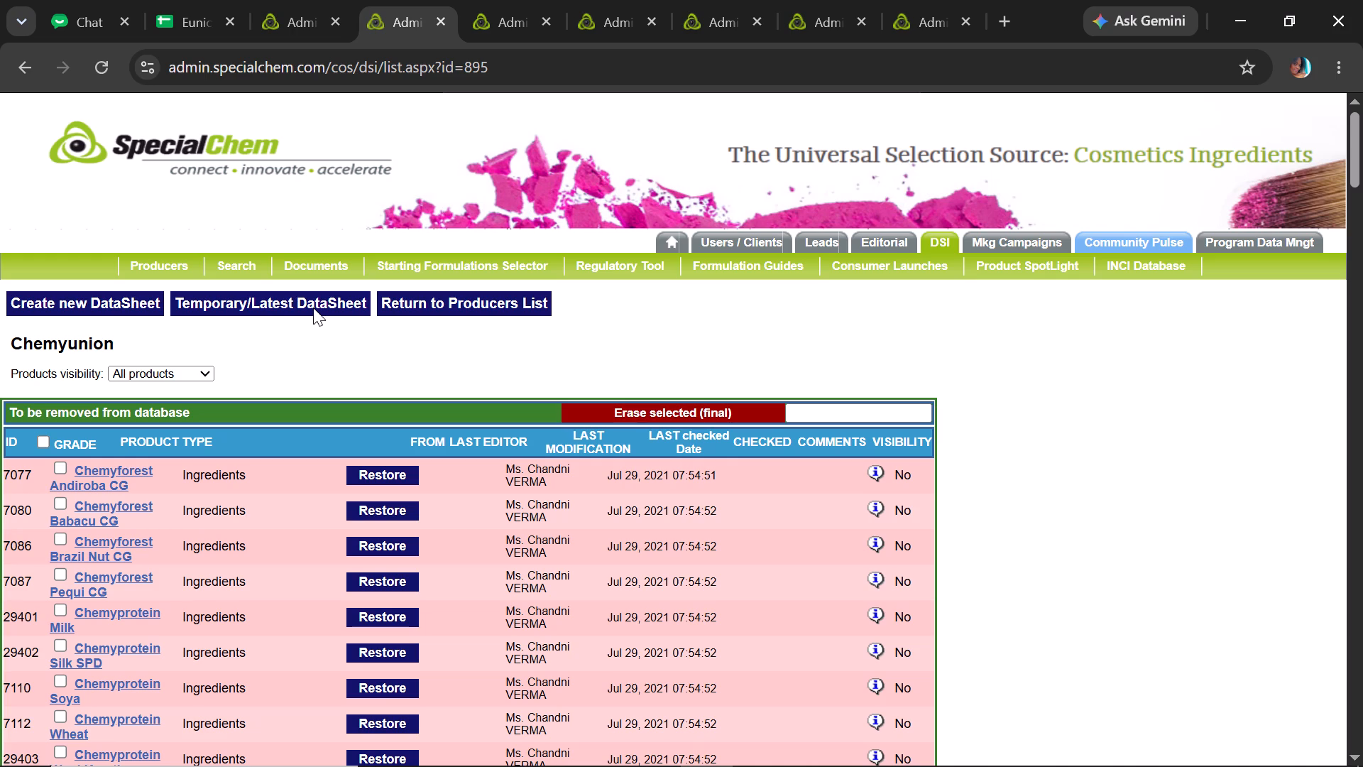
Copy the grade name Unibase EB from the Cosmetics sheet, search the admin site for it and open its record.
{"action": "left_click", "coordinate": [160, 0]}
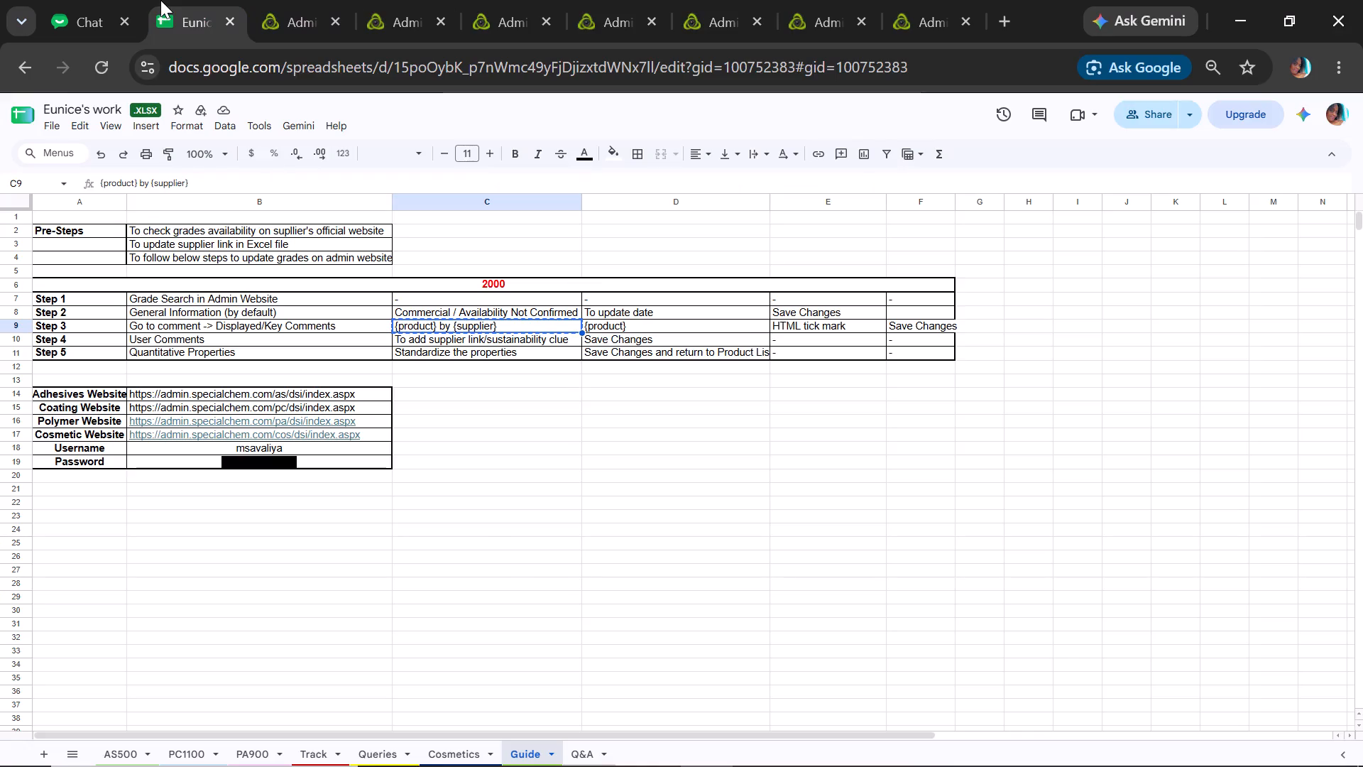
{"action": "left_click", "coordinate": [468, 761]}
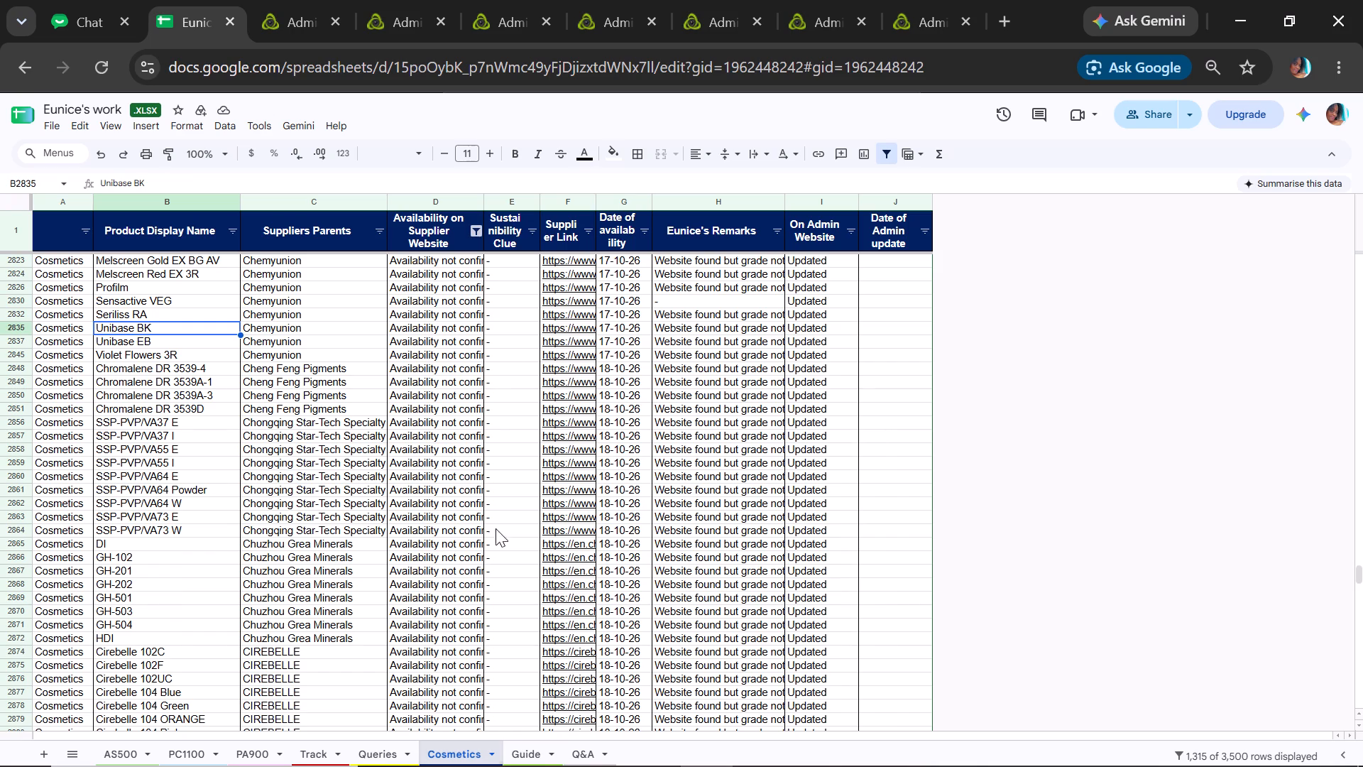
{"action": "key", "text": "Down"}
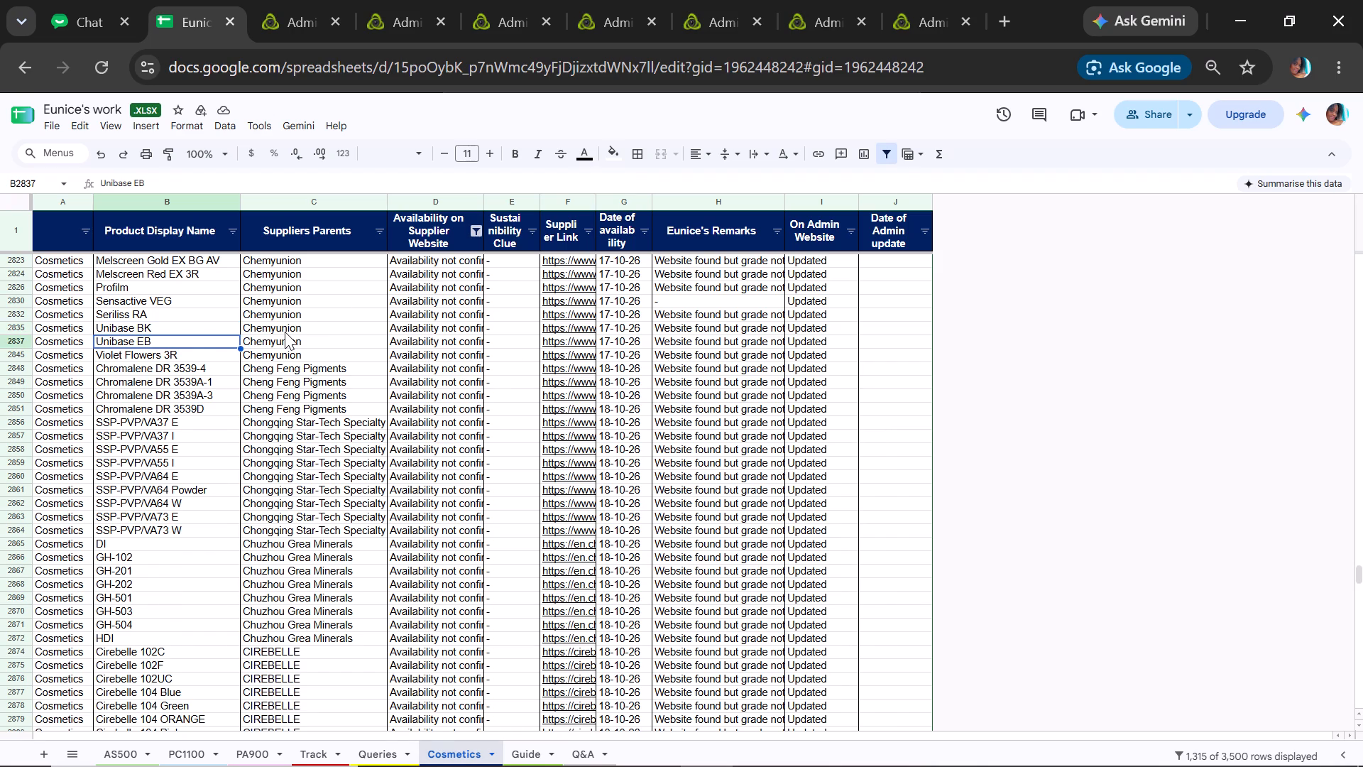
{"action": "key", "text": "ctrl+c"}
{"action": "left_click", "coordinate": [283, 0]}
{"action": "left_click_drag", "start_coordinate": [410, 565], "coordinate": [107, 541]}
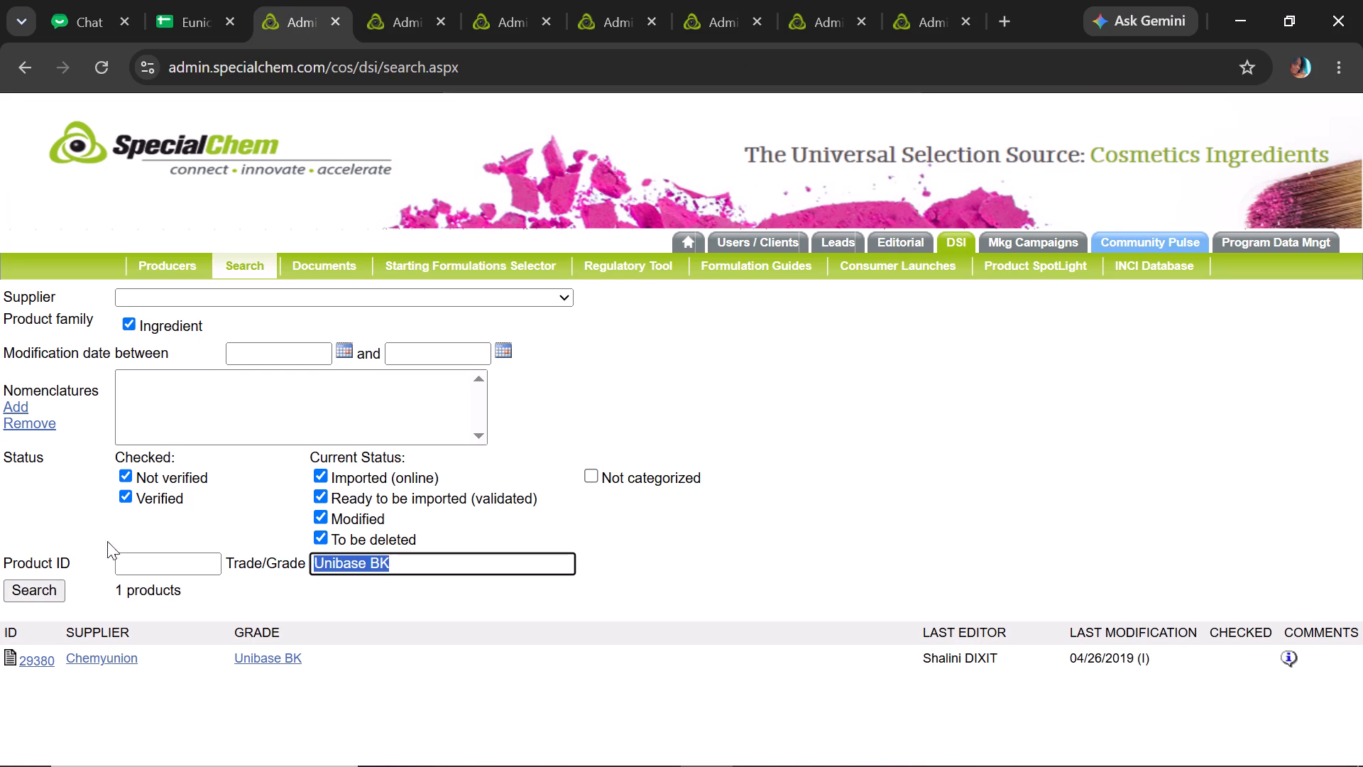
{"action": "left_click_drag", "start_coordinate": [107, 541], "coordinate": [88, 543]}
{"action": "key", "text": "ctrl+v"}
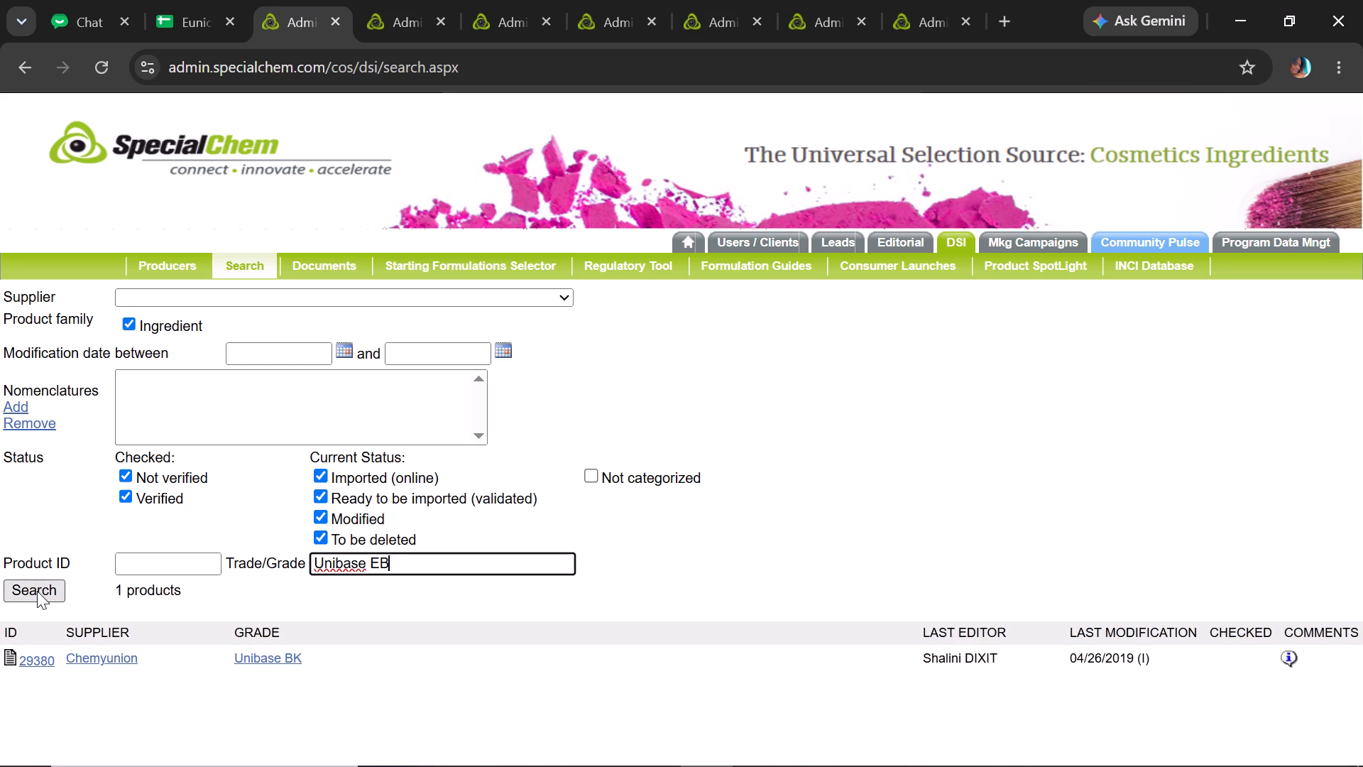
{"action": "left_click", "coordinate": [37, 591]}
{"action": "left_click", "coordinate": [274, 658]}
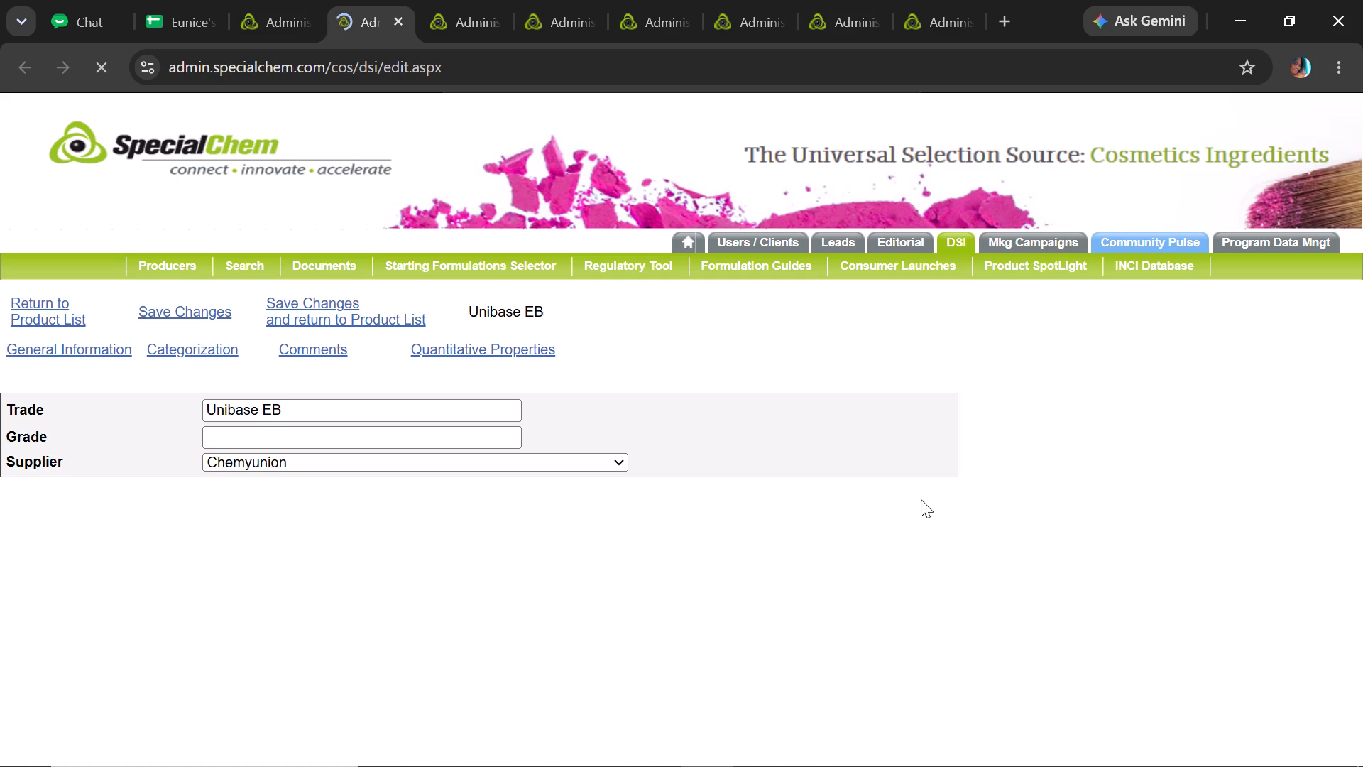
Set Unibase EB's product status to Availability Not Confirmed with Status Checked 11/03/2026, and save the changes.
{"action": "left_click_drag", "start_coordinate": [1362, 160], "coordinate": [1362, 173]}
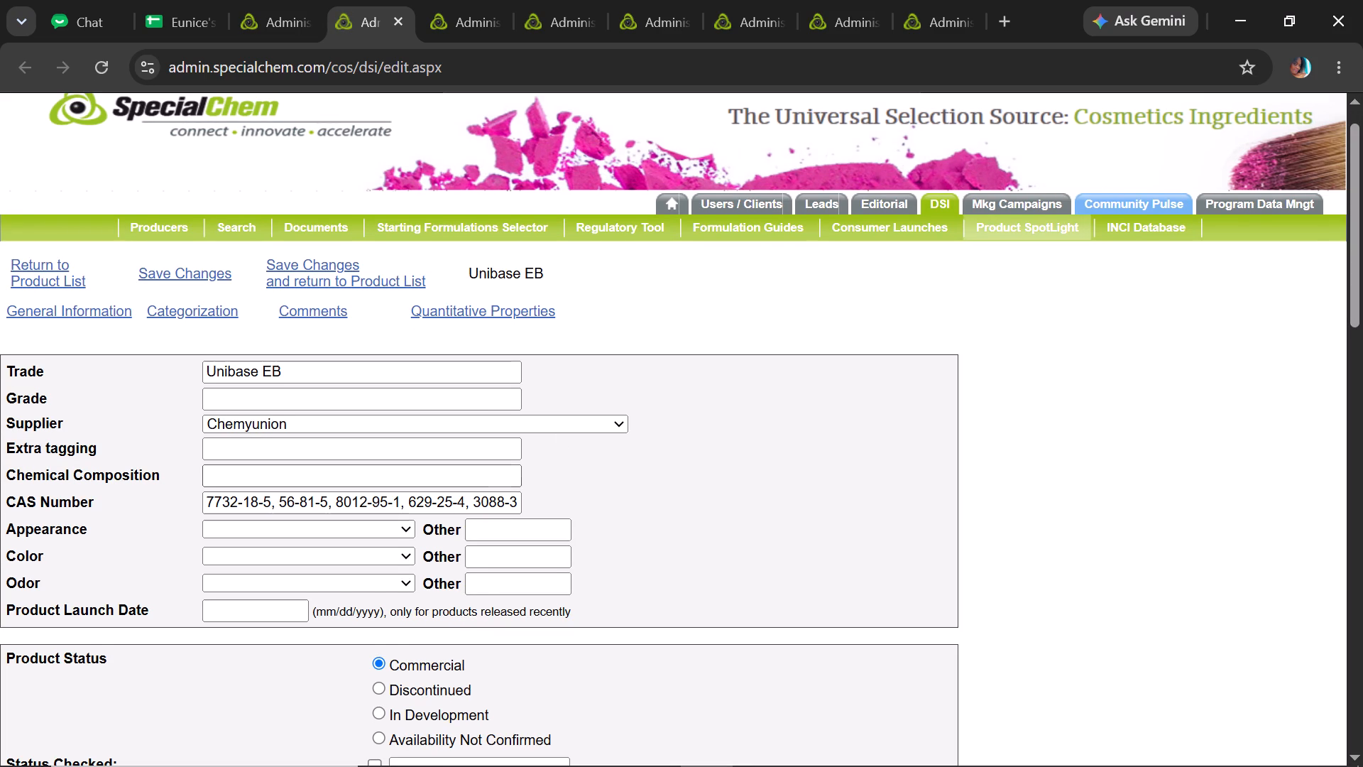
{"action": "left_click", "coordinate": [378, 739]}
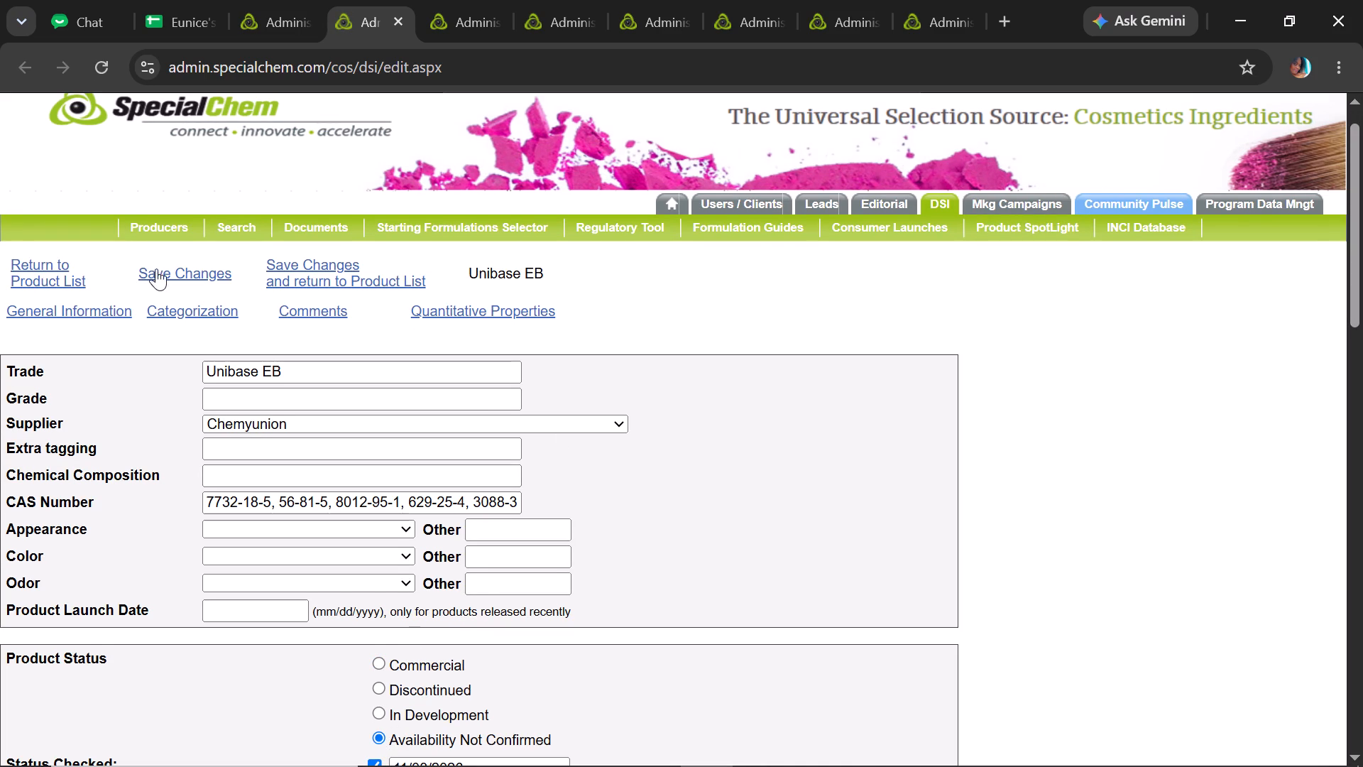
{"action": "left_click", "coordinate": [164, 271]}
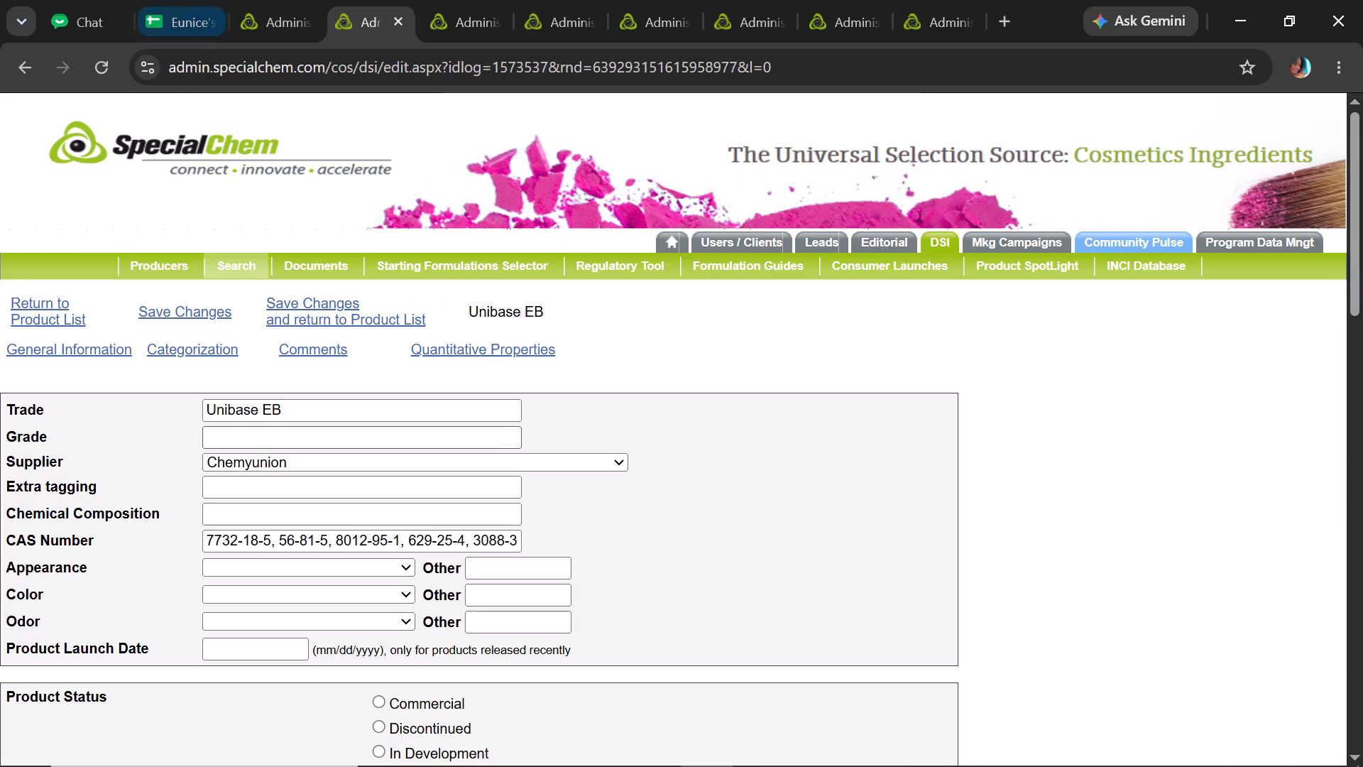
{"action": "left_click_drag", "start_coordinate": [1362, 180], "coordinate": [1356, 214]}
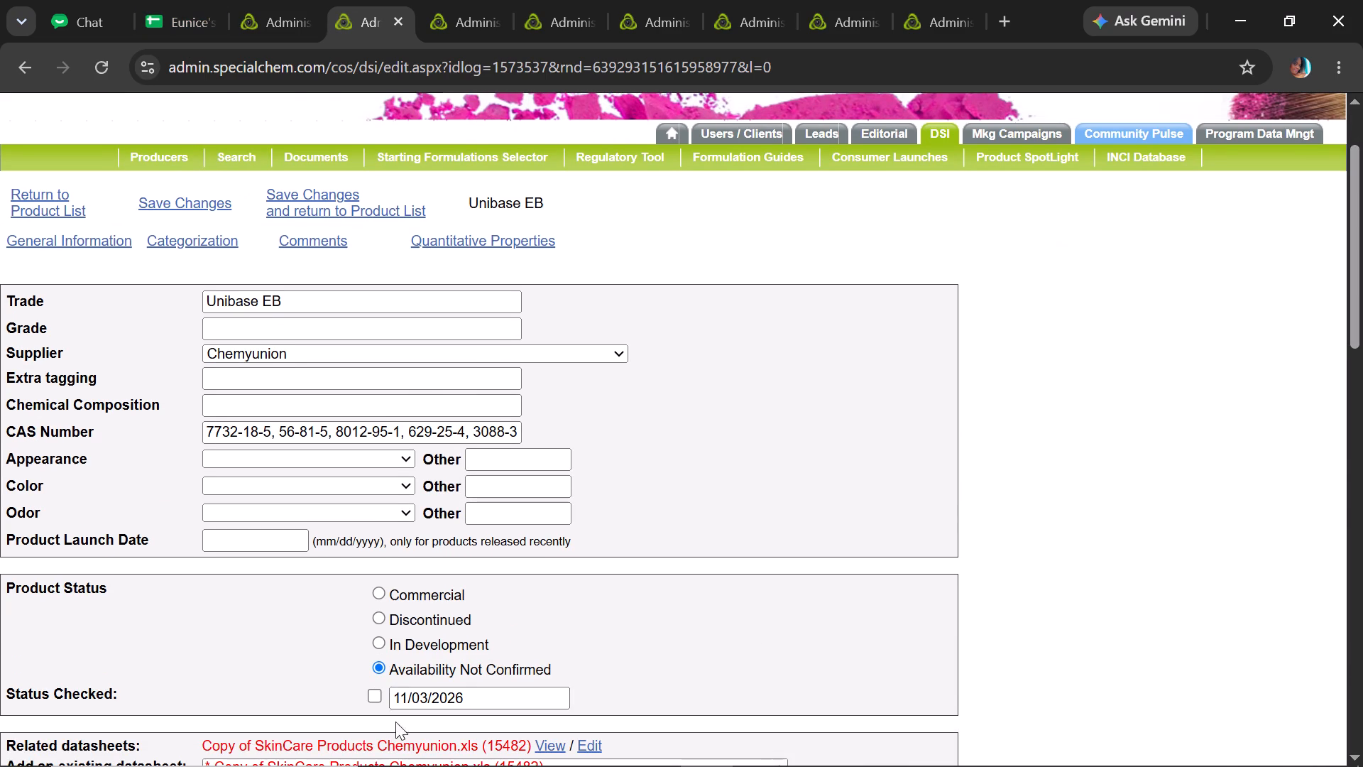
{"action": "left_click_drag", "start_coordinate": [376, 697], "coordinate": [302, 243]}
Open Unibase EB's displayed/key comments and copy the "{product} by {supplier}" placeholder from the Guide sheet for them.
{"action": "left_click", "coordinate": [302, 243]}
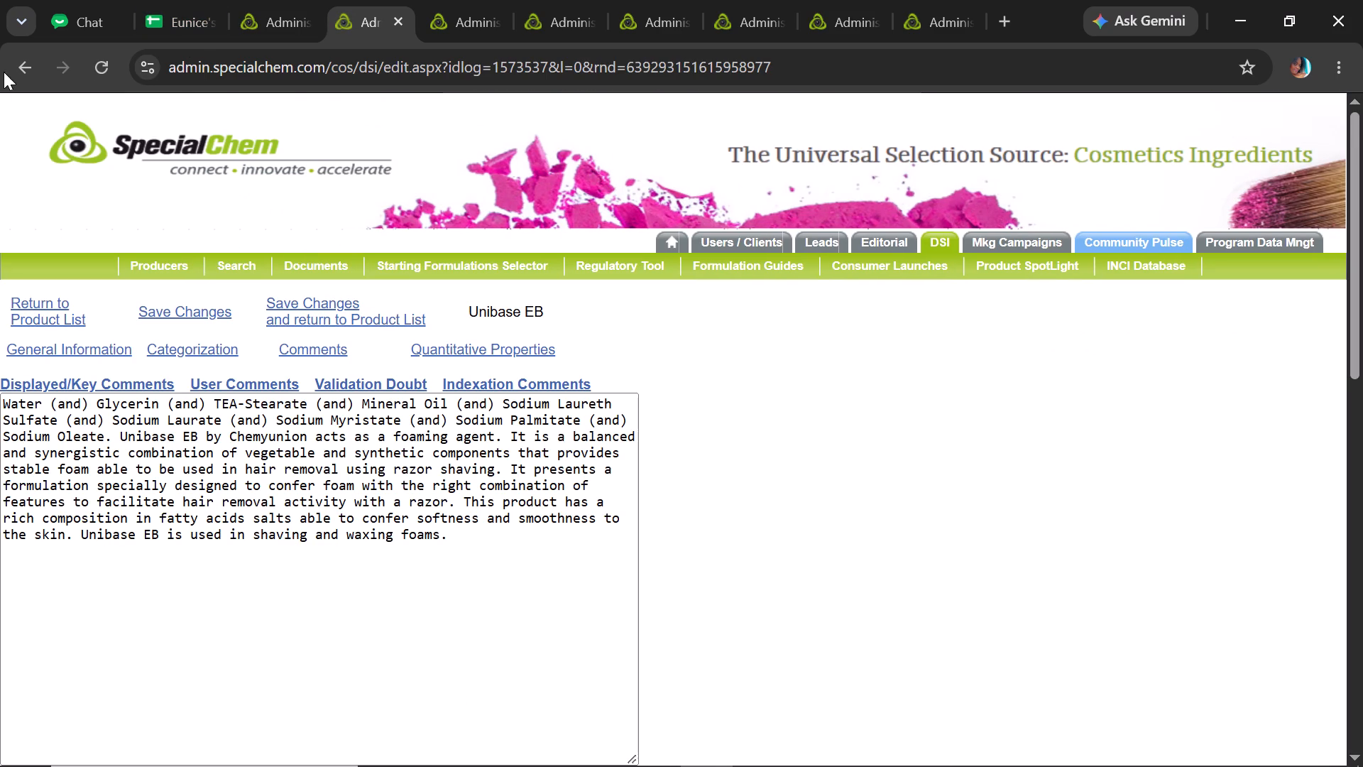
{"action": "left_click", "coordinate": [160, 0]}
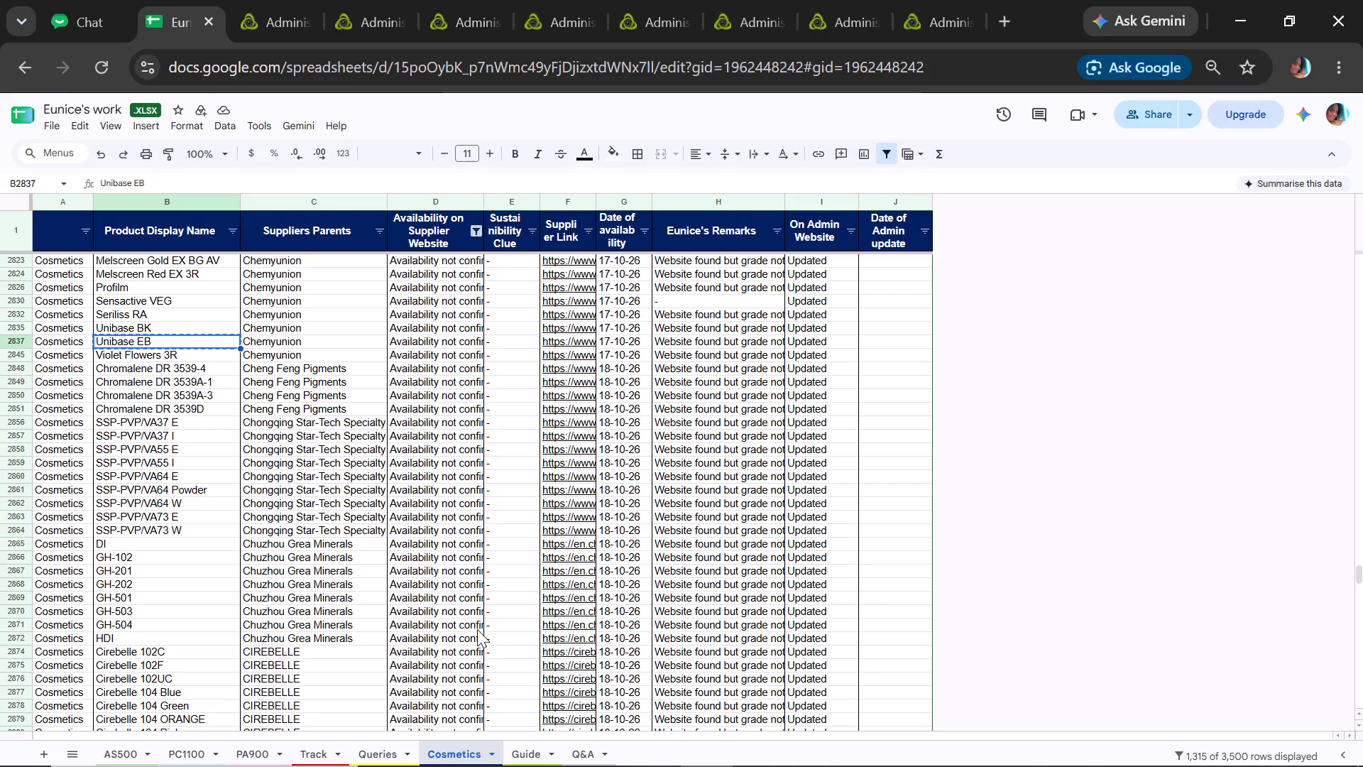
{"action": "left_click", "coordinate": [537, 754]}
{"action": "key", "text": "ctrl+c"}
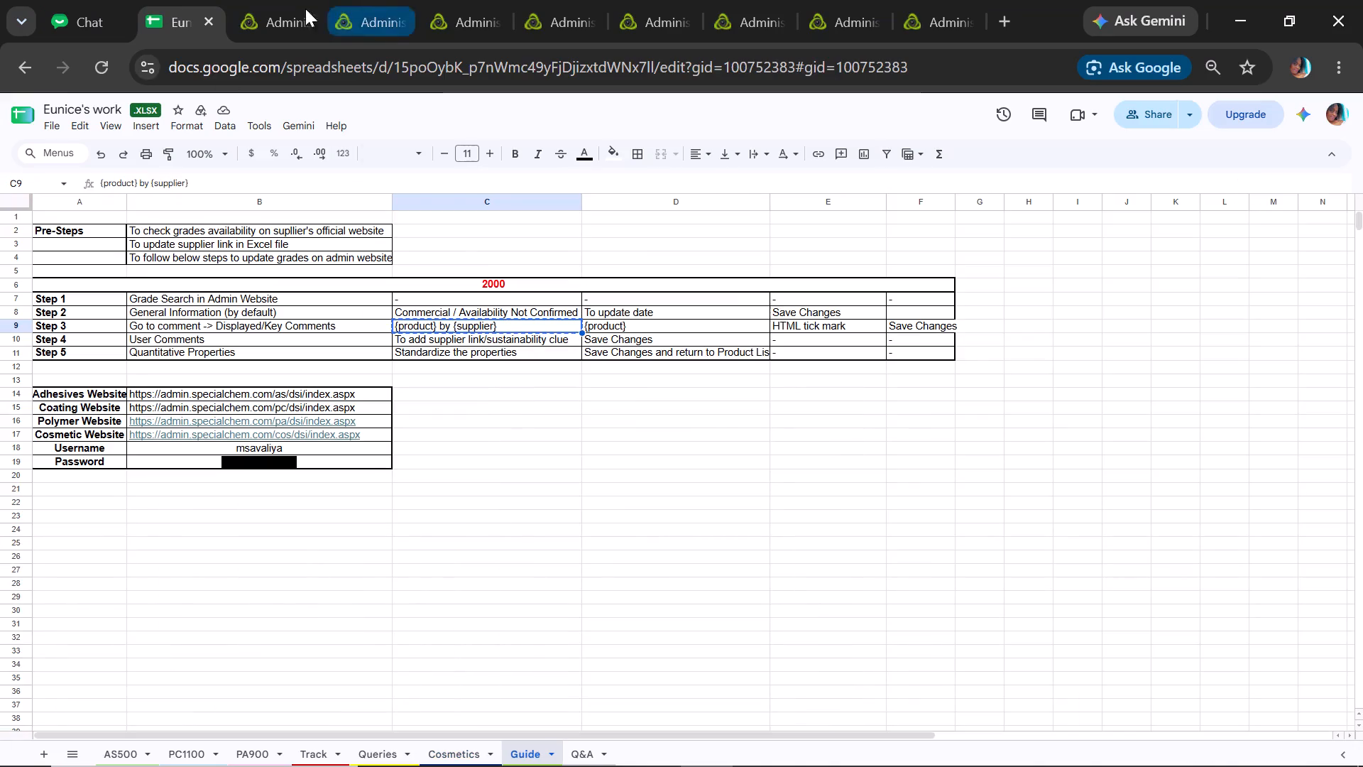
{"action": "left_click", "coordinate": [275, 2]}
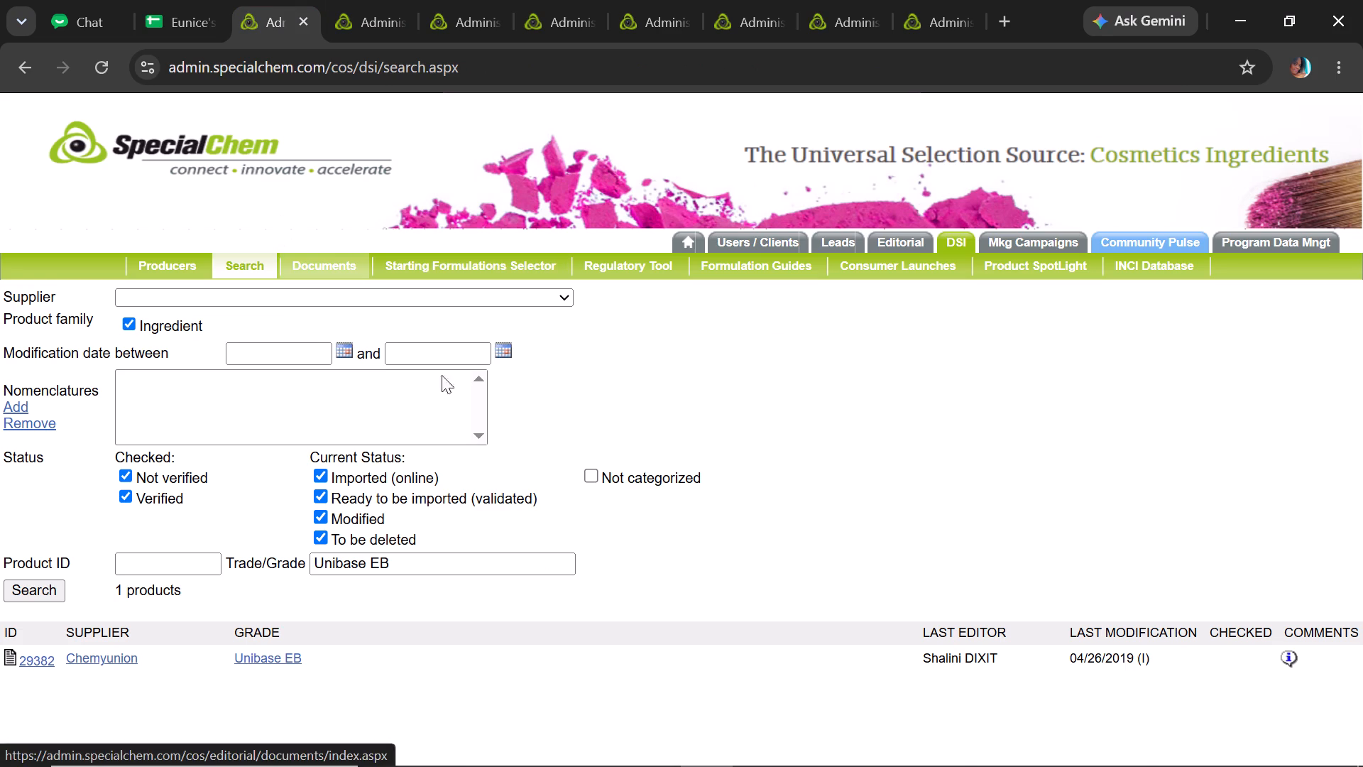
{"action": "left_click", "coordinate": [195, 5]}
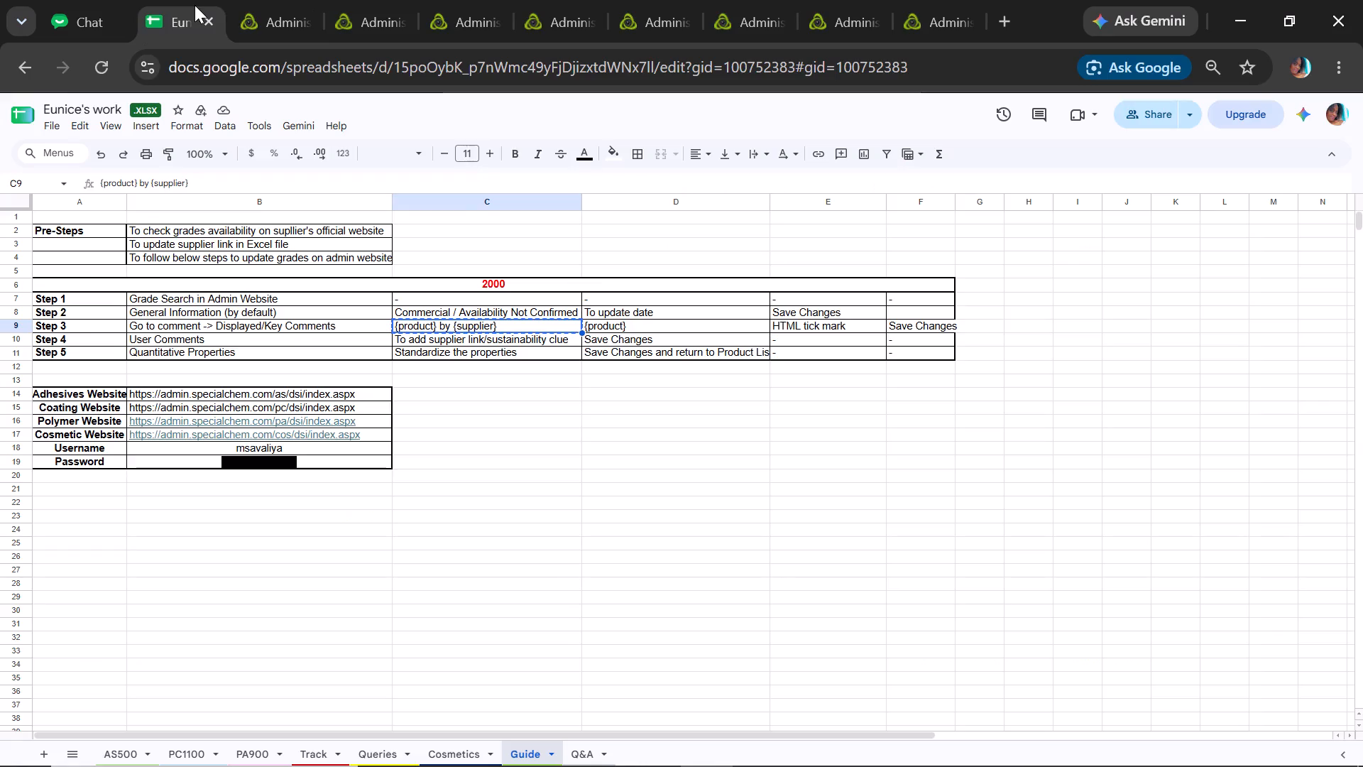
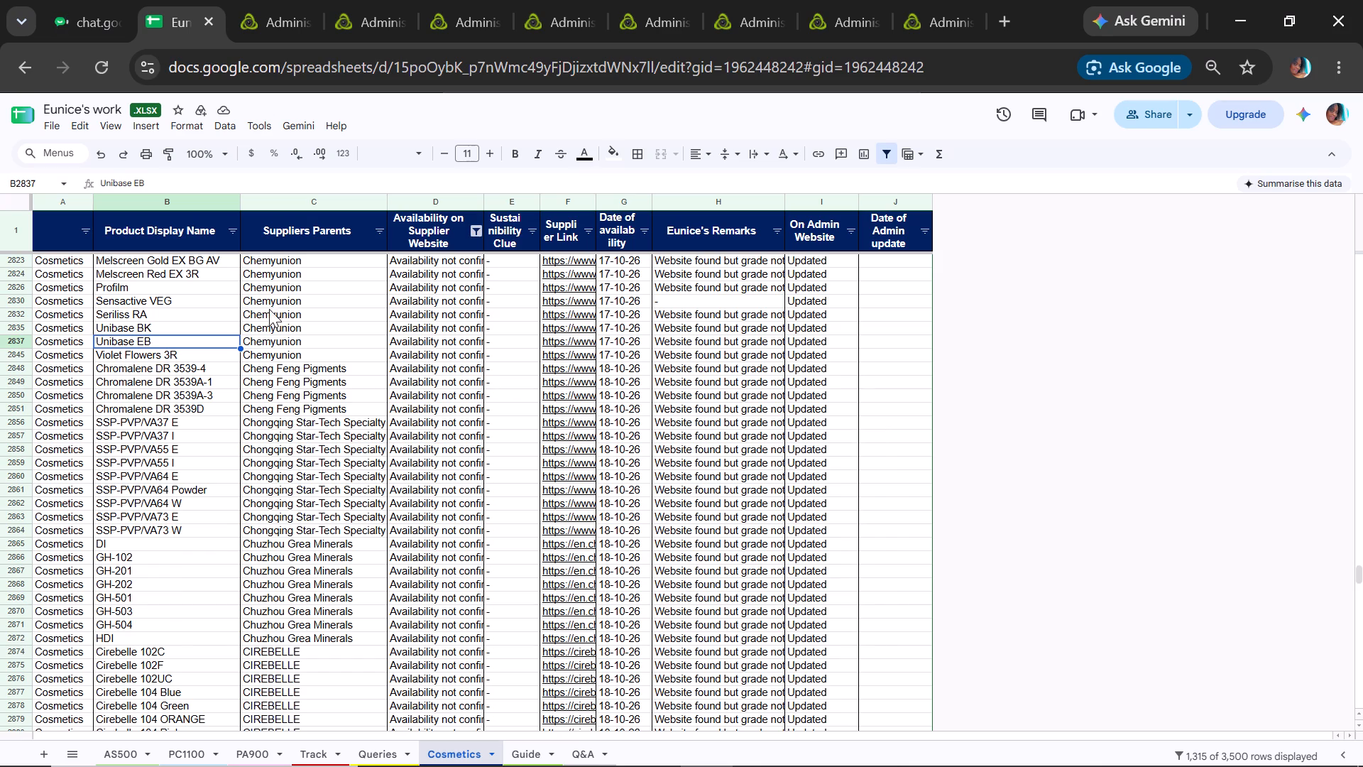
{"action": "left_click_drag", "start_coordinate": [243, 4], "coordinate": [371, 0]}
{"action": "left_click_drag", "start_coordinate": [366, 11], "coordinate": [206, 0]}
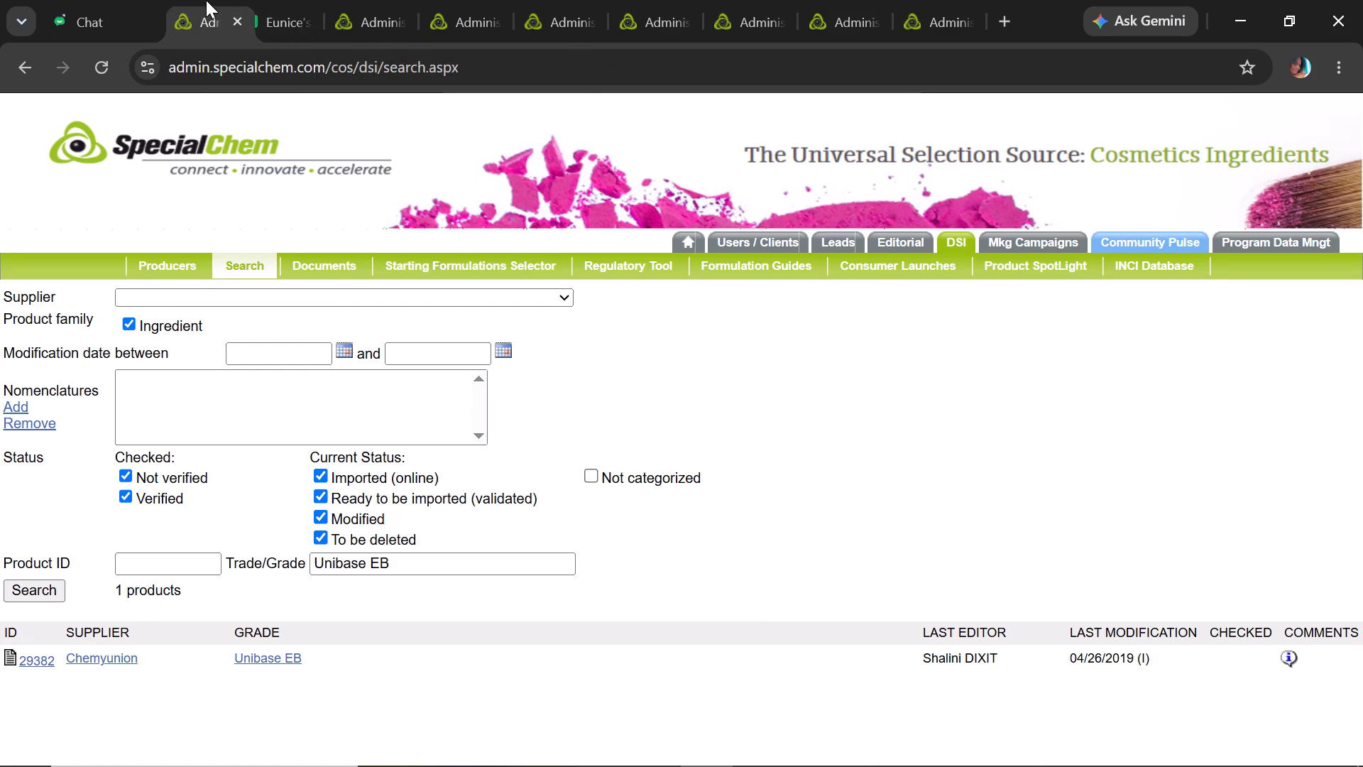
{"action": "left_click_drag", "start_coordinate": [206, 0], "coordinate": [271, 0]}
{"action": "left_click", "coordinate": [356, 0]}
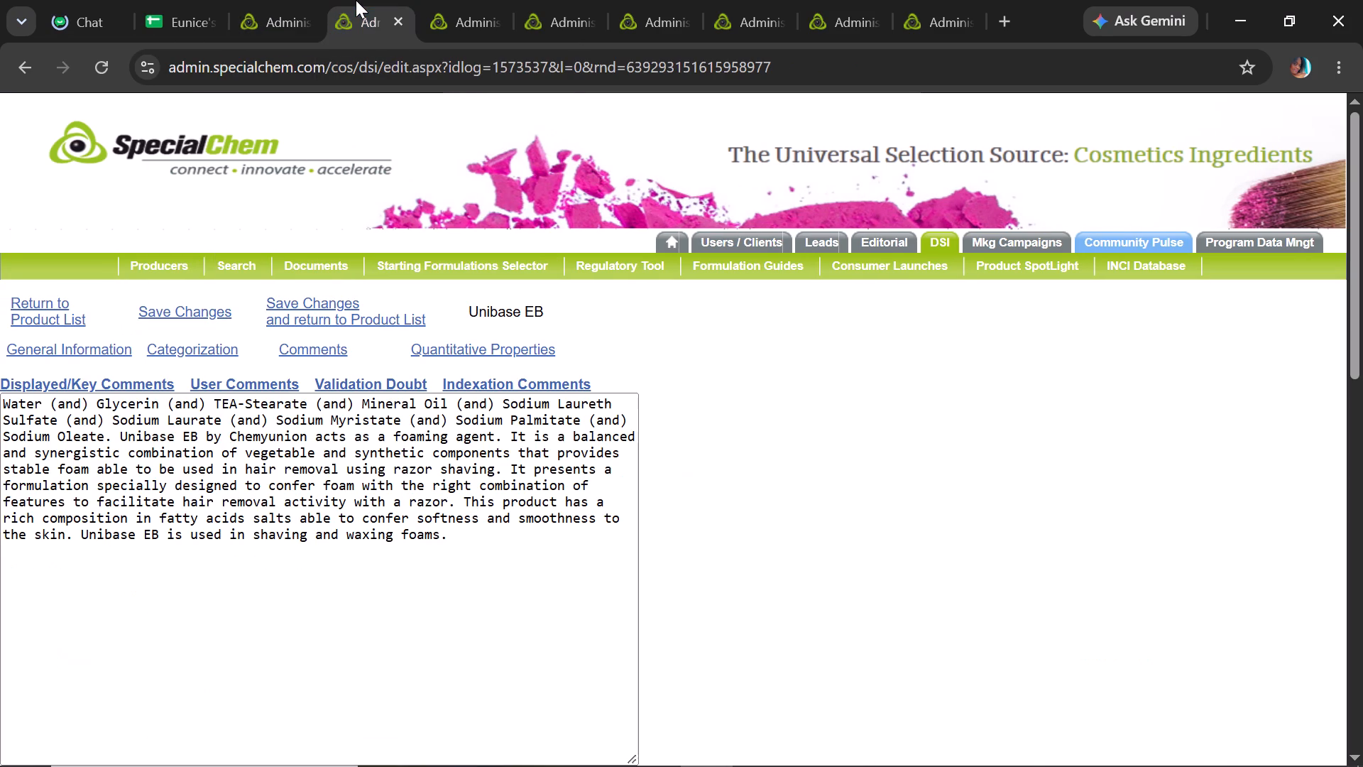
Copy the "{product} by {supplier}" placeholder from the Guide sheet and return to Unibase EB's displayed/key comments.
{"action": "left_click", "coordinate": [177, 4]}
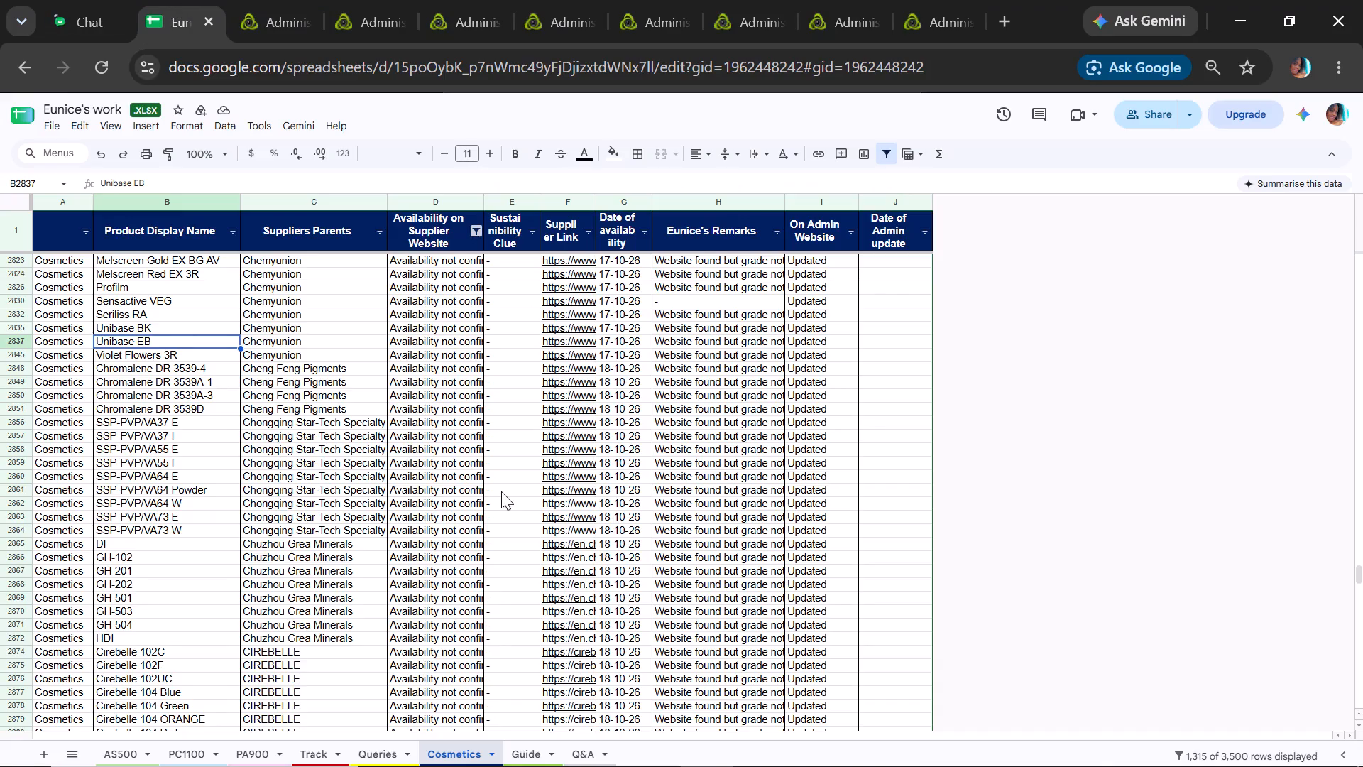
{"action": "left_click", "coordinate": [534, 741]}
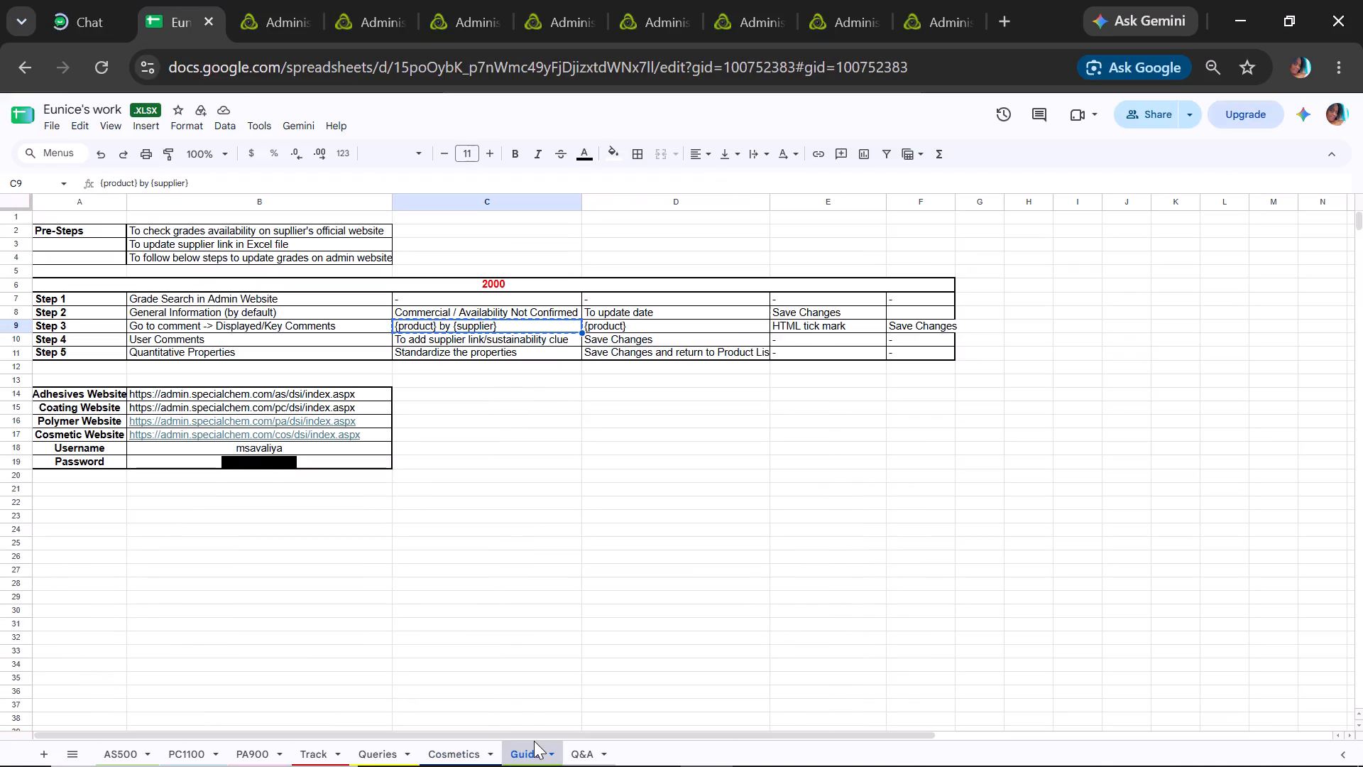
{"action": "key", "text": "ctrl+c"}
{"action": "left_click", "coordinate": [346, 0]}
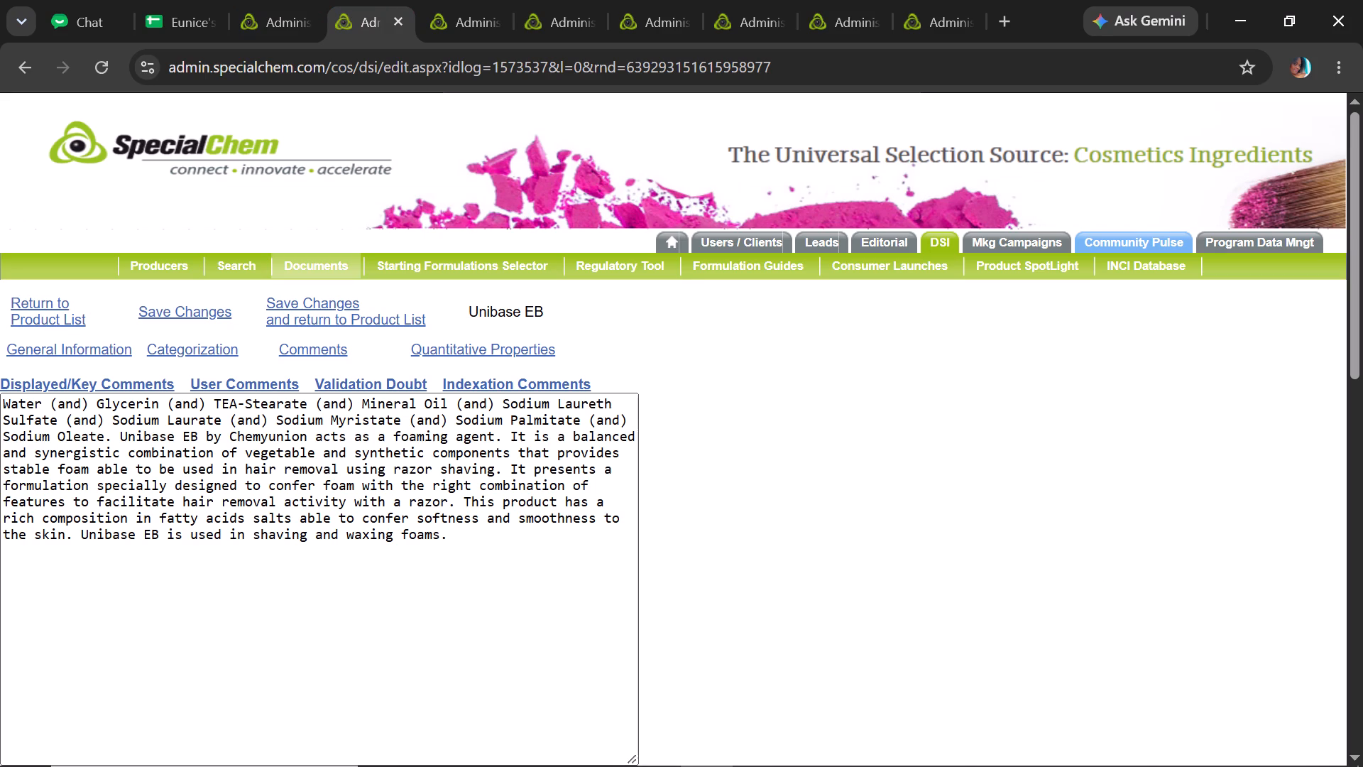
Replace "Unibase EB by Chemyunion" in the displayed/key comments with the copied "{product} by {supplier}" placeholder.
{"action": "double_click", "coordinate": [123, 430]}
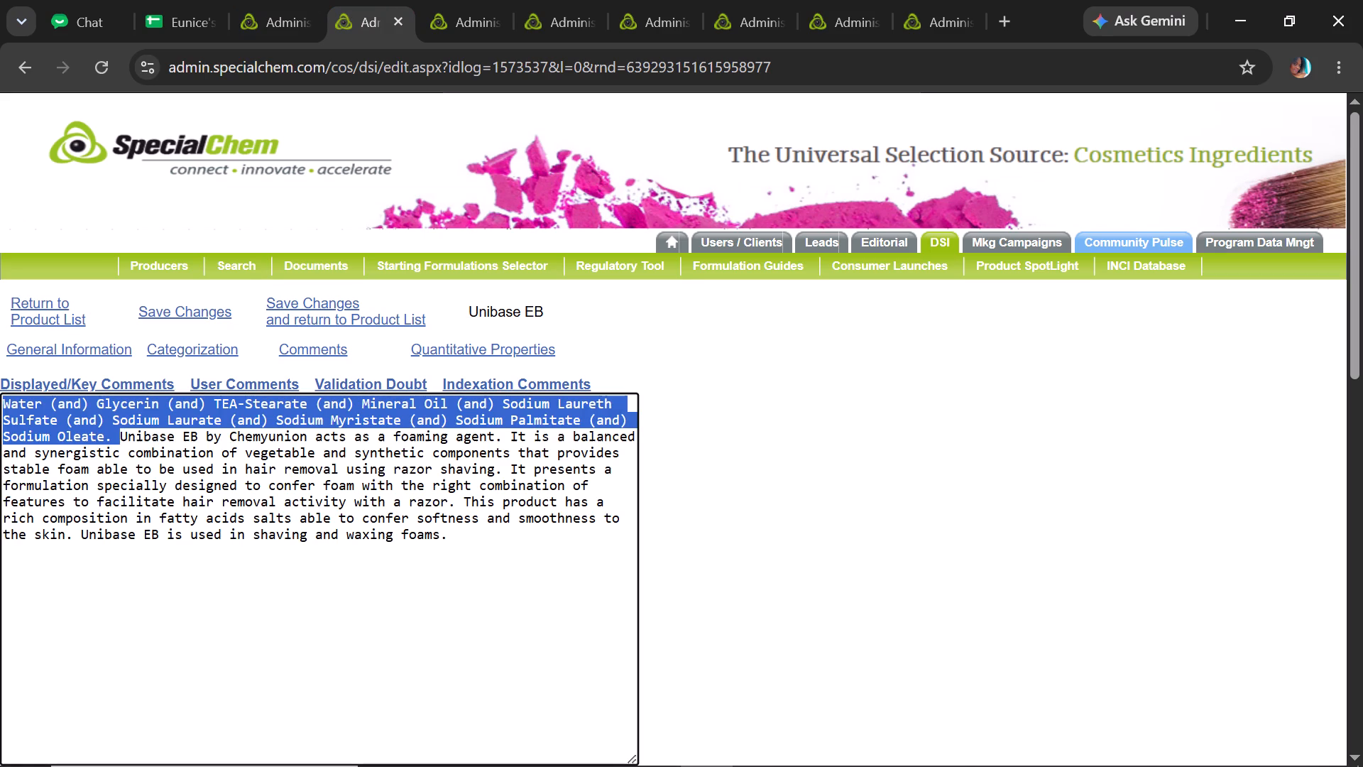
{"action": "left_click", "coordinate": [123, 430]}
{"action": "left_click", "coordinate": [116, 437]}
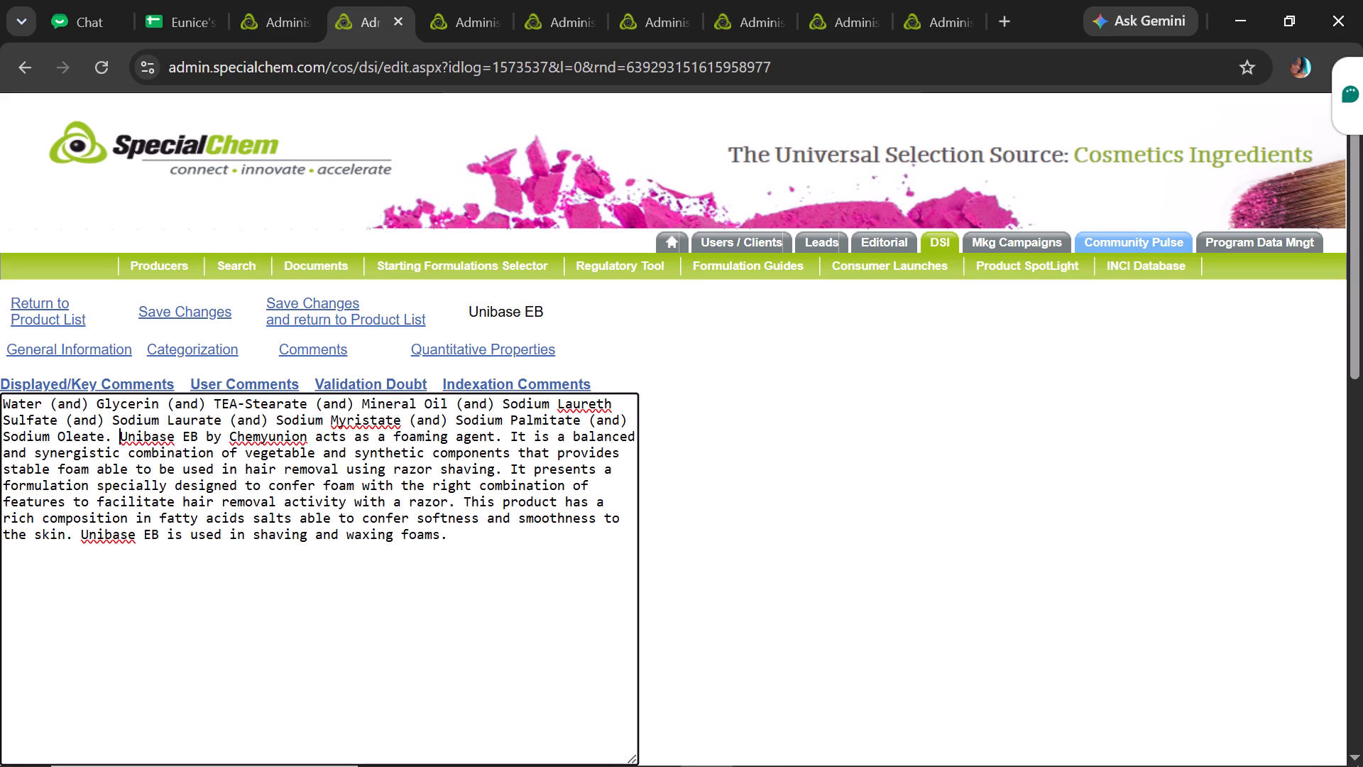
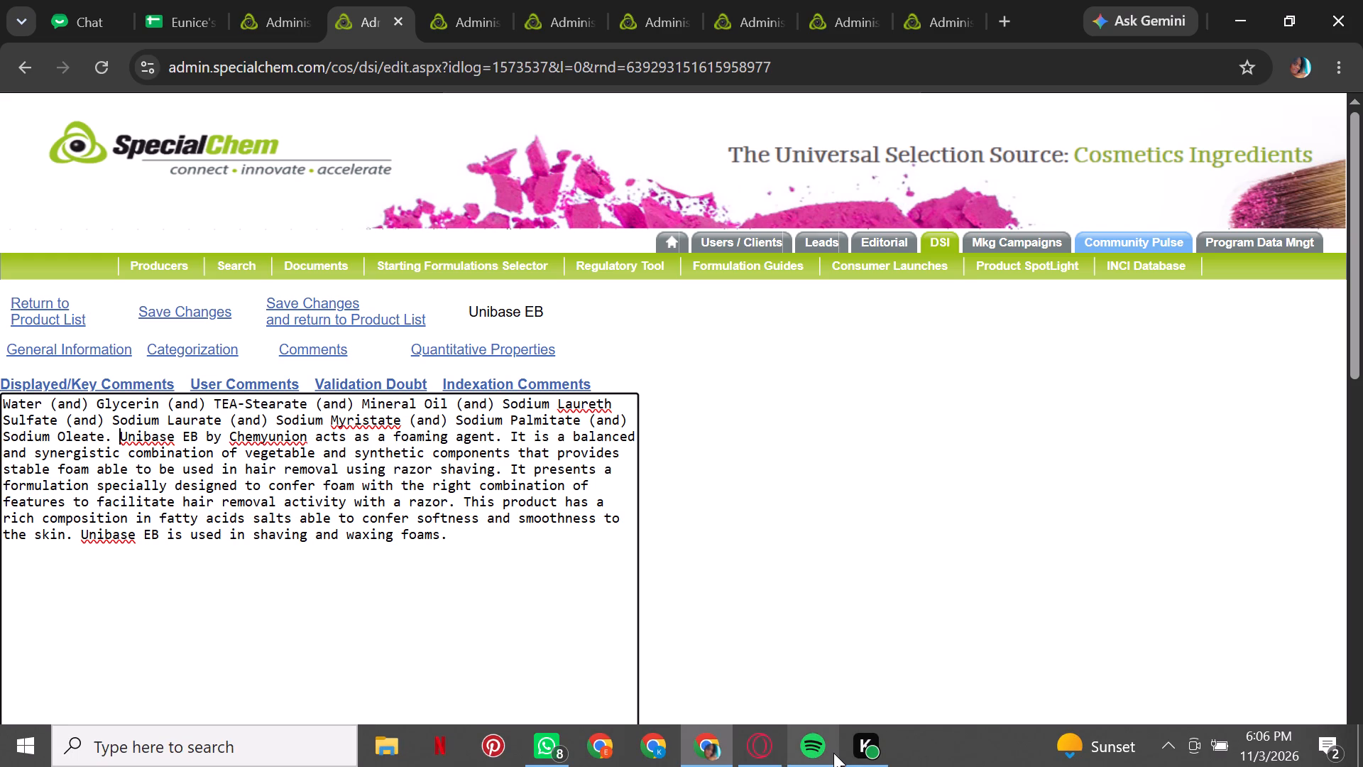
Toggle playback of the current music track in Spotify.
{"action": "left_click", "coordinate": [819, 691]}
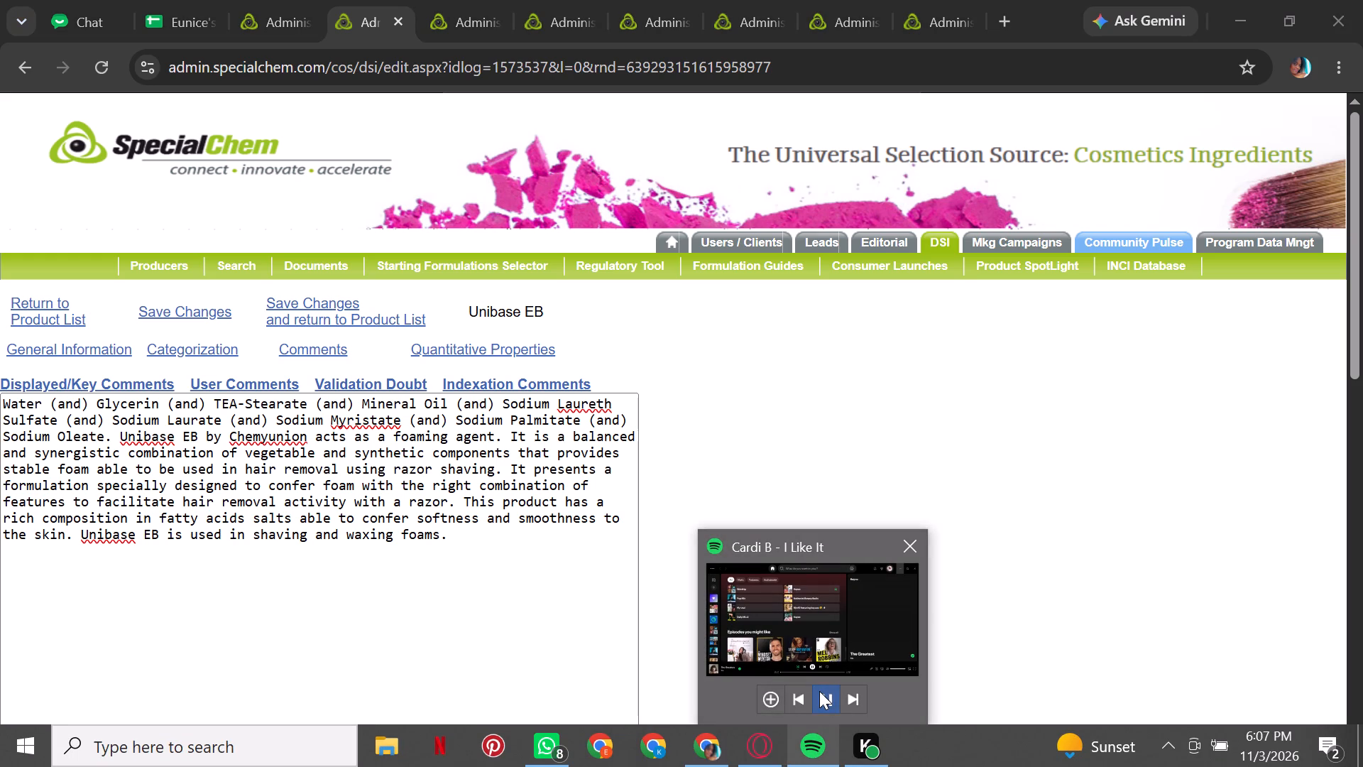
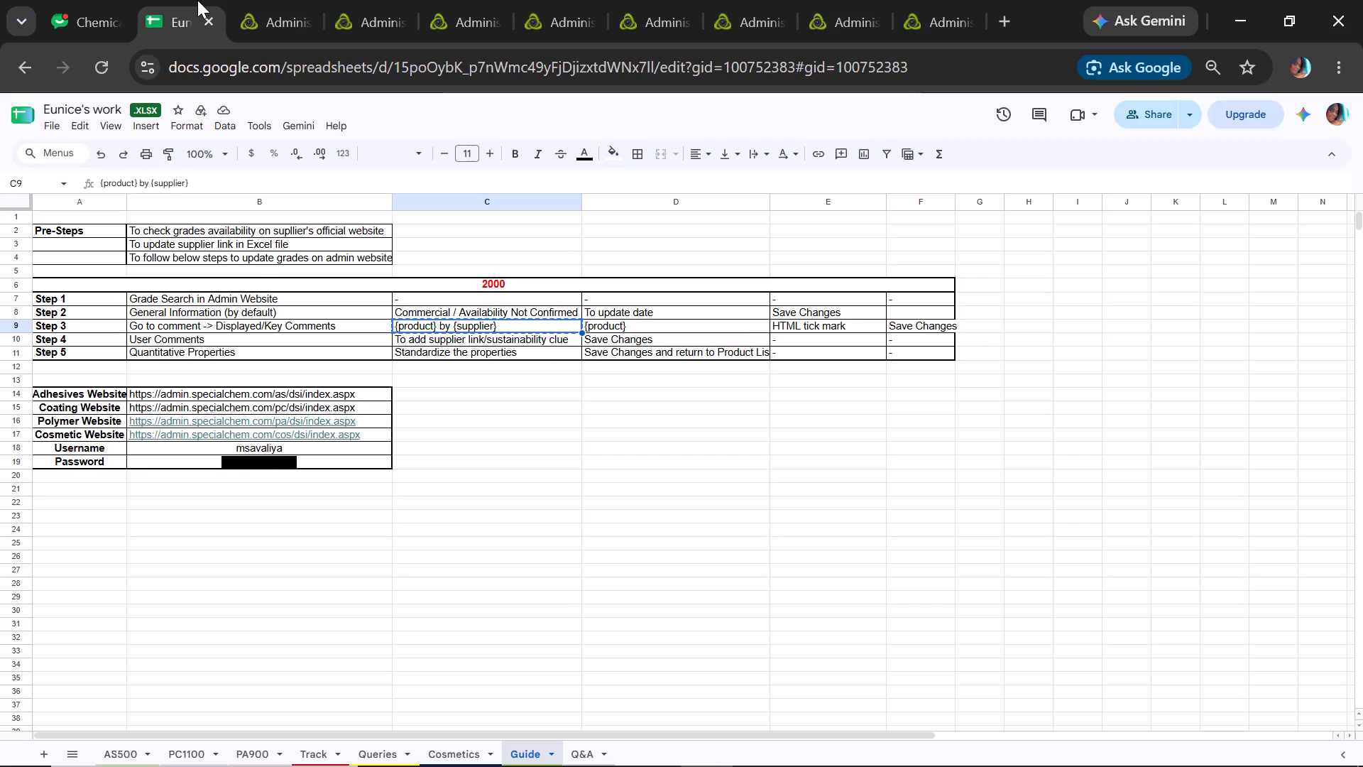
Replace "Unibase EB by Chemyunion" in the displayed/key comments with the copied "{product} by {supplier}" placeholder.
{"action": "left_click", "coordinate": [257, 9]}
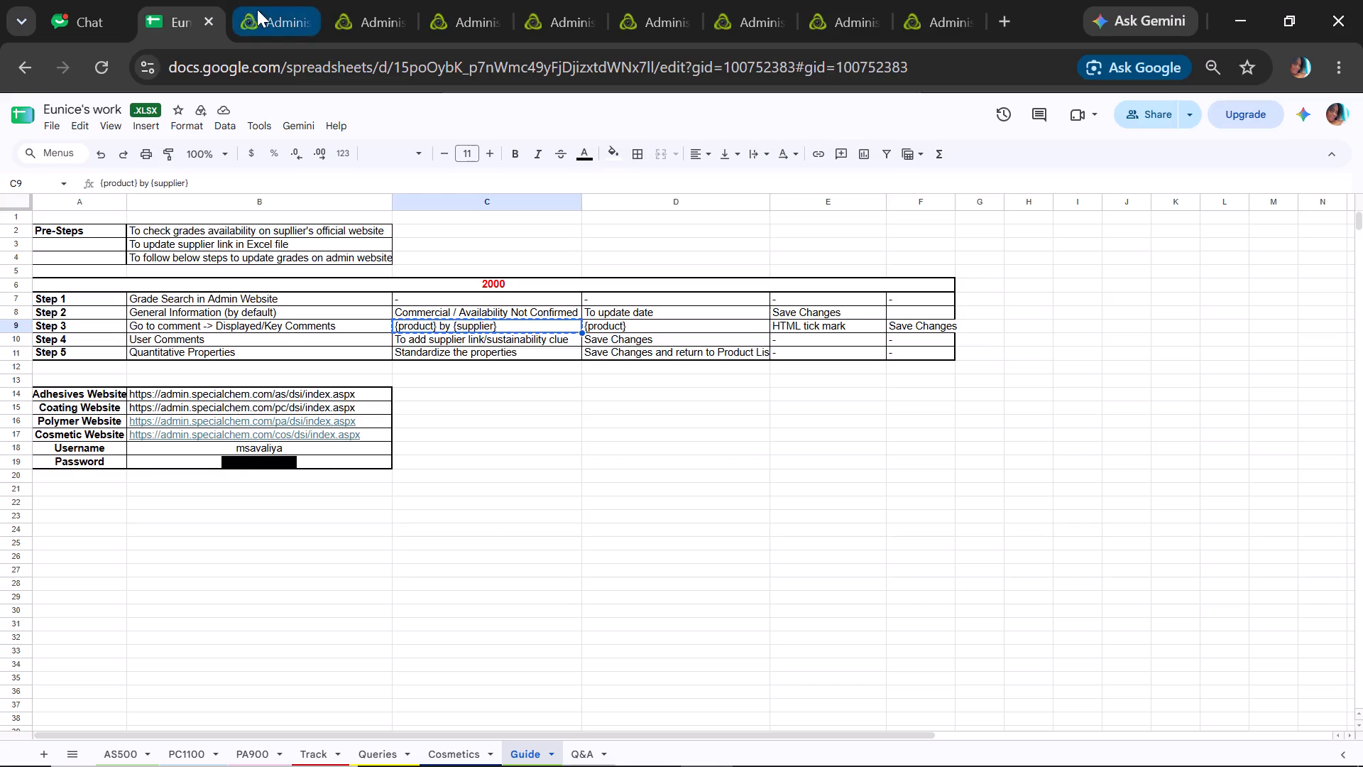
{"action": "left_click", "coordinate": [145, 1]}
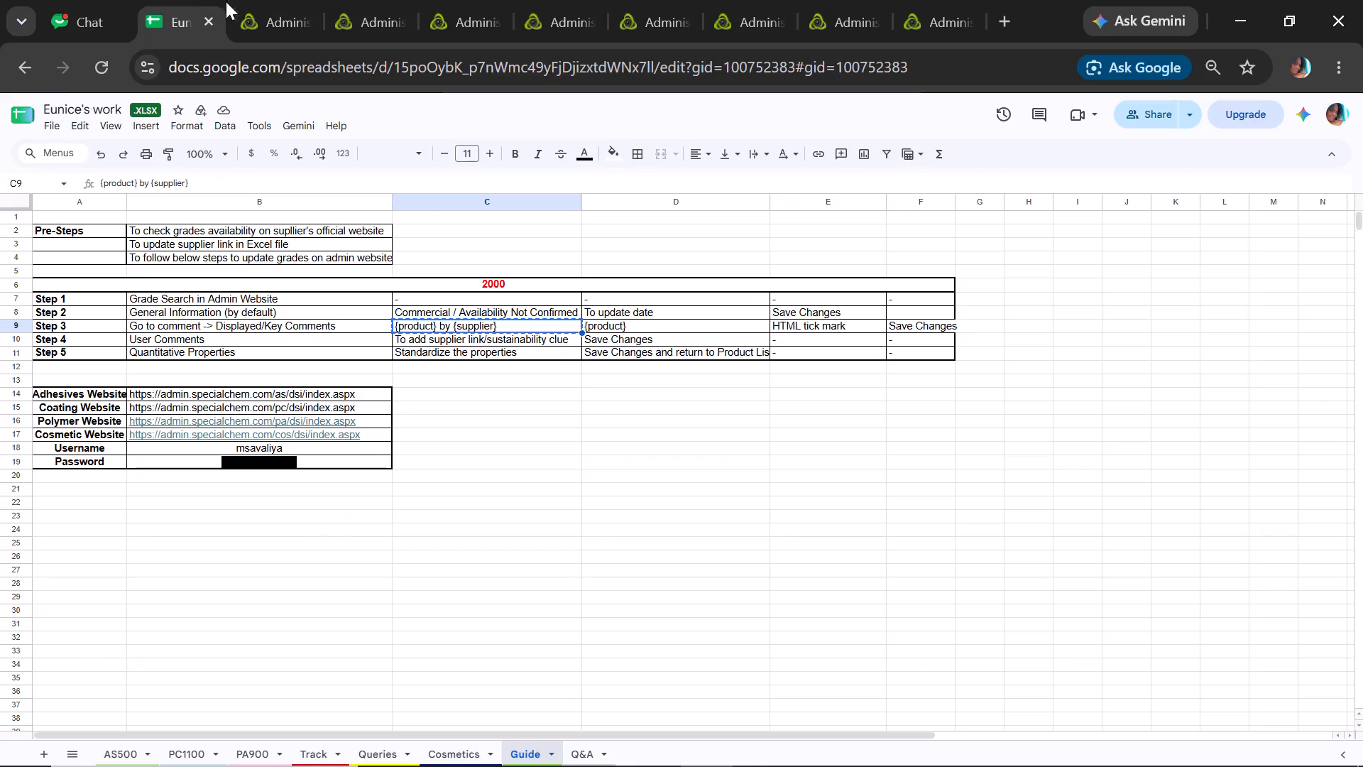
{"action": "left_click", "coordinate": [265, 11]}
{"action": "left_click", "coordinate": [348, 13]}
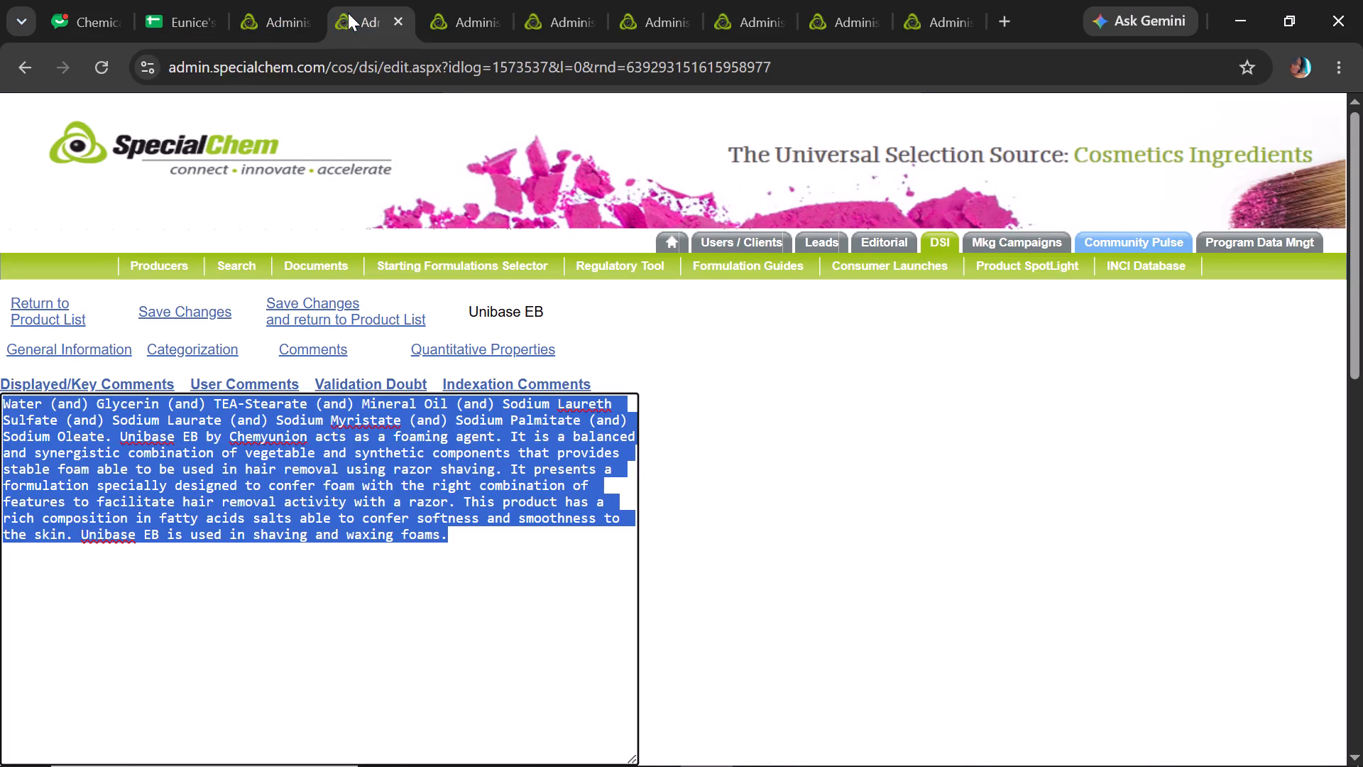
{"action": "left_click", "coordinate": [444, 495]}
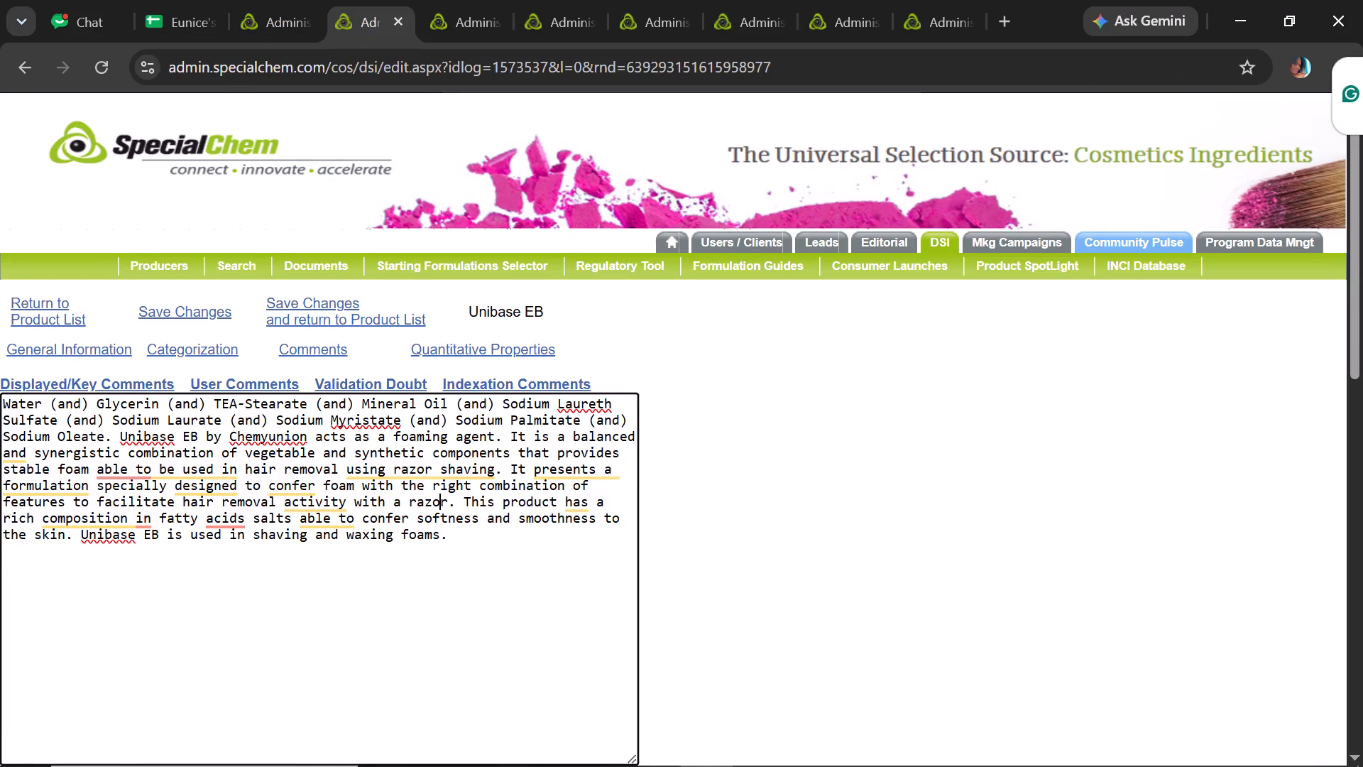
{"action": "left_click", "coordinate": [192, 3]}
{"action": "key", "text": "ctrl+c"}
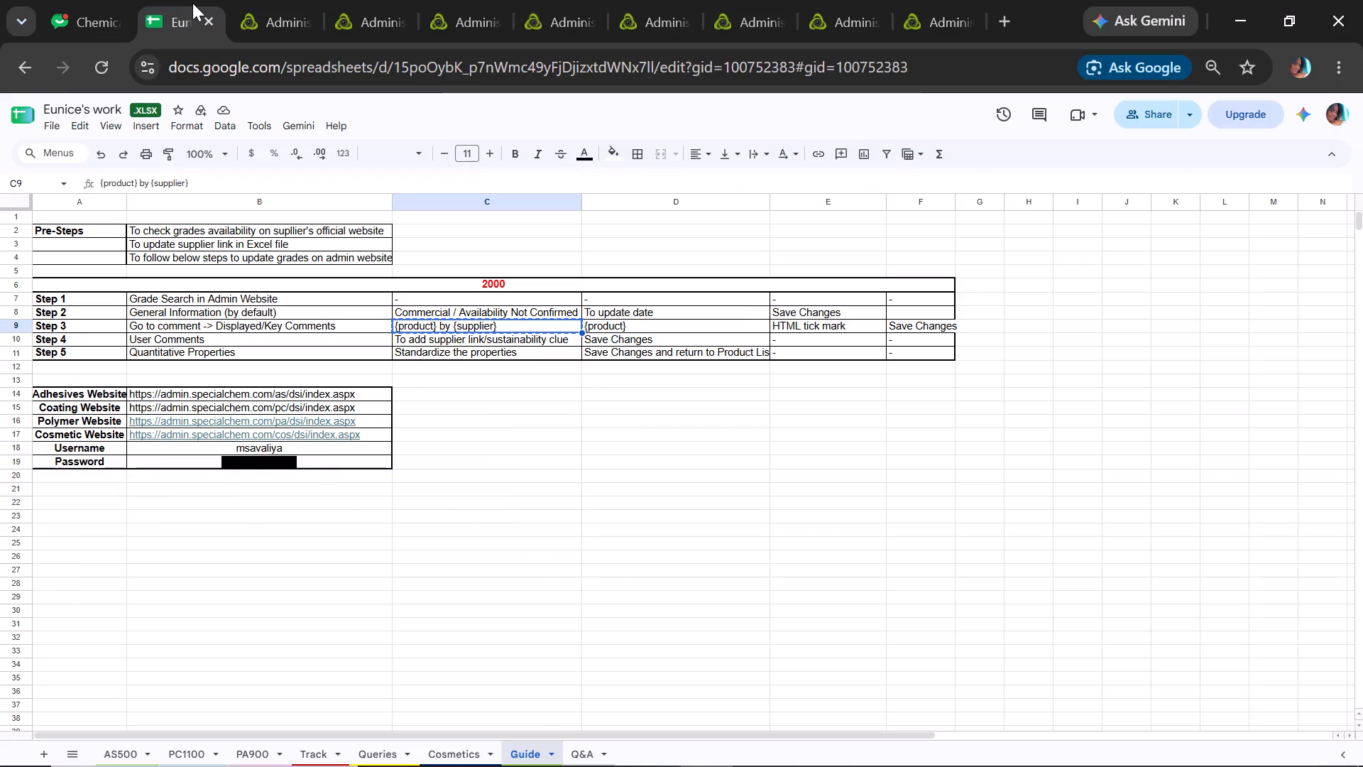
{"action": "left_click", "coordinate": [310, 0]}
{"action": "left_click", "coordinate": [360, 7]}
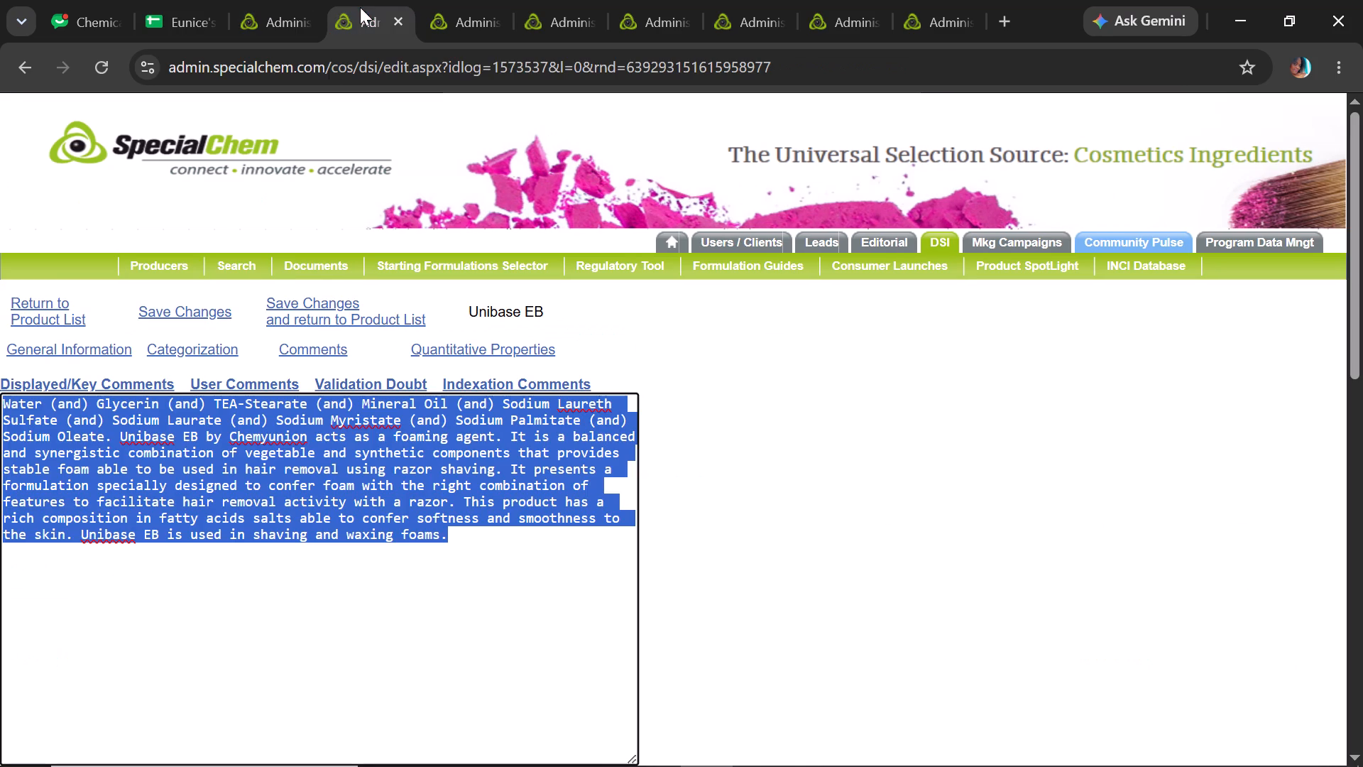
{"action": "left_click", "coordinate": [121, 442]}
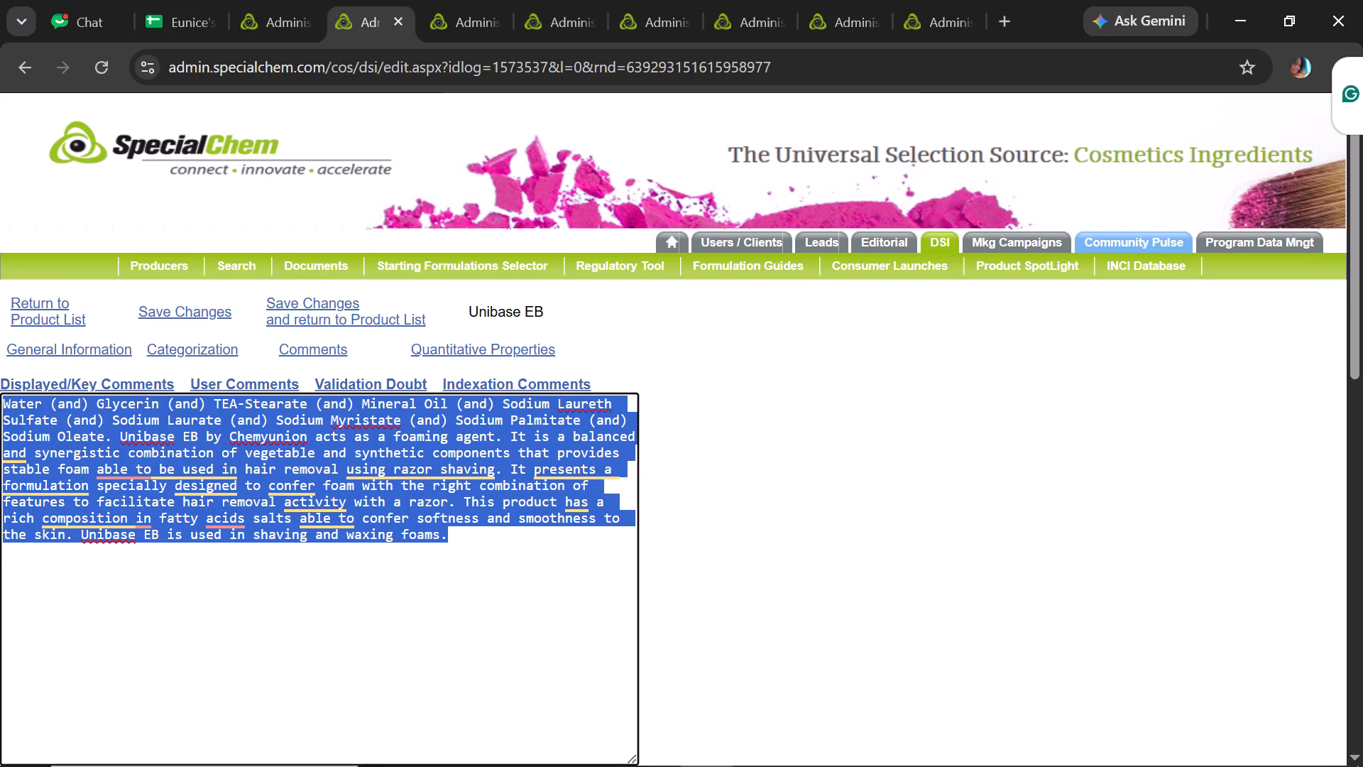
{"action": "left_click_drag", "start_coordinate": [121, 442], "coordinate": [300, 437]}
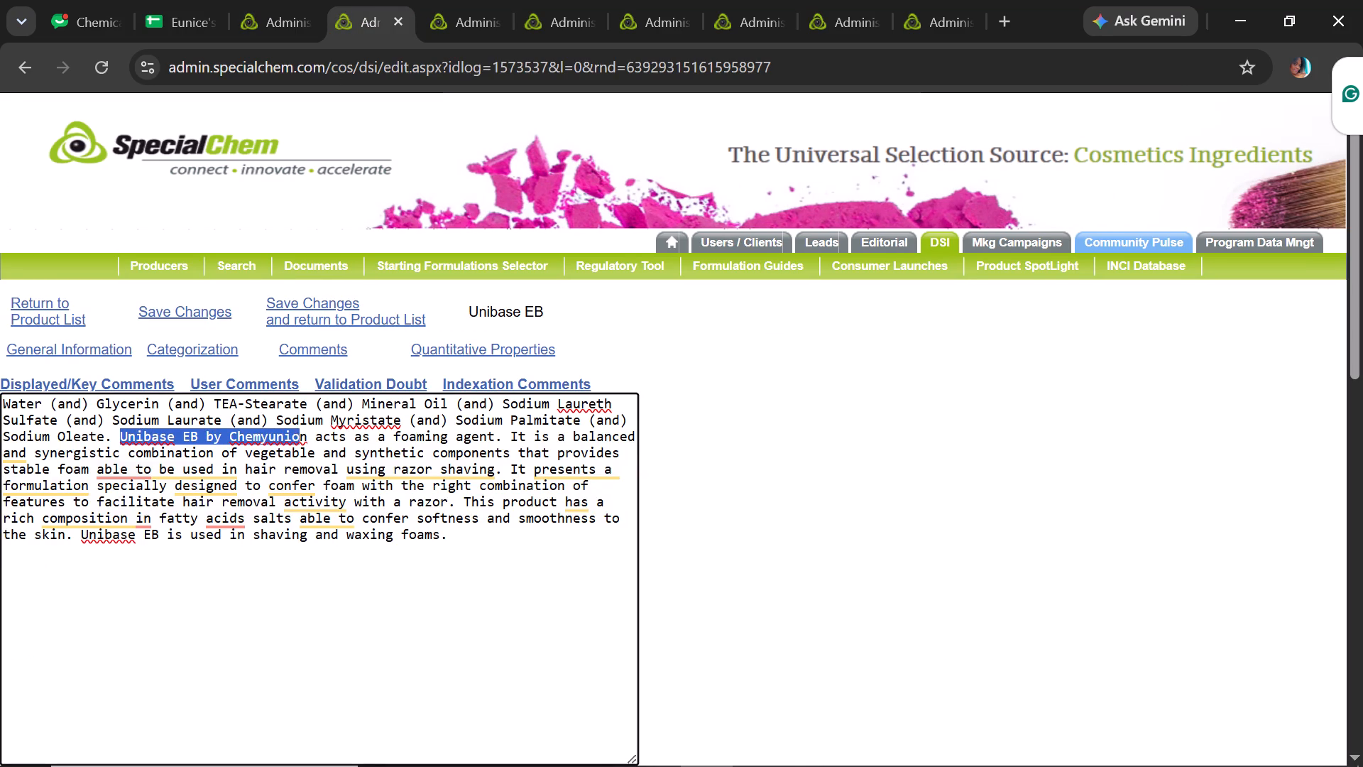
{"action": "left_click_drag", "start_coordinate": [300, 437], "coordinate": [305, 437]}
{"action": "key", "text": "ctrl+v"}
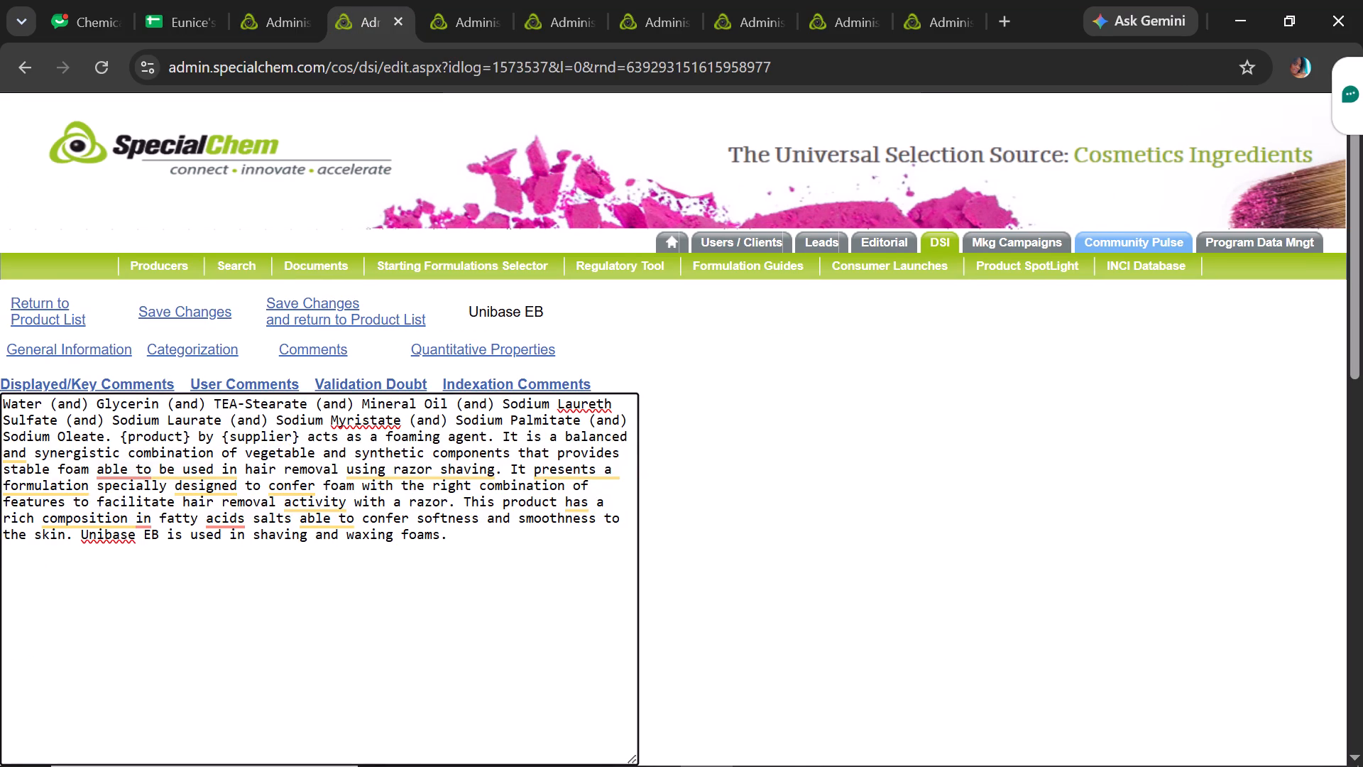
Copy the {product} placeholder and correct the comment's wording to "that can be used" and "fatty acid salts".
{"action": "left_click_drag", "start_coordinate": [191, 435], "coordinate": [121, 436]}
{"action": "key", "text": "ctrl+c"}
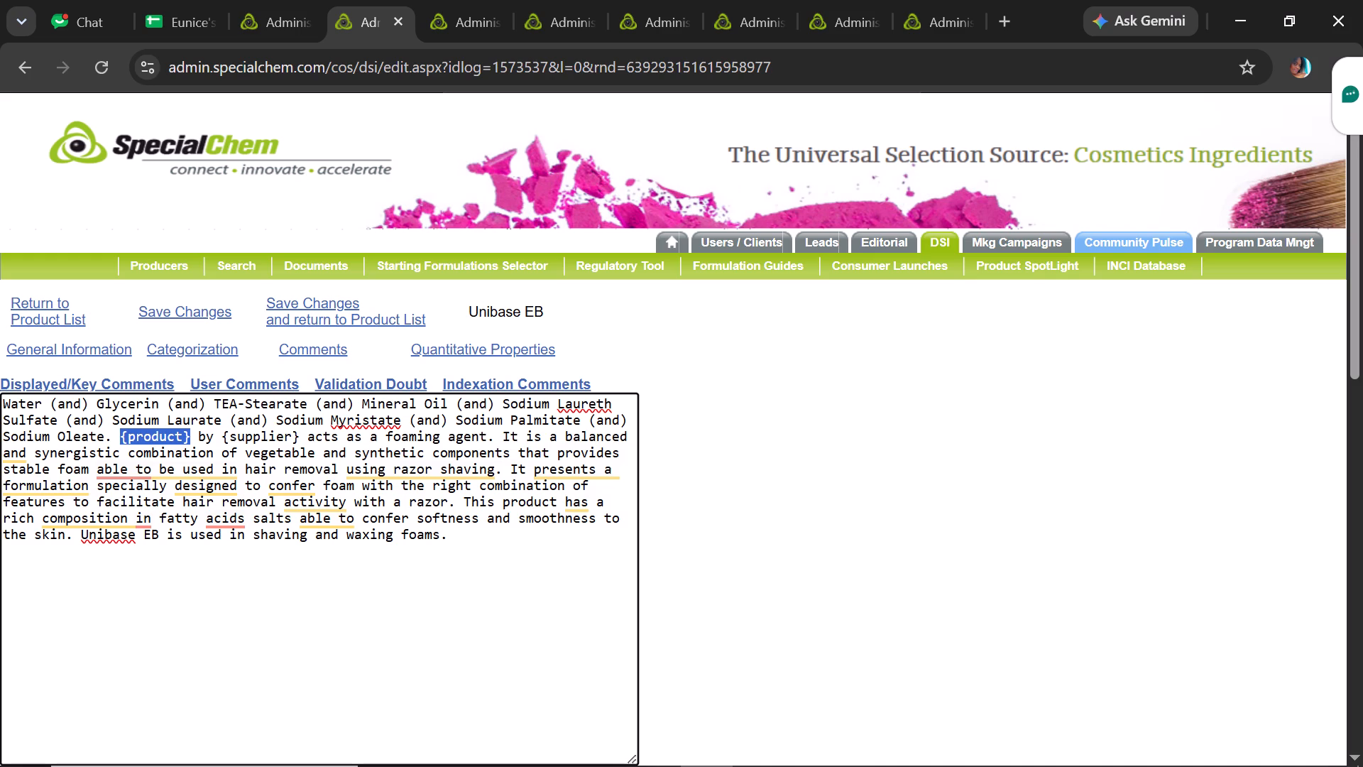
{"action": "left_click", "coordinate": [129, 496]}
{"action": "type", "text": "that can"}
{"action": "left_click", "coordinate": [244, 562]}
{"action": "type", "text": "acid"}
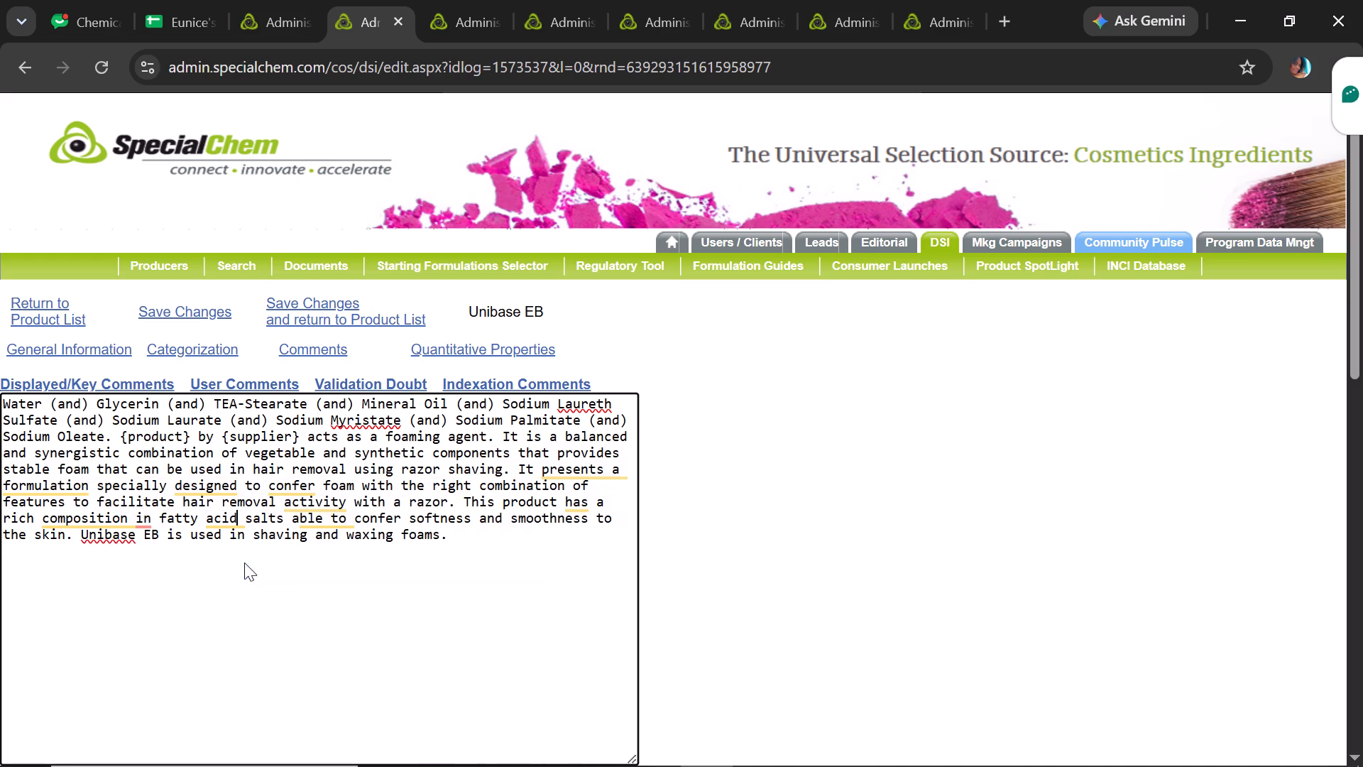
Replace the remaining Unibase EB mention in the last sentence with {product} and enable Display as HTML for the comments.
{"action": "left_click", "coordinate": [192, 582]}
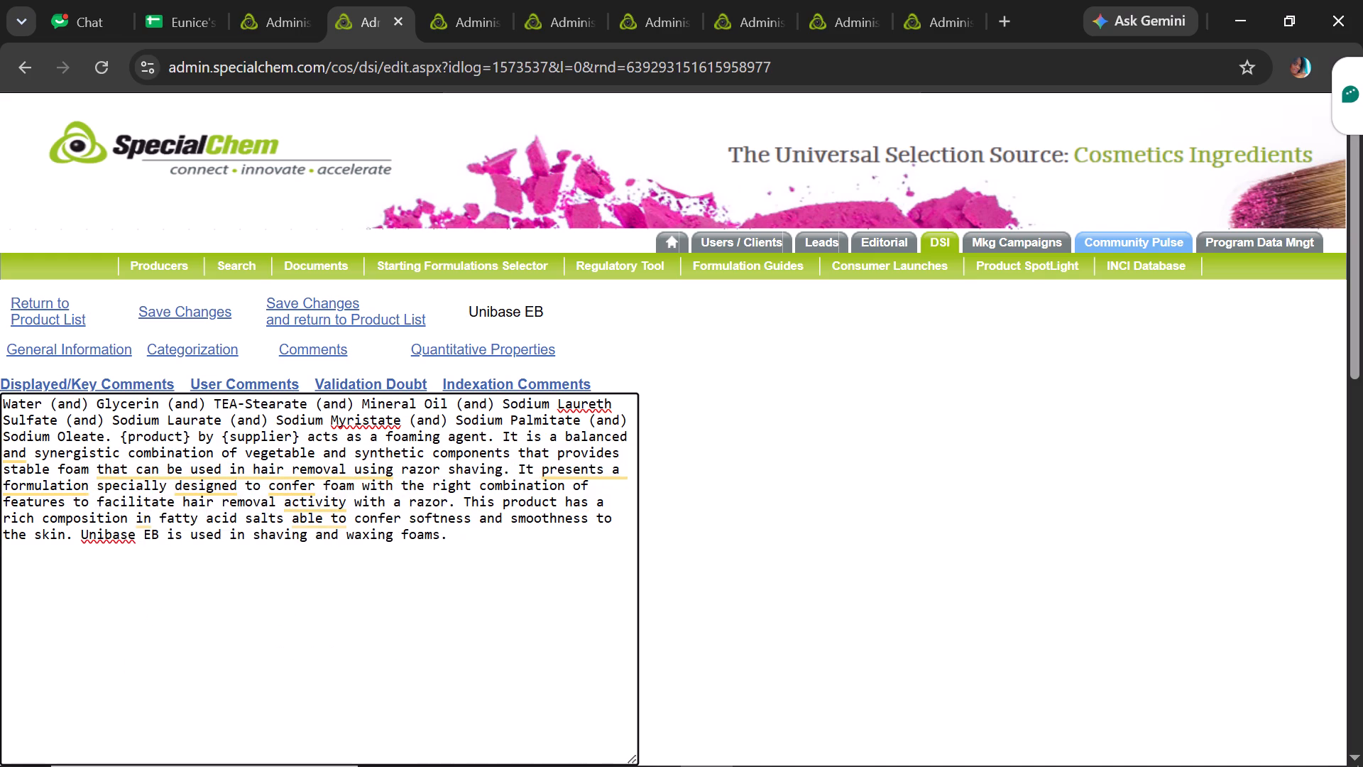
{"action": "left_click", "coordinate": [85, 535]}
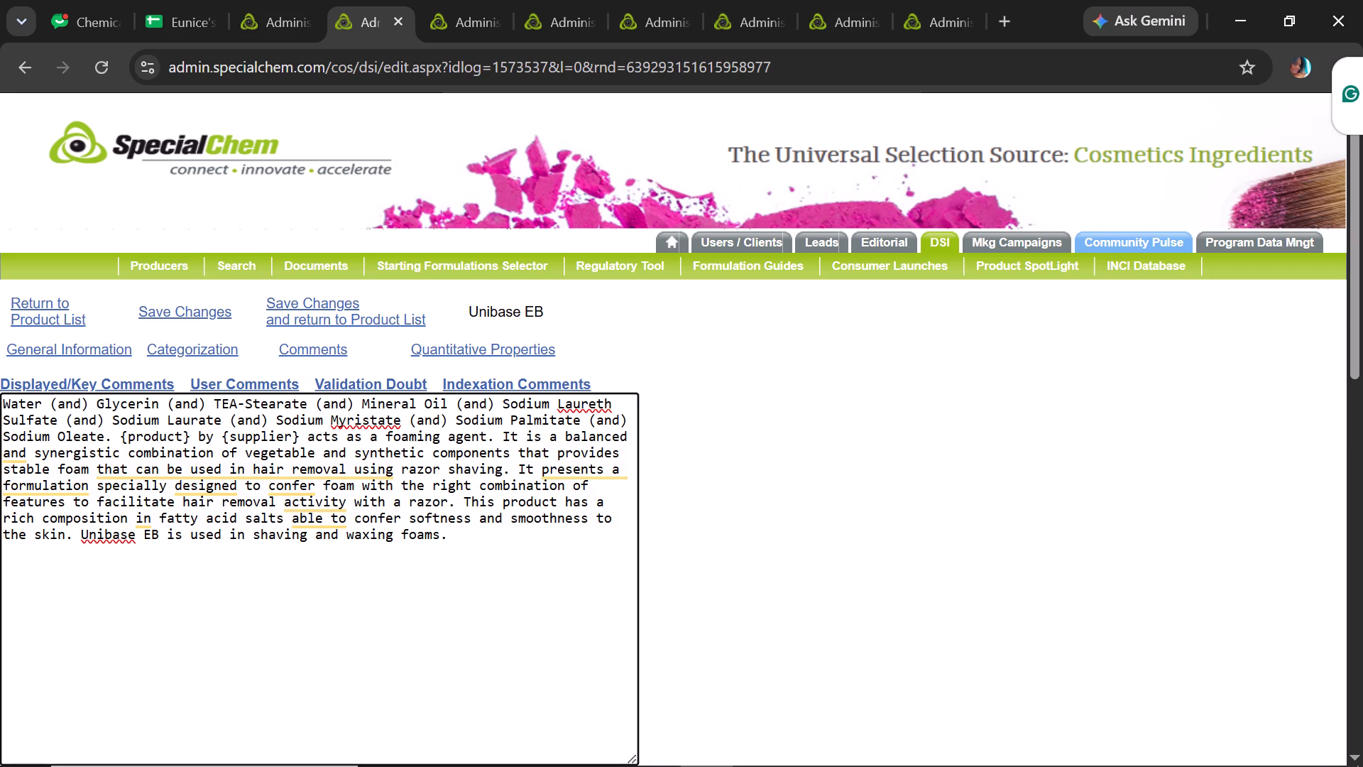
{"action": "left_click_drag", "start_coordinate": [79, 534], "coordinate": [157, 534]}
{"action": "key", "text": "ctrl+v"}
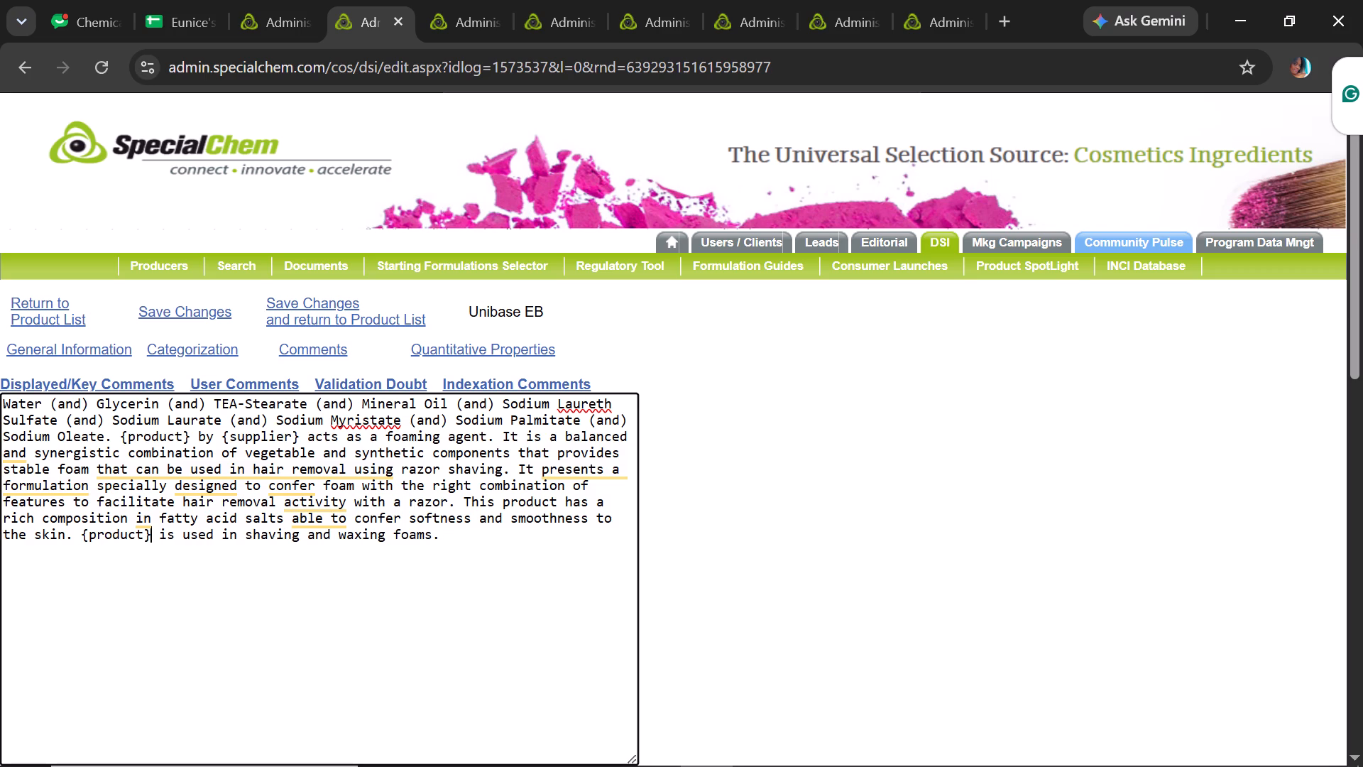
{"action": "left_click_drag", "start_coordinate": [1362, 342], "coordinate": [1362, 365]}
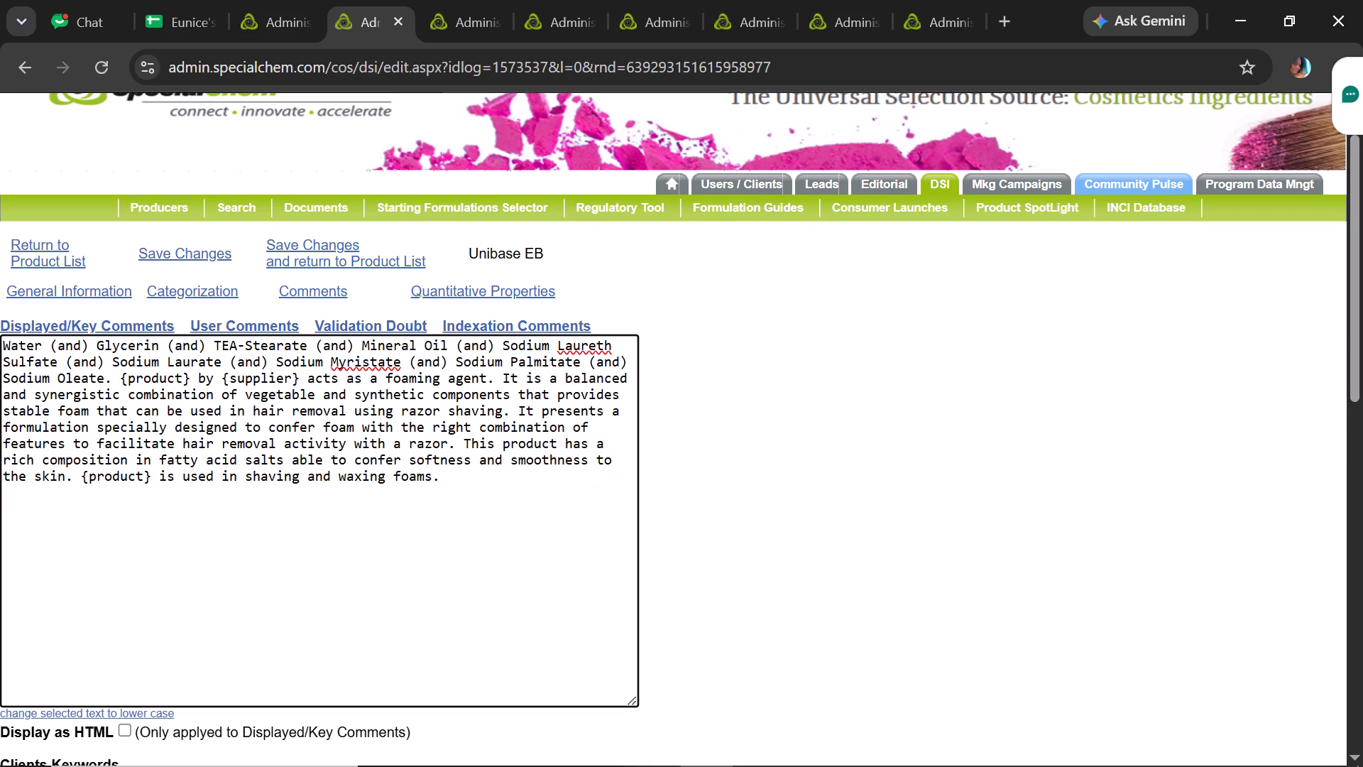
{"action": "left_click", "coordinate": [127, 731]}
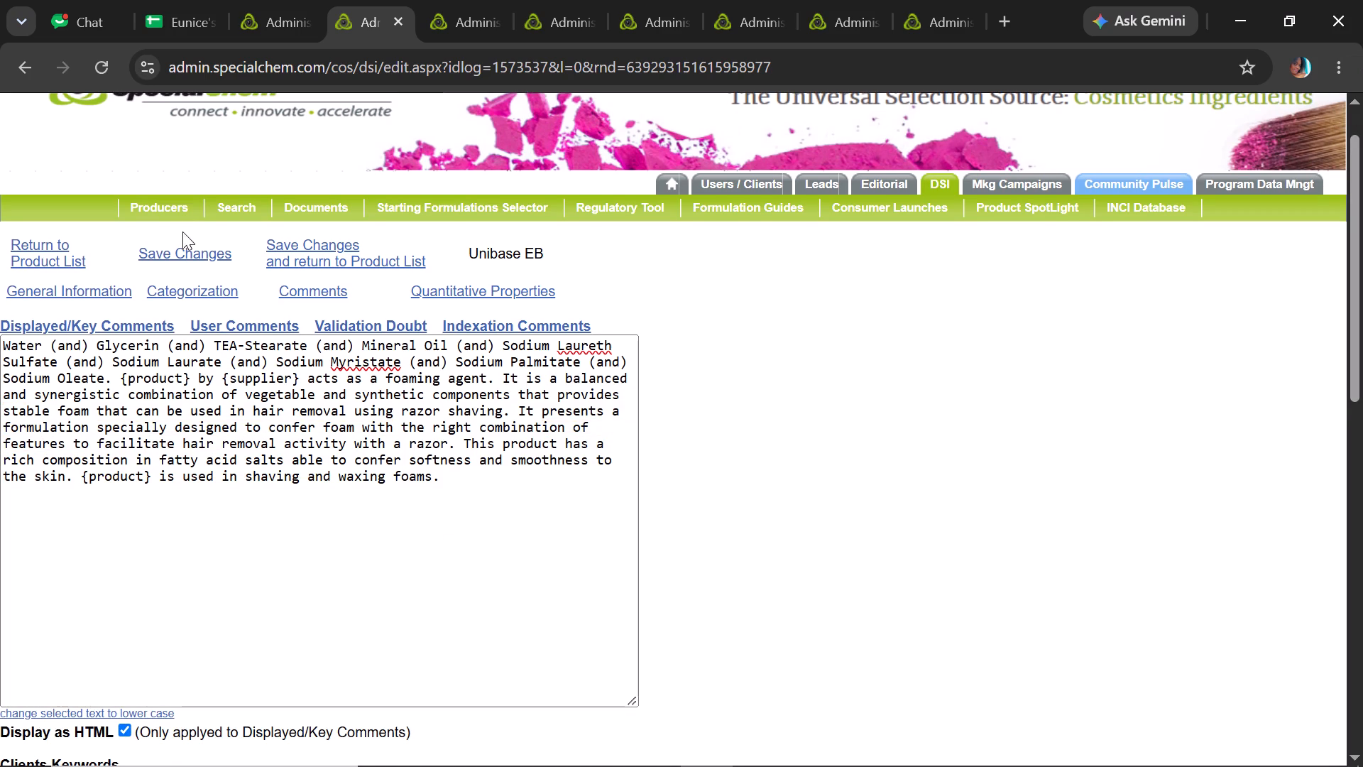
Save the edited displayed/key comments for Unibase EB.
{"action": "left_click", "coordinate": [194, 246]}
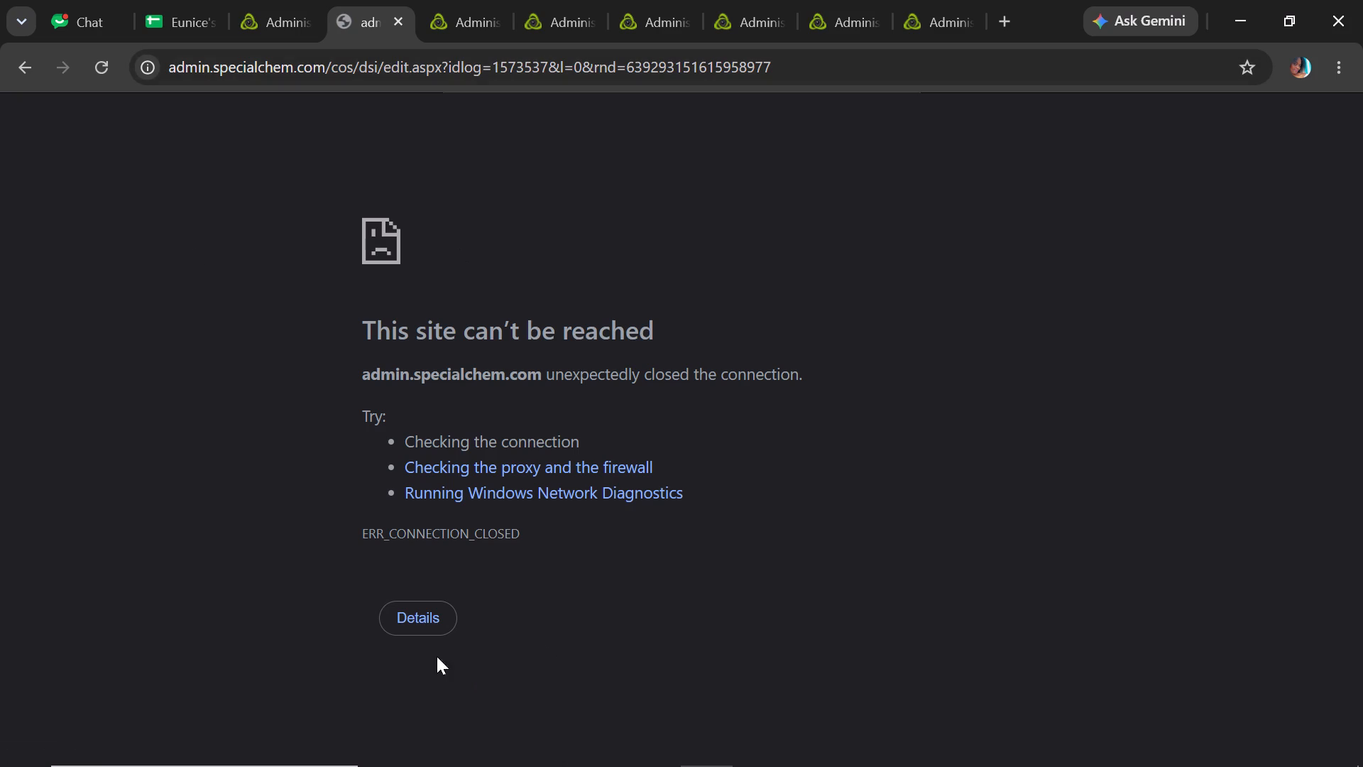
Look at the connection error's details and check the computer's network connection.
{"action": "left_click", "coordinate": [417, 626]}
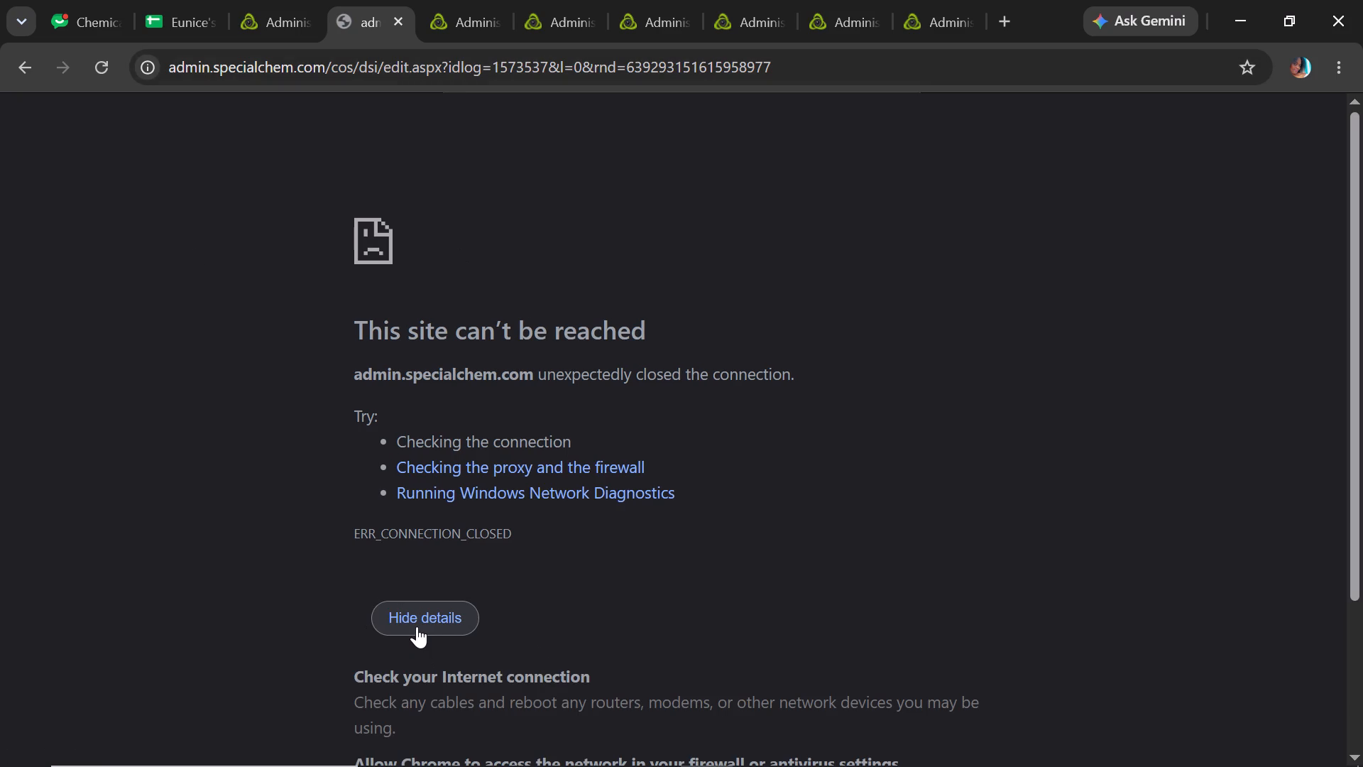
{"action": "left_click", "coordinate": [417, 626]}
{"action": "left_click", "coordinate": [1168, 746]}
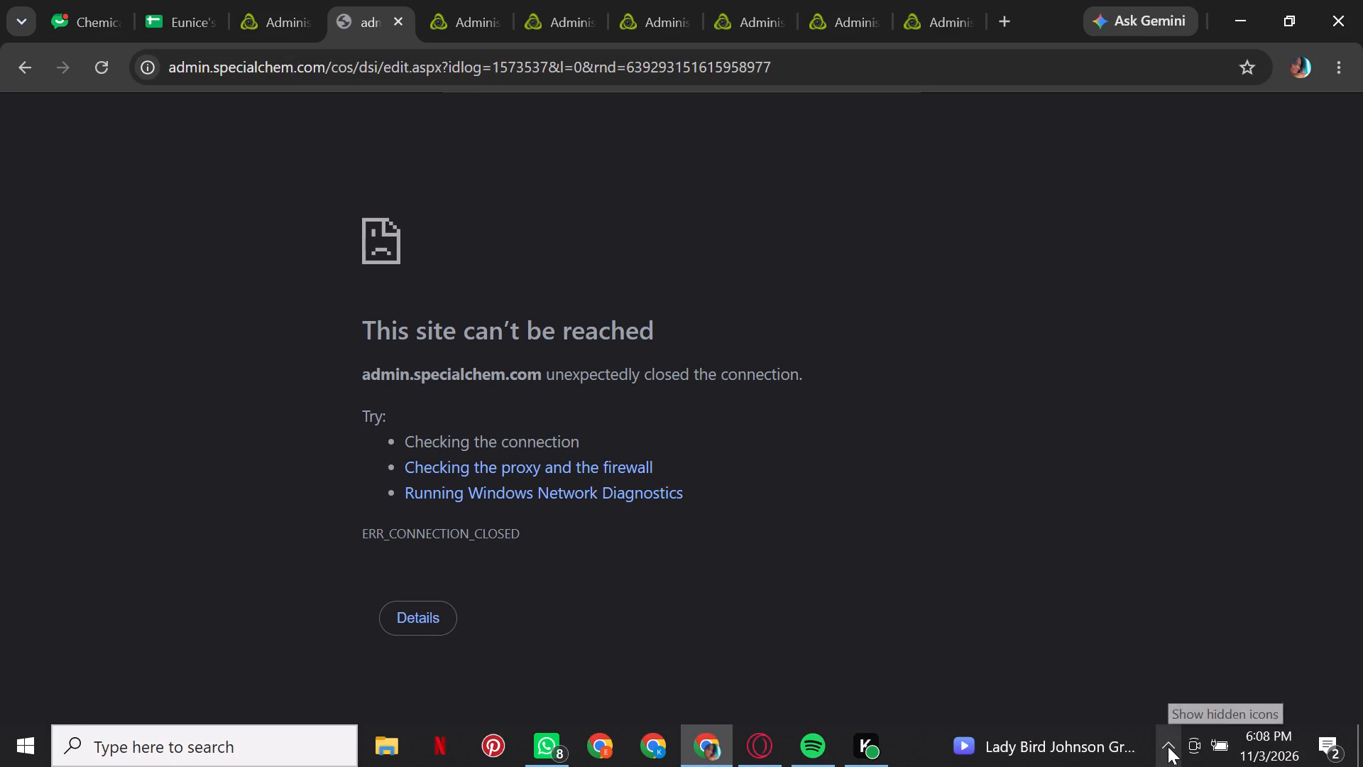
{"action": "left_click", "coordinate": [1179, 585]}
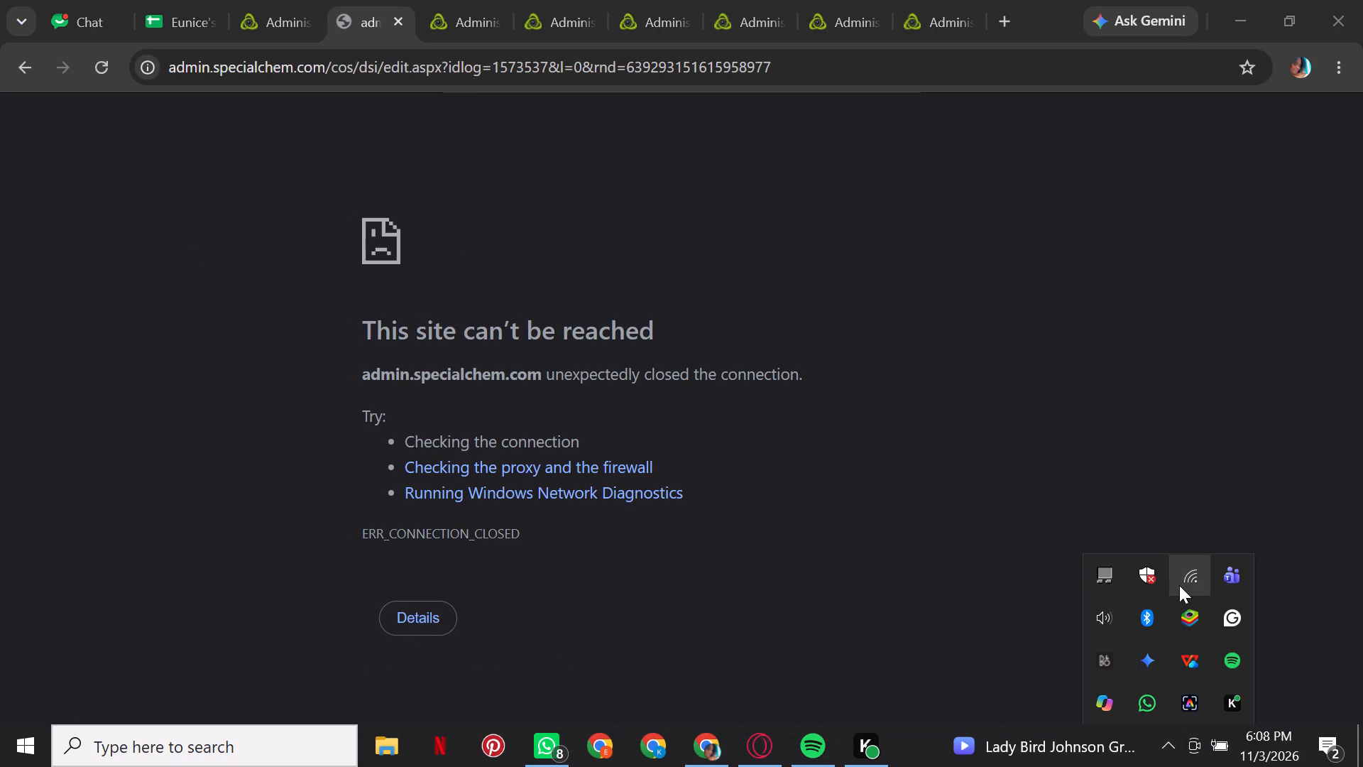
{"action": "left_click", "coordinate": [853, 505]}
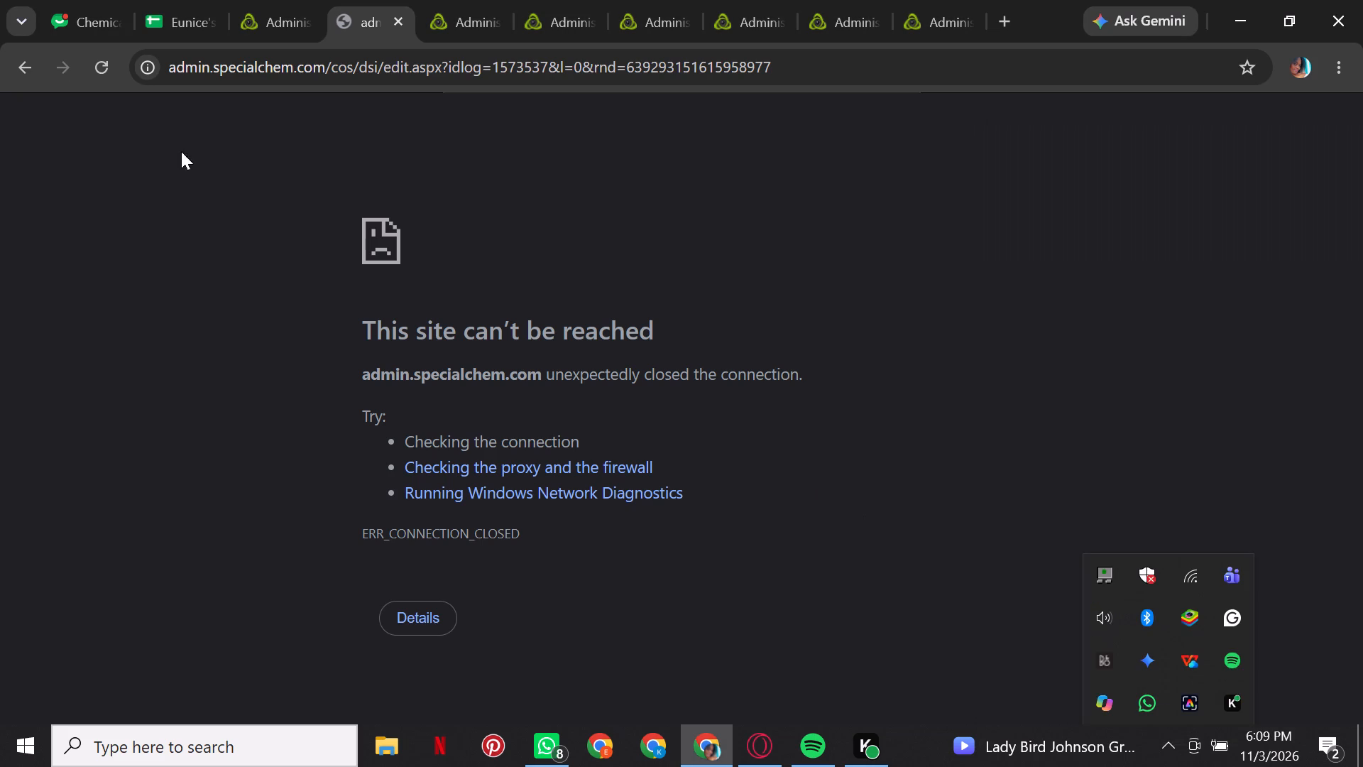
Reload the Unibase EB page with the form resubmitted, and save the comment changes again.
{"action": "left_click", "coordinate": [99, 62]}
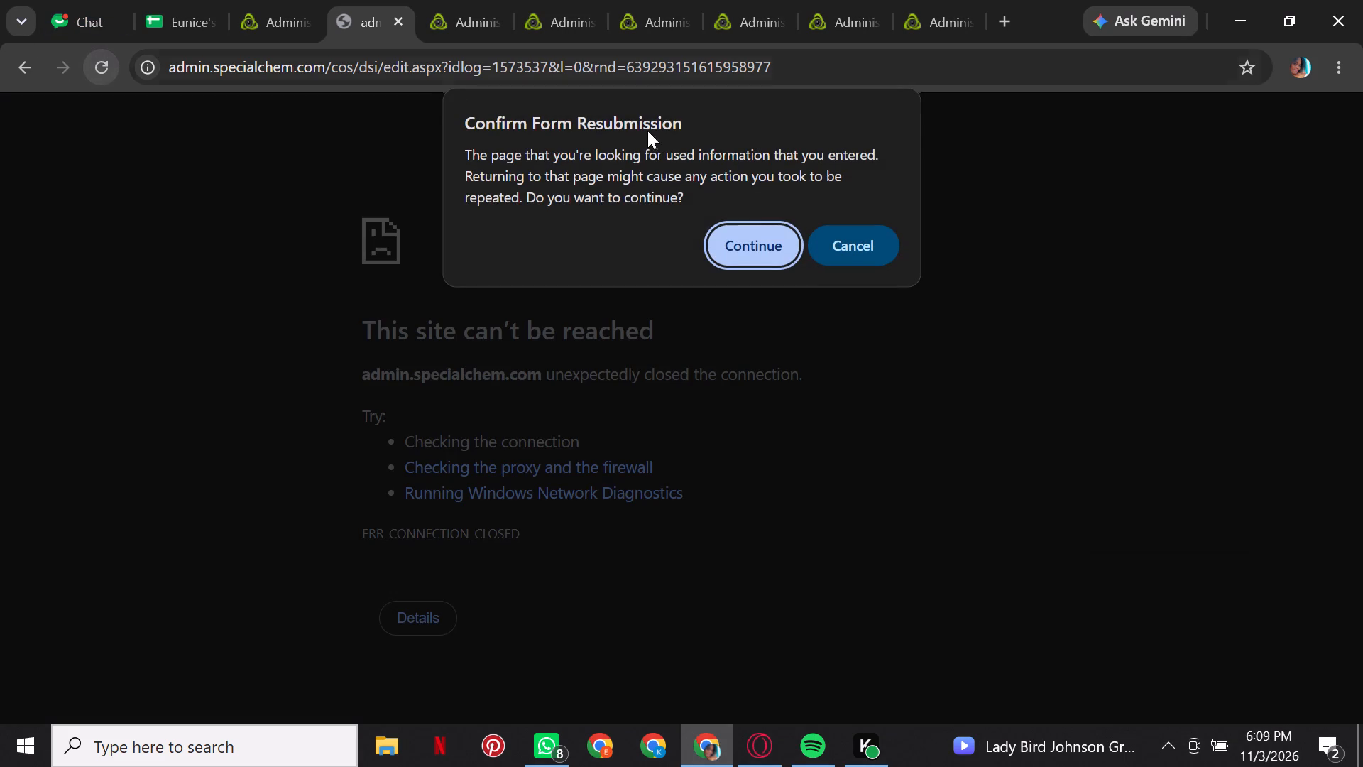
{"action": "left_click", "coordinate": [777, 263]}
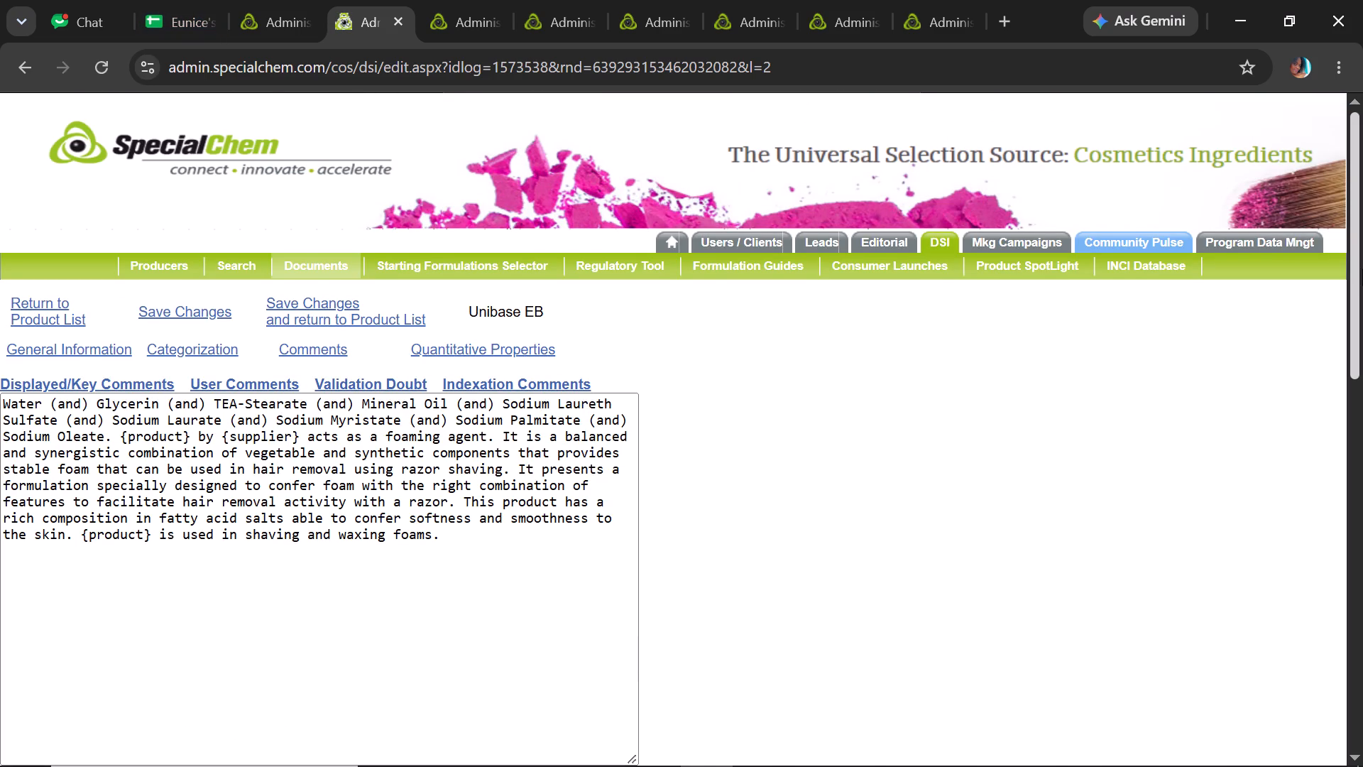
{"action": "left_click_drag", "start_coordinate": [1362, 268], "coordinate": [1362, 300]}
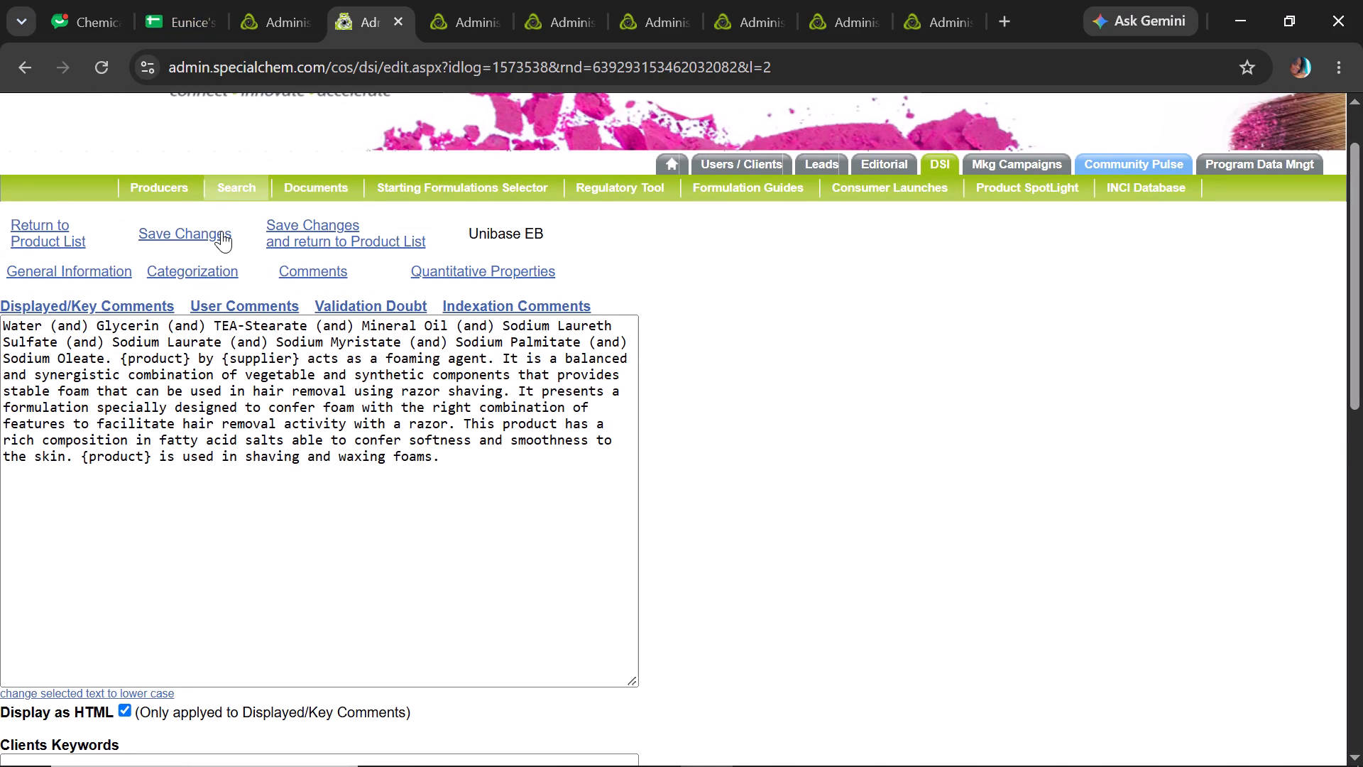
{"action": "left_click", "coordinate": [221, 231]}
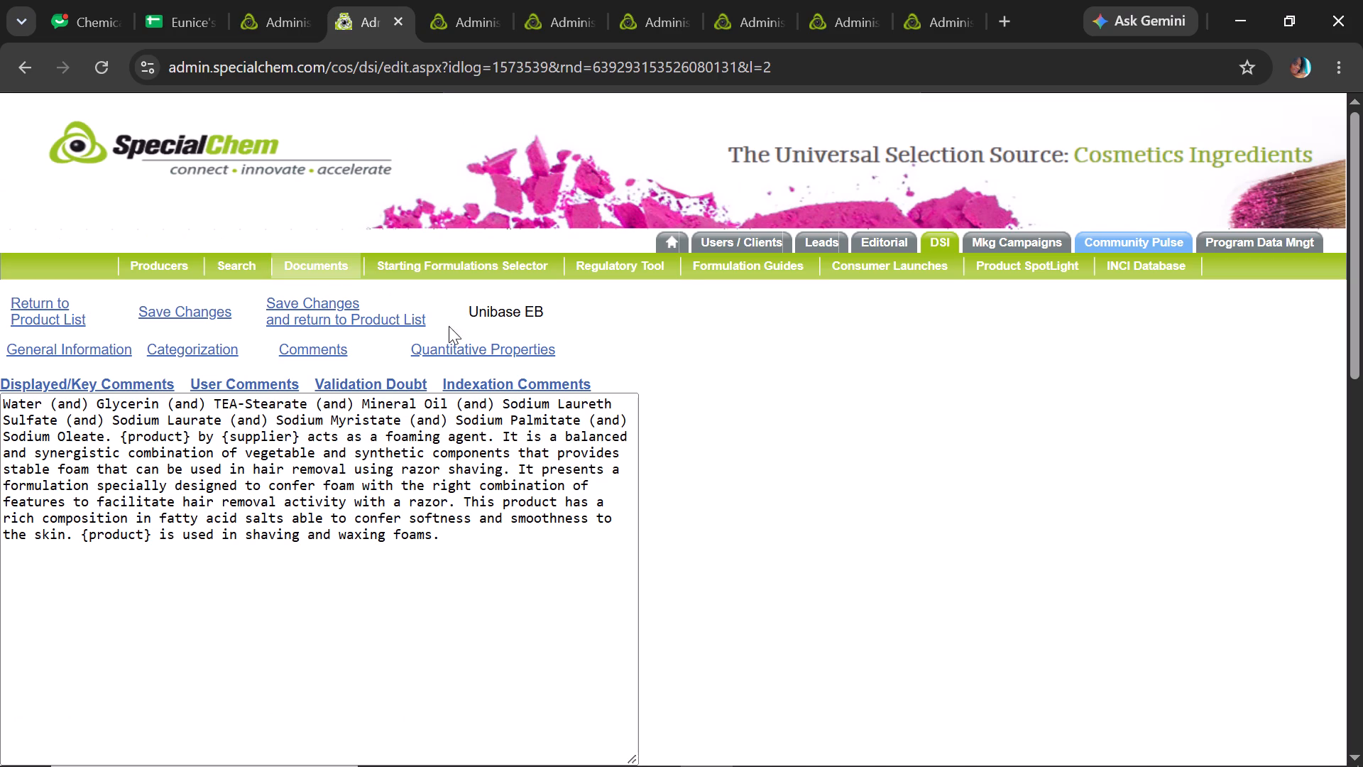
Open Unibase EB's quantitative properties, save the changes and return to the product list.
{"action": "left_click", "coordinate": [478, 347]}
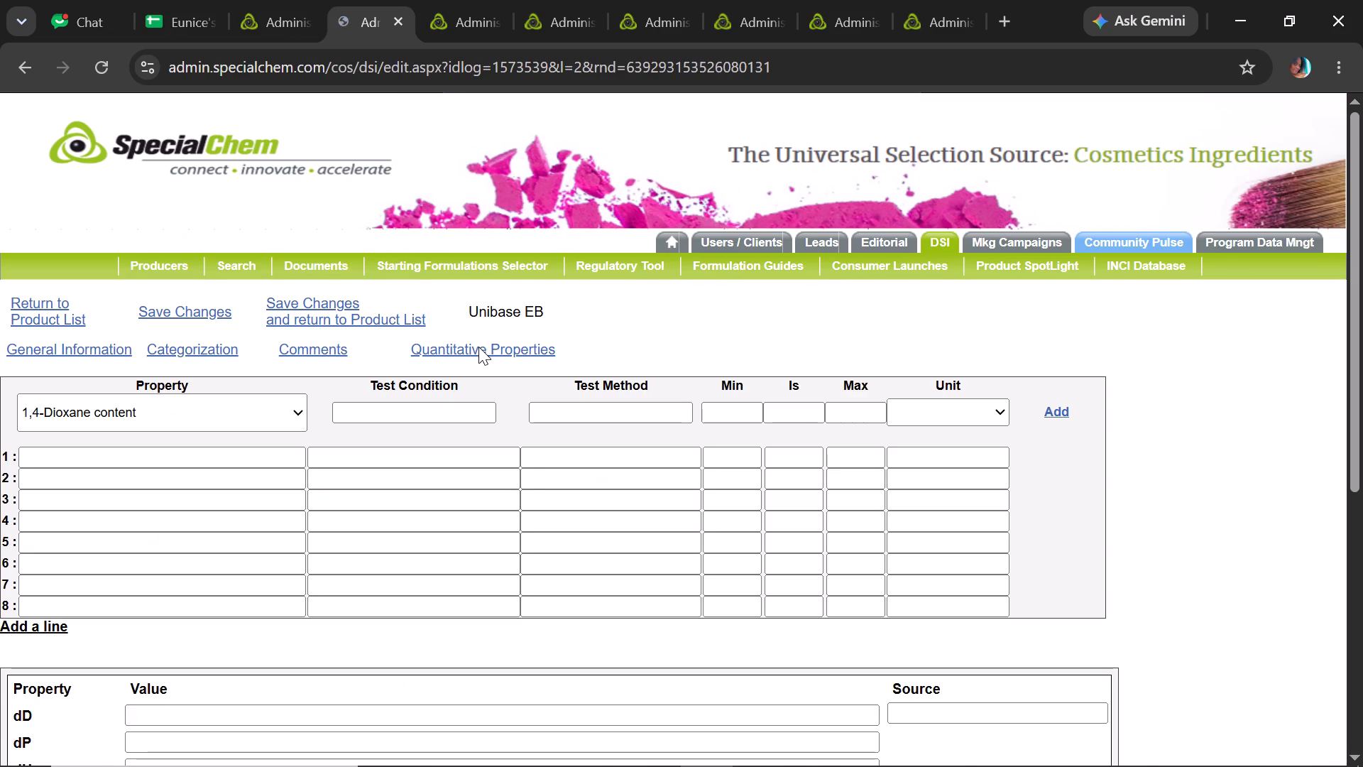
{"action": "left_click", "coordinate": [310, 315]}
Switch to the work spreadsheet containing the Guide sheet.
{"action": "left_click", "coordinate": [181, 0]}
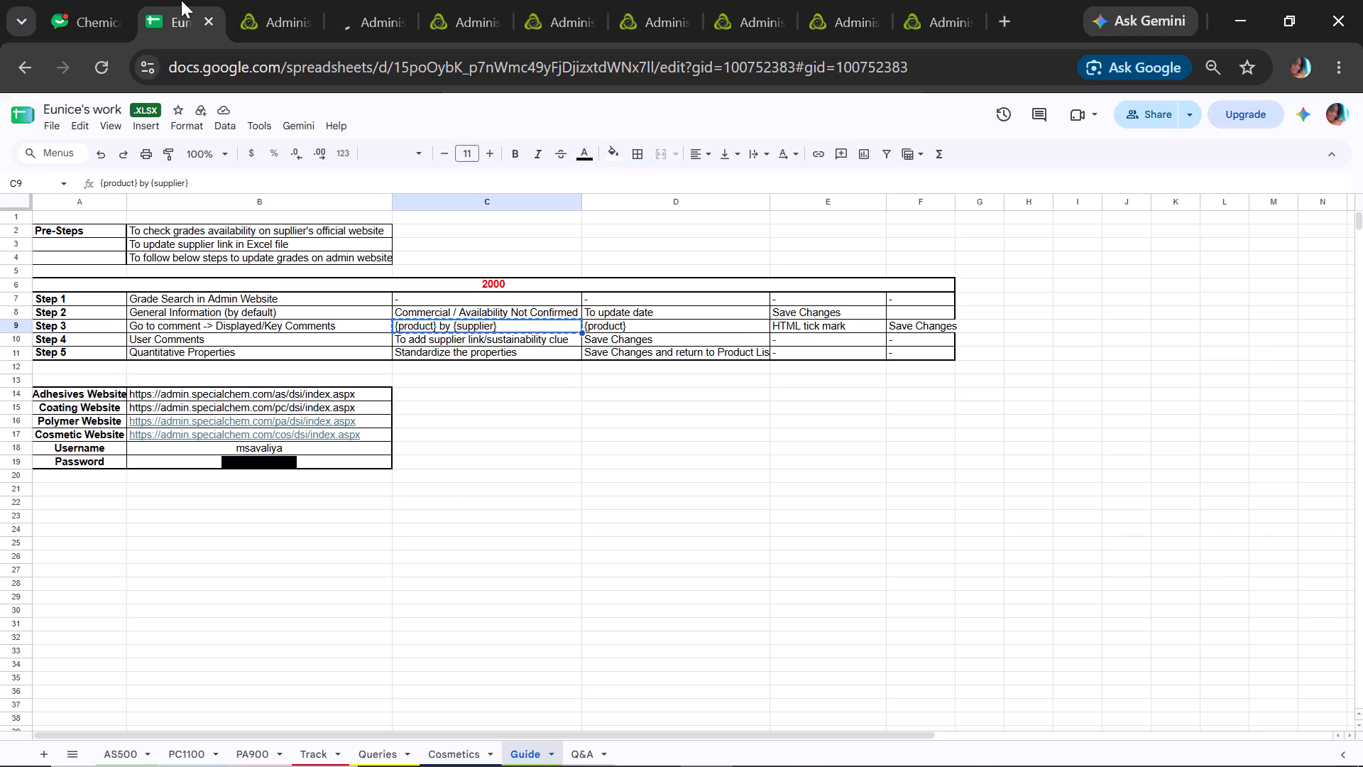
{"action": "left_click", "coordinate": [445, 747]}
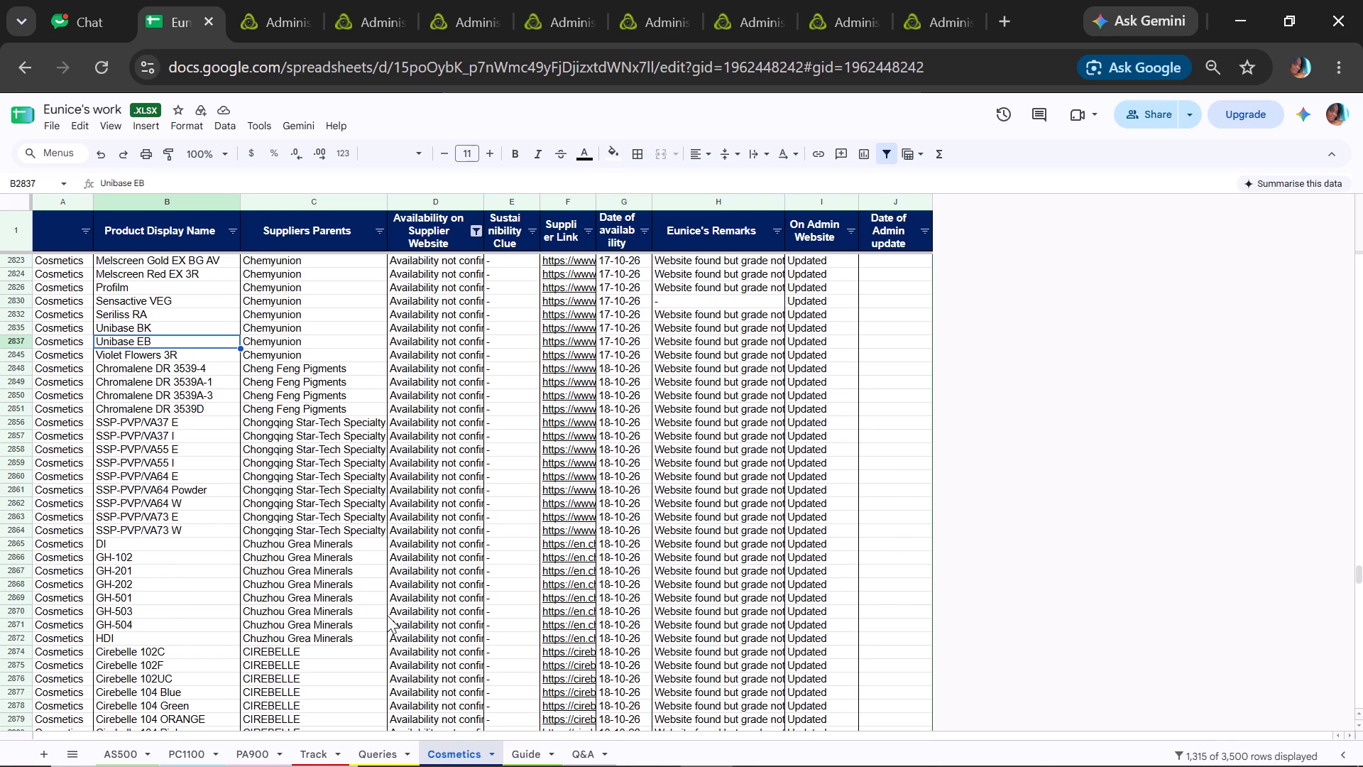
{"action": "left_click", "coordinate": [207, 359]}
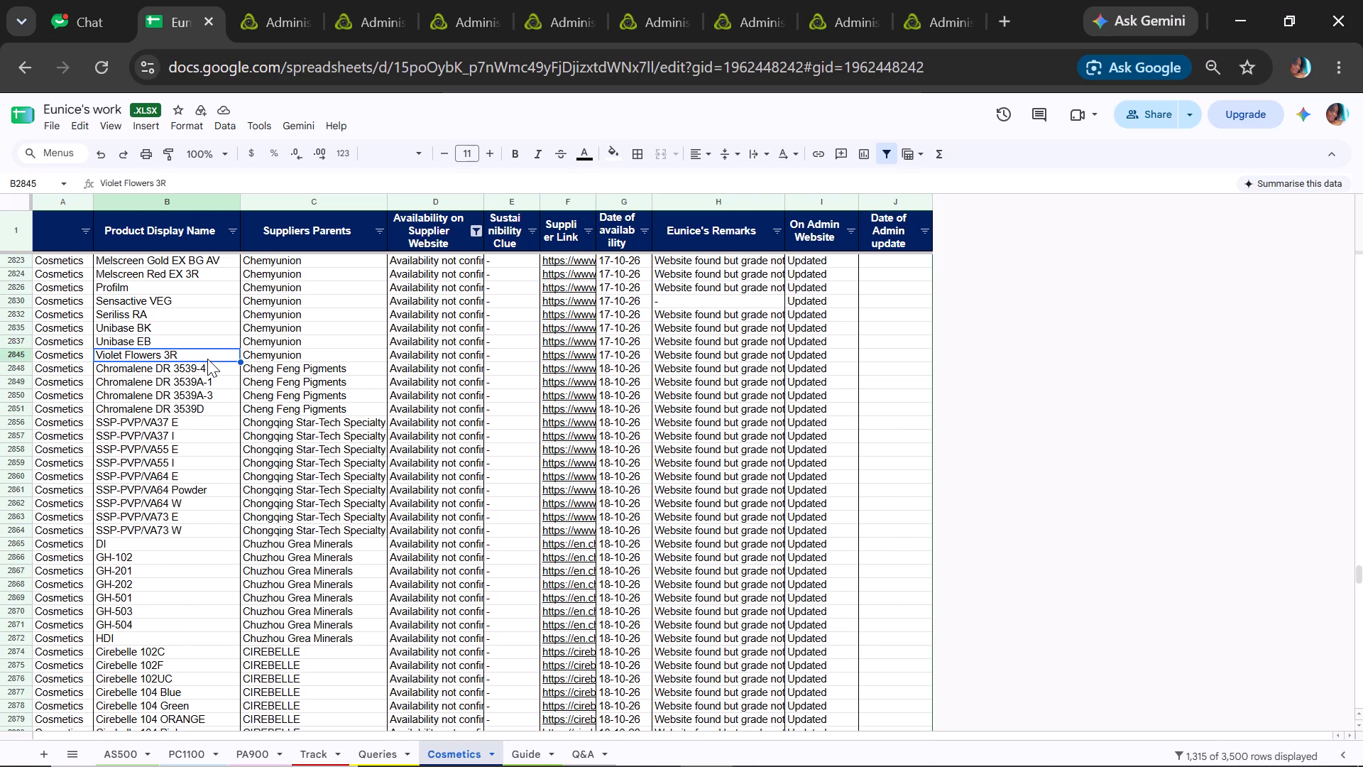
{"action": "left_click", "coordinate": [207, 359]}
{"action": "key", "text": "ctrl+c"}
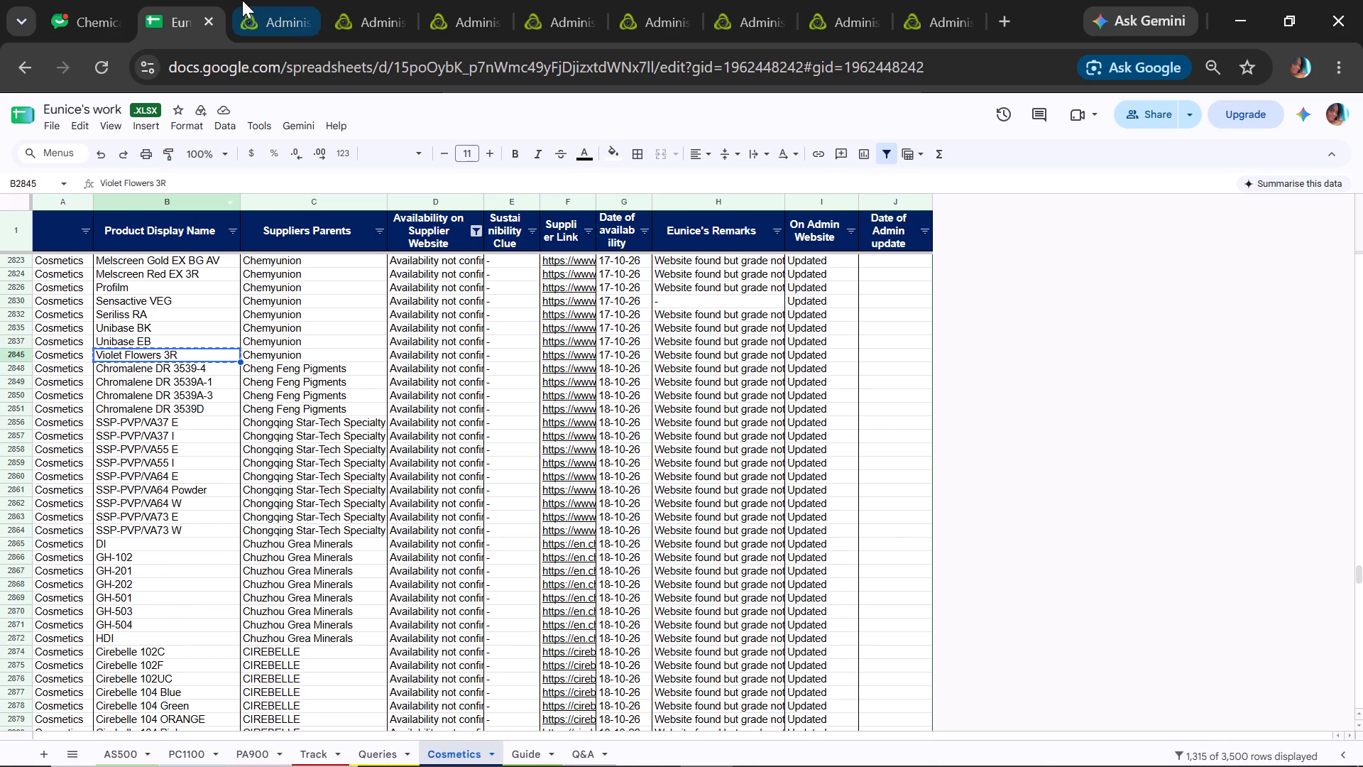
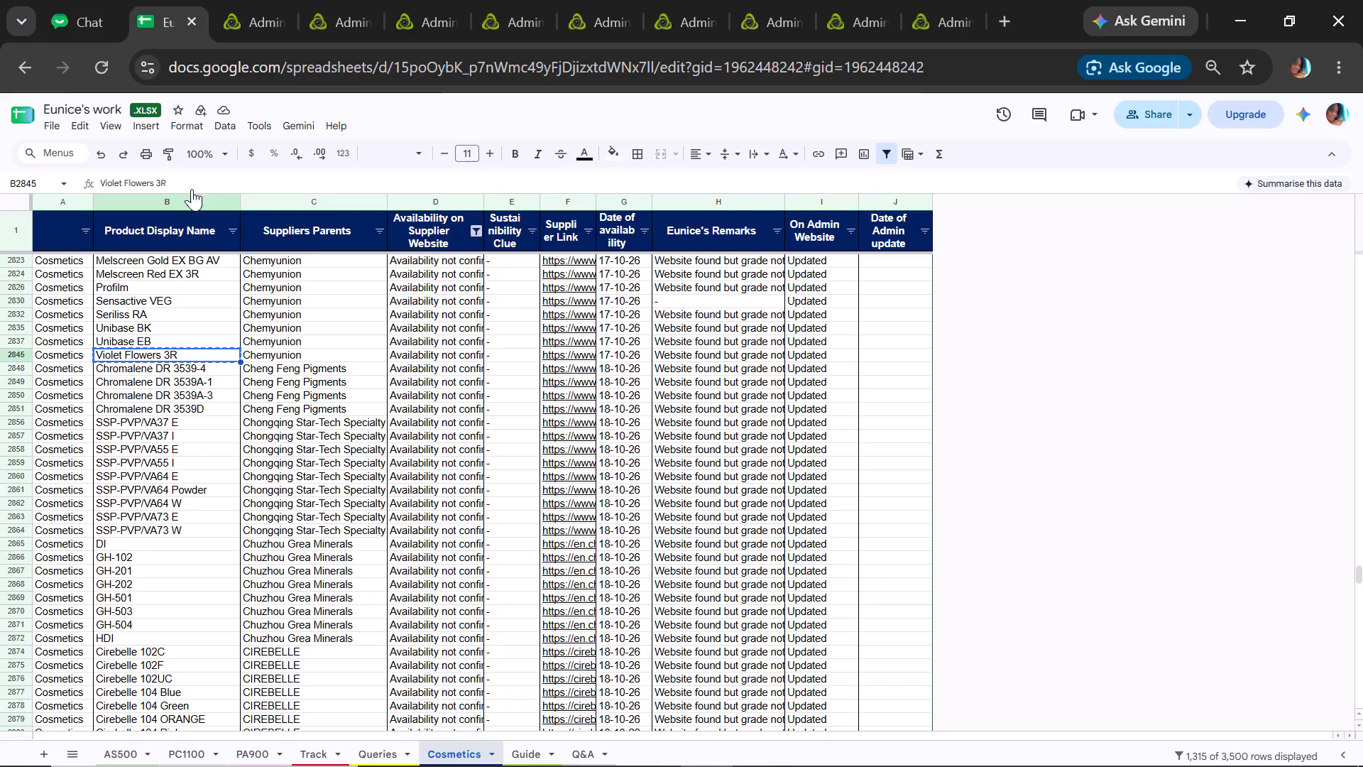
{"action": "left_click", "coordinate": [510, 757]}
{"action": "key", "text": "ctrl+c"}
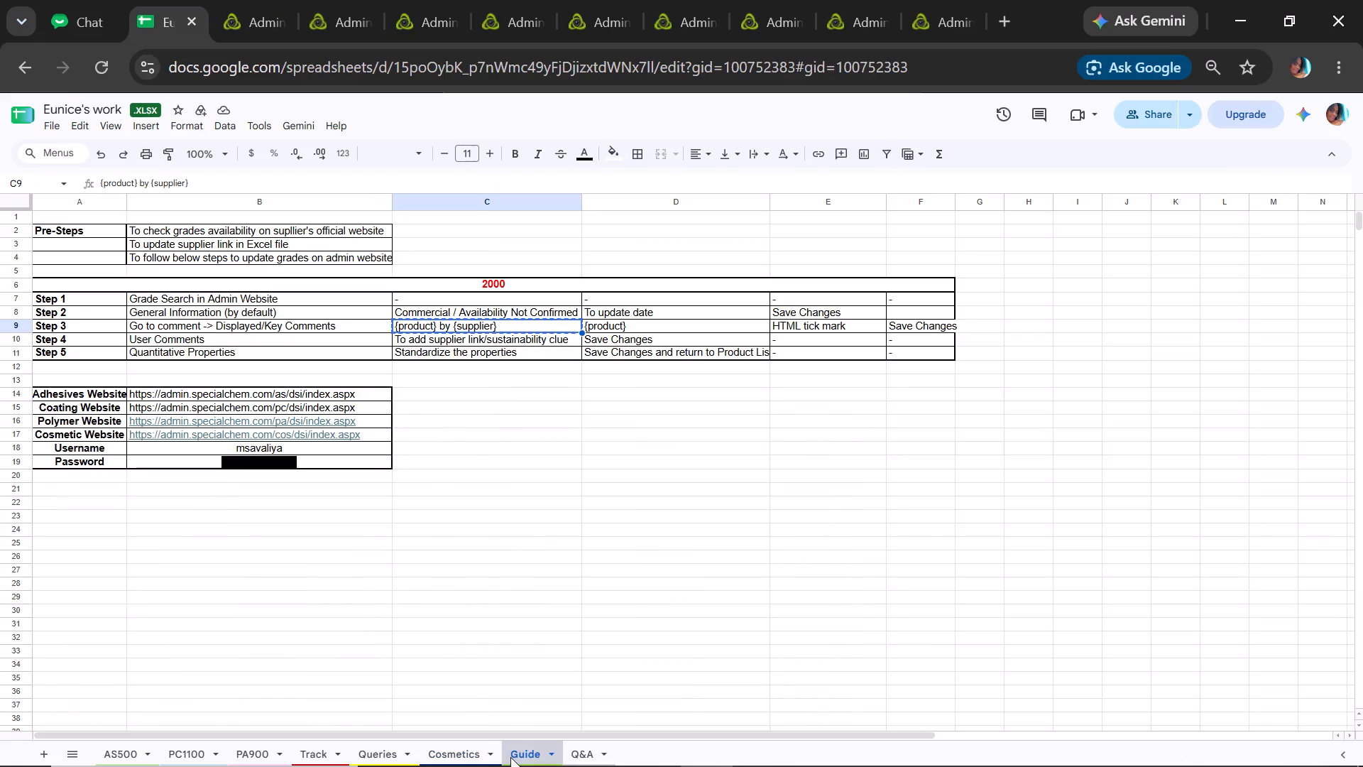
{"action": "left_click", "coordinate": [275, 0]}
{"action": "left_click", "coordinate": [329, 6]}
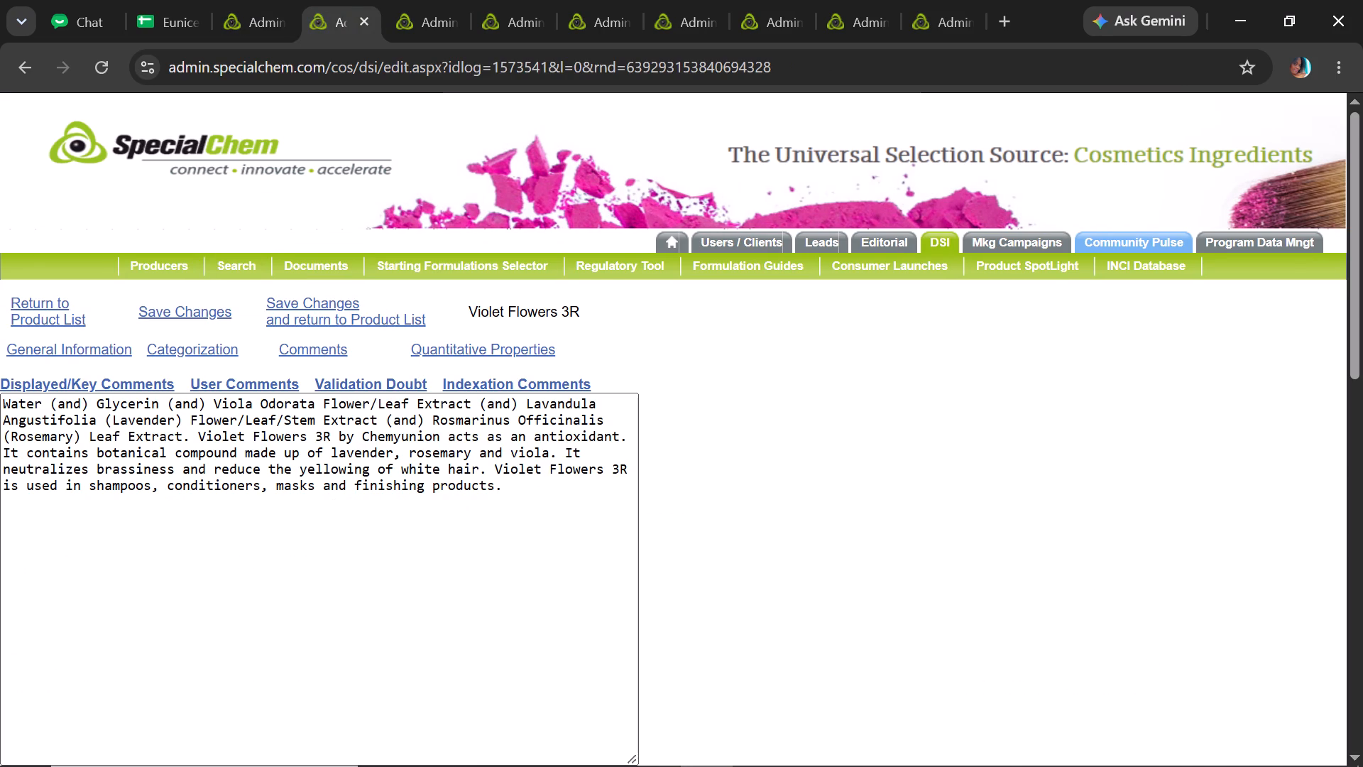
{"action": "double_click", "coordinate": [198, 433]}
{"action": "left_click", "coordinate": [198, 433]}
{"action": "left_click_drag", "start_coordinate": [198, 433], "coordinate": [442, 431]}
{"action": "key", "text": "ctrl+v"}
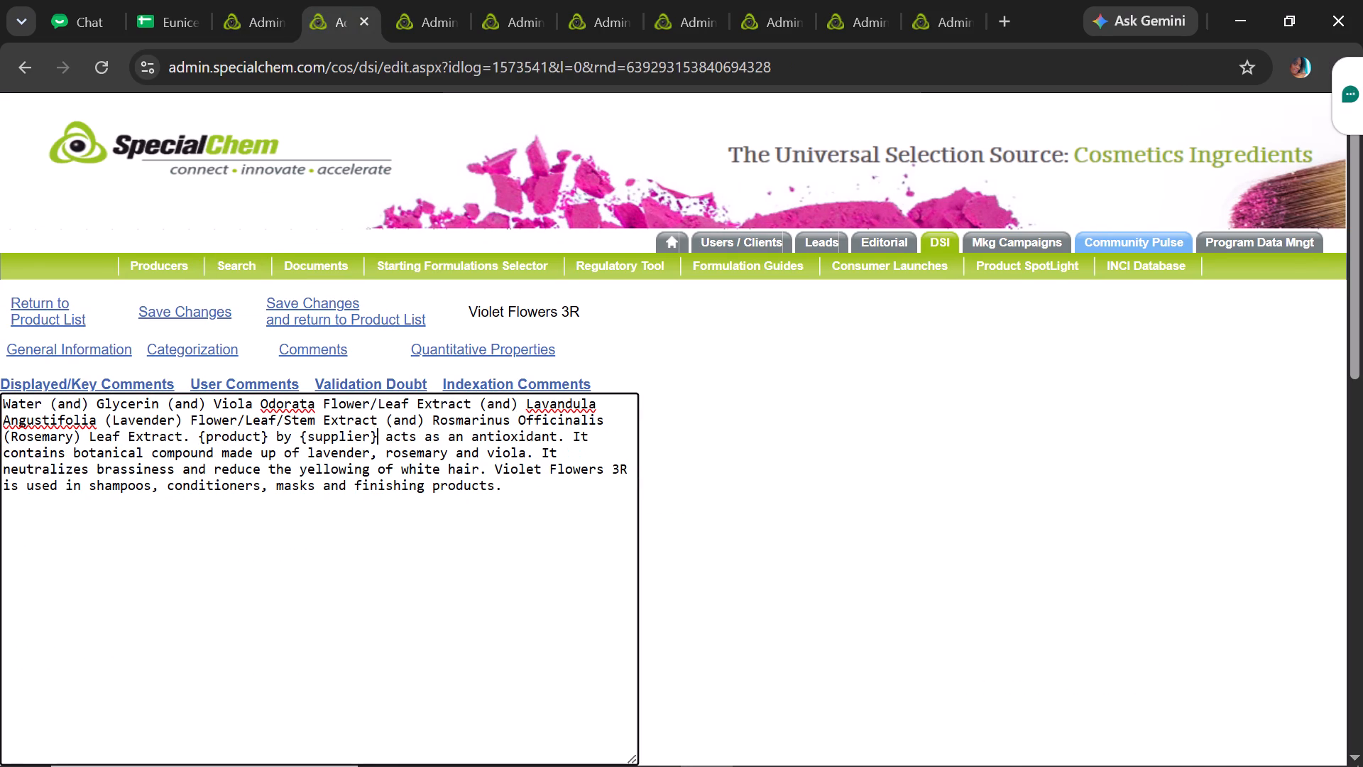
Replace the remaining Violet Flowers 3R mention in the last sentence of the comments with {product}.
{"action": "left_click_drag", "start_coordinate": [266, 435], "coordinate": [201, 433]}
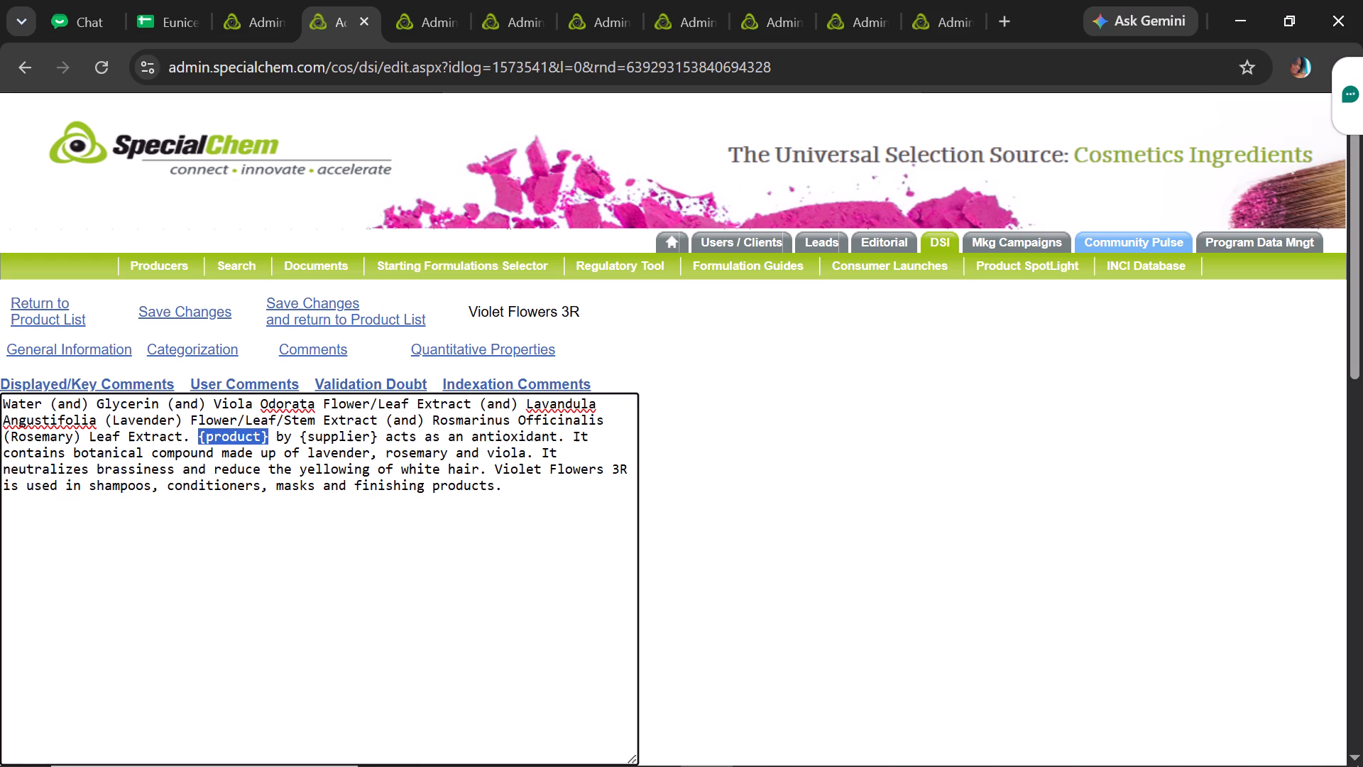
{"action": "left_click_drag", "start_coordinate": [201, 433], "coordinate": [200, 433]}
{"action": "key", "text": "ctrl+c"}
{"action": "left_click_drag", "start_coordinate": [496, 466], "coordinate": [625, 468]}
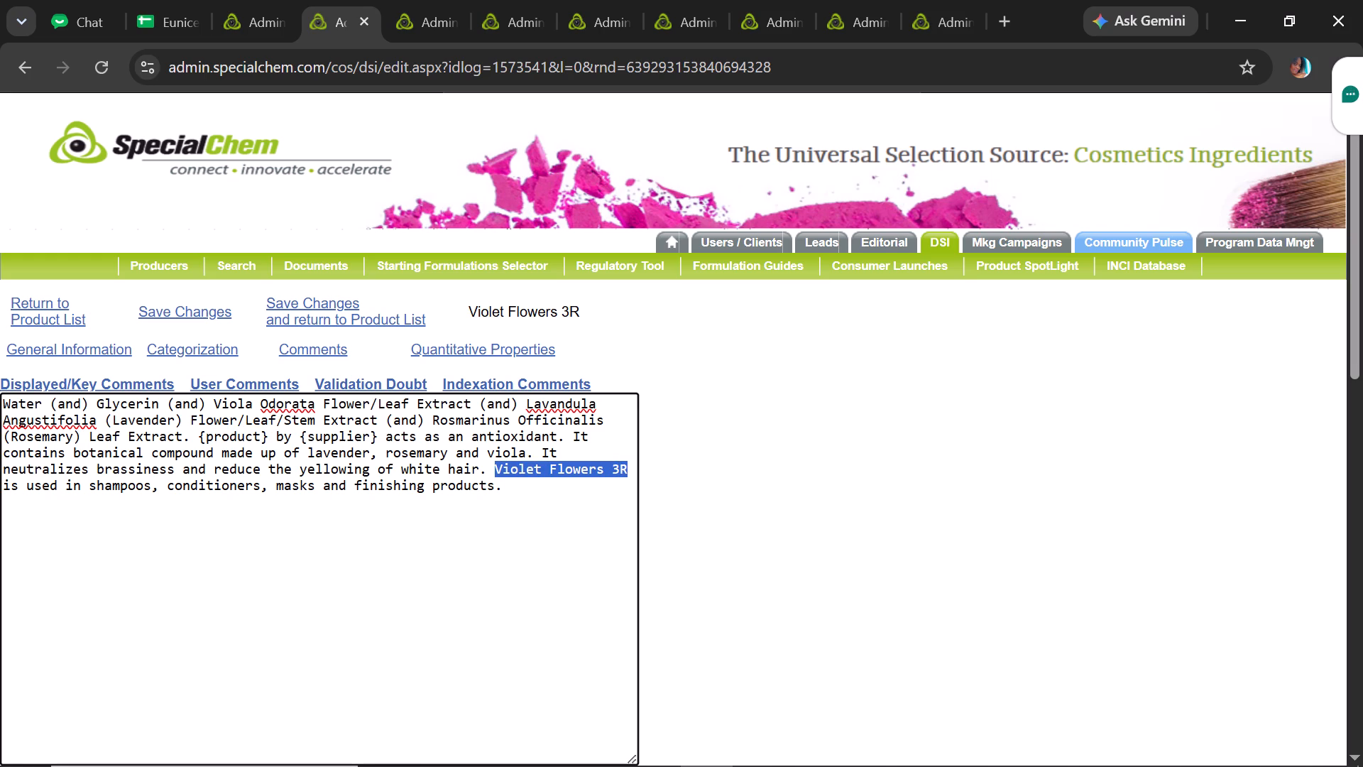
{"action": "key", "text": "ctrl+v"}
Enable Display as HTML for the Violet Flowers 3R comments and save the changes.
{"action": "left_click_drag", "start_coordinate": [1359, 300], "coordinate": [1360, 329]}
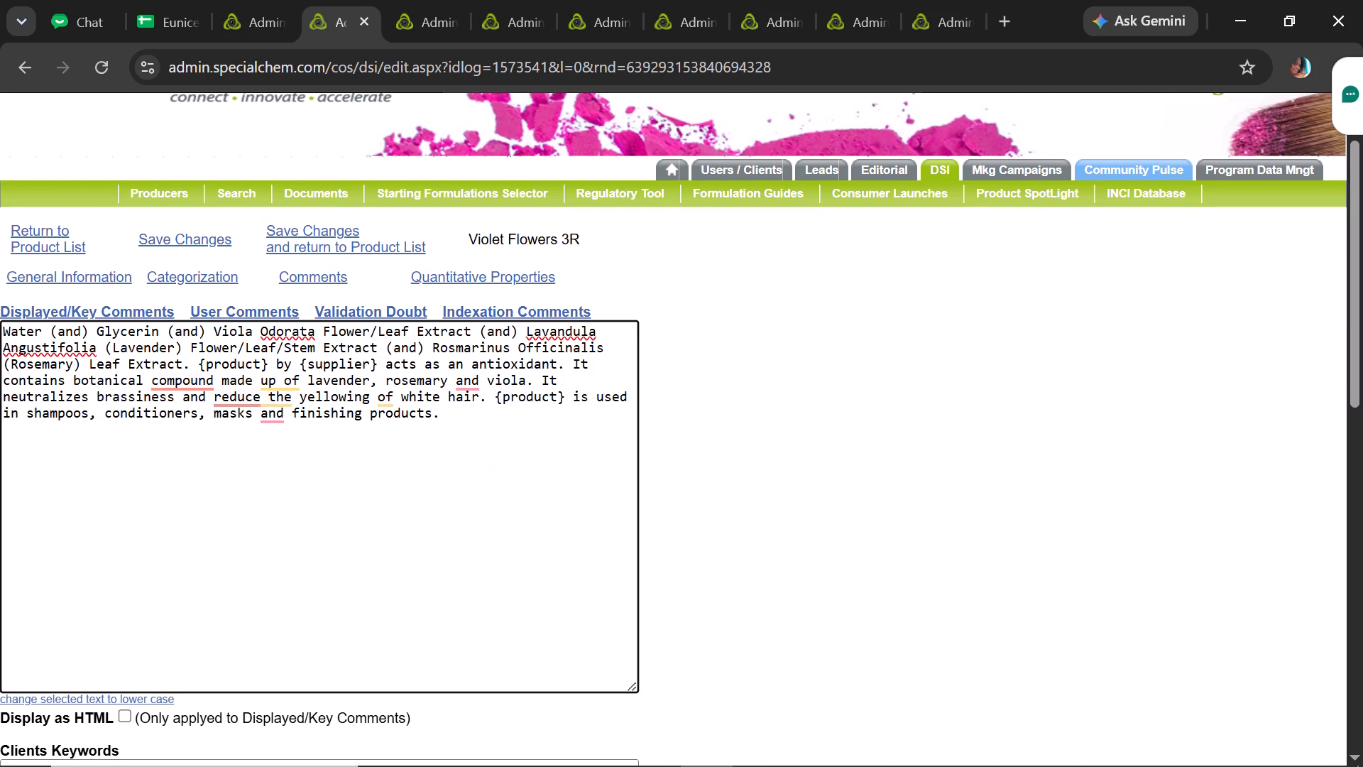
{"action": "left_click", "coordinate": [121, 716]}
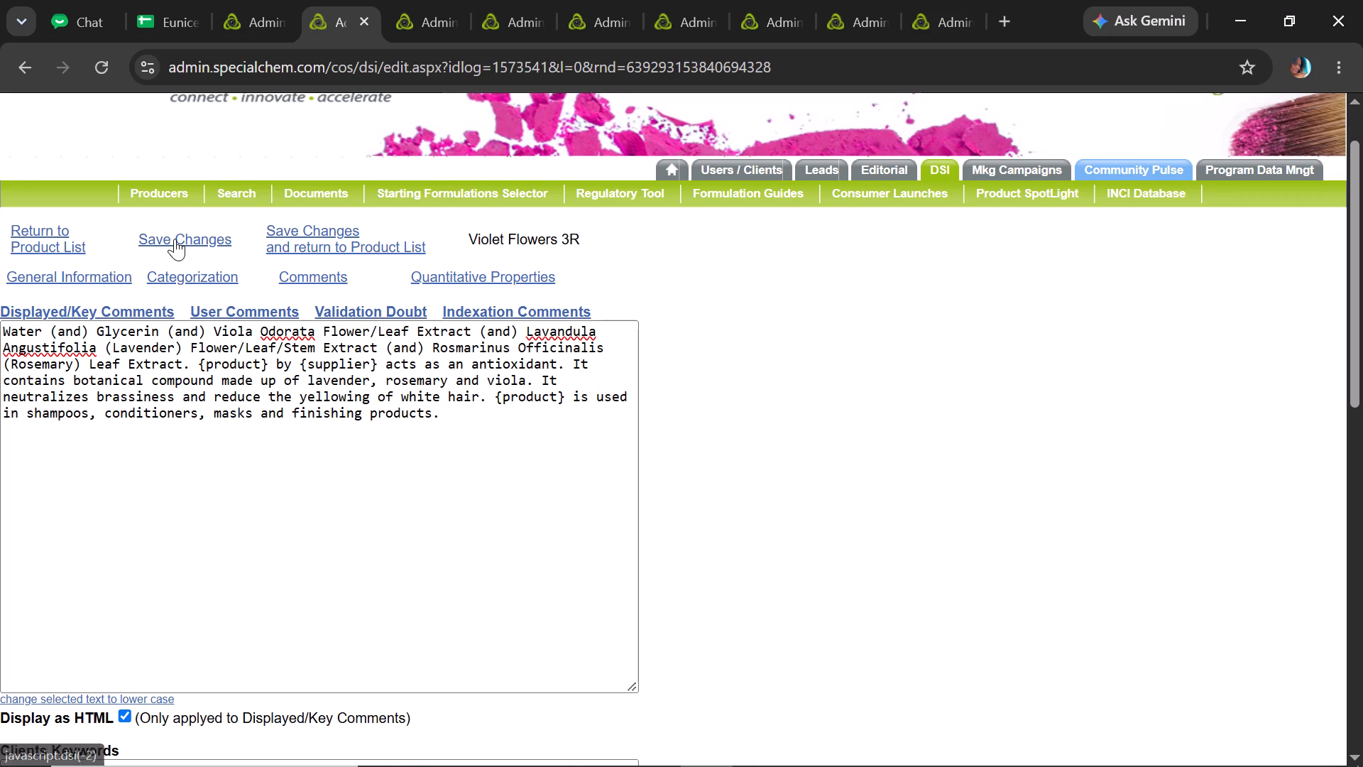
{"action": "left_click", "coordinate": [175, 239]}
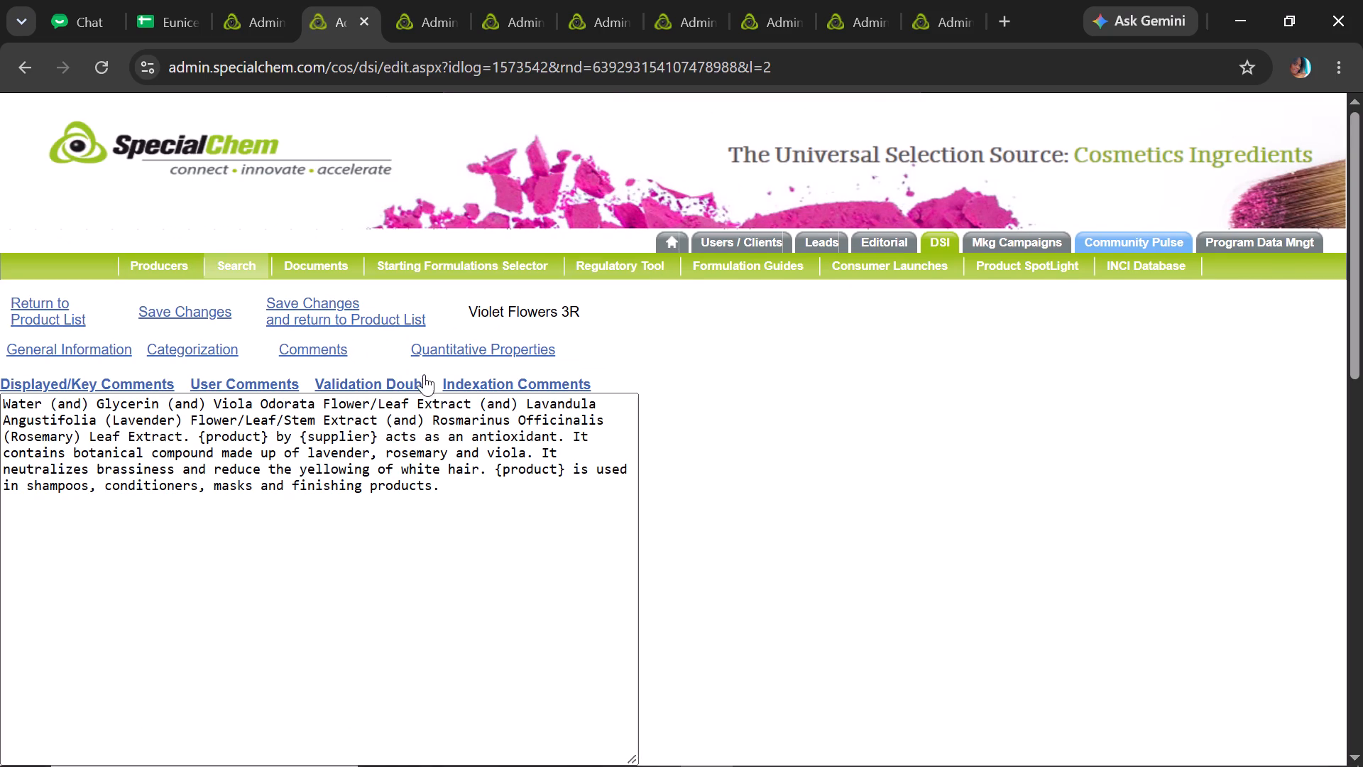
Check the quantitative properties of Violet Flowers 3R, then save the changes and return to the product list.
{"action": "left_click", "coordinate": [452, 348]}
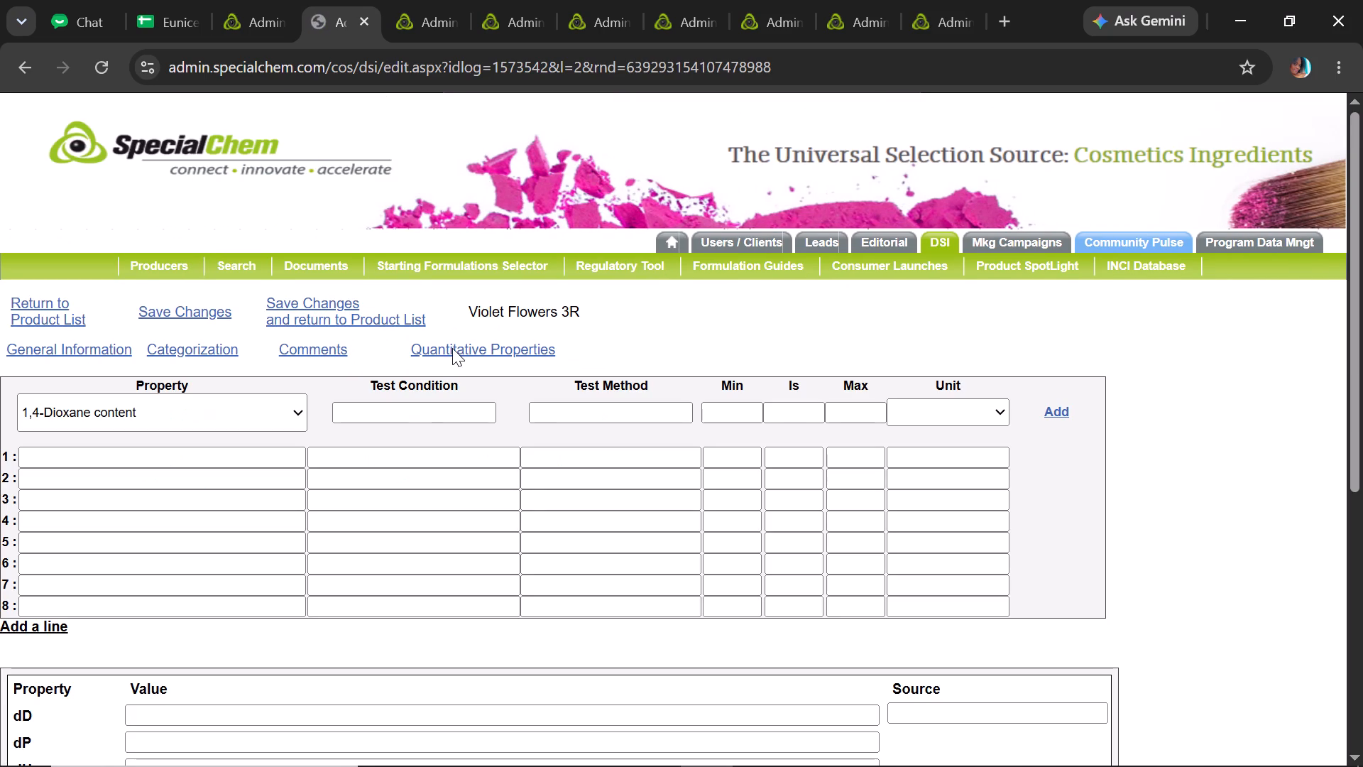
{"action": "left_click", "coordinate": [315, 303]}
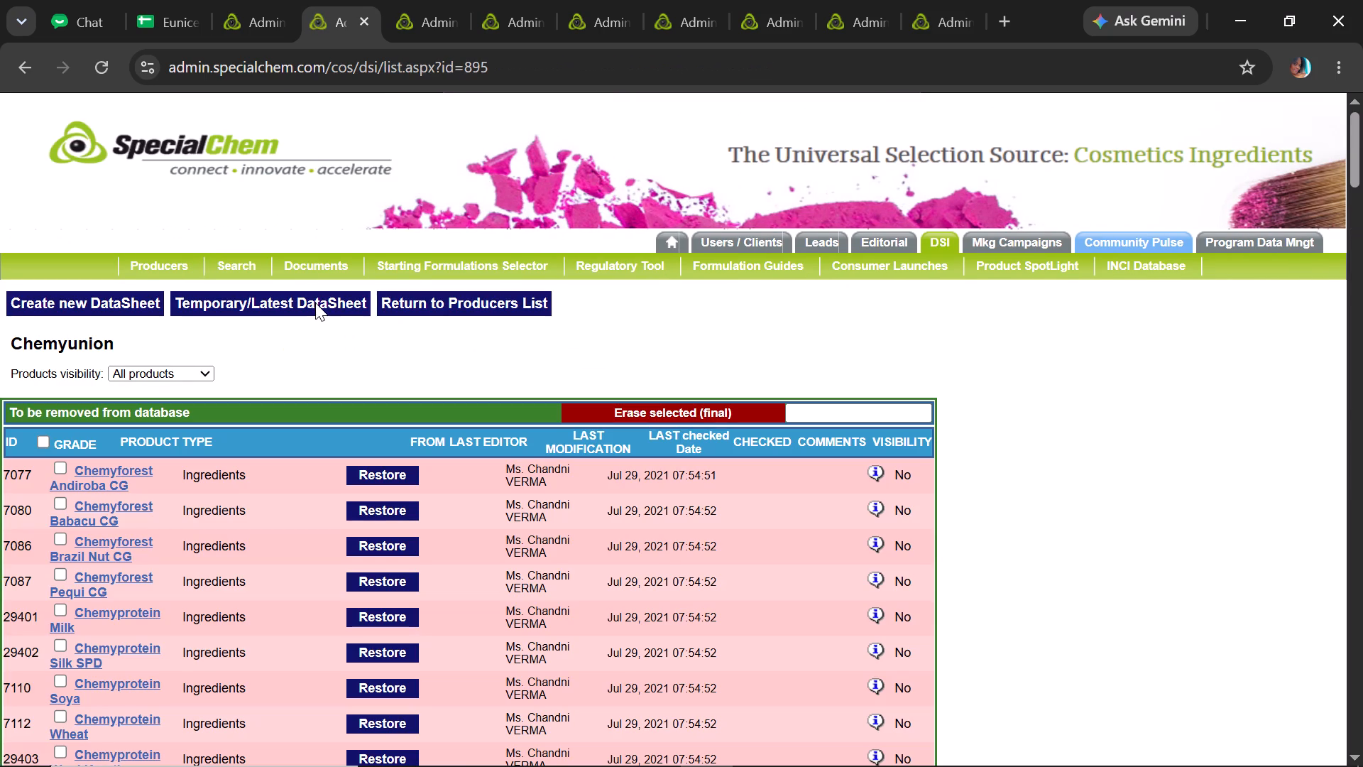
Copy the grade name Chromalene DR 3539-4 from the Cosmetics sheet, search the admin site for it and open its record.
{"action": "left_click", "coordinate": [234, 4]}
{"action": "left_click", "coordinate": [173, 0]}
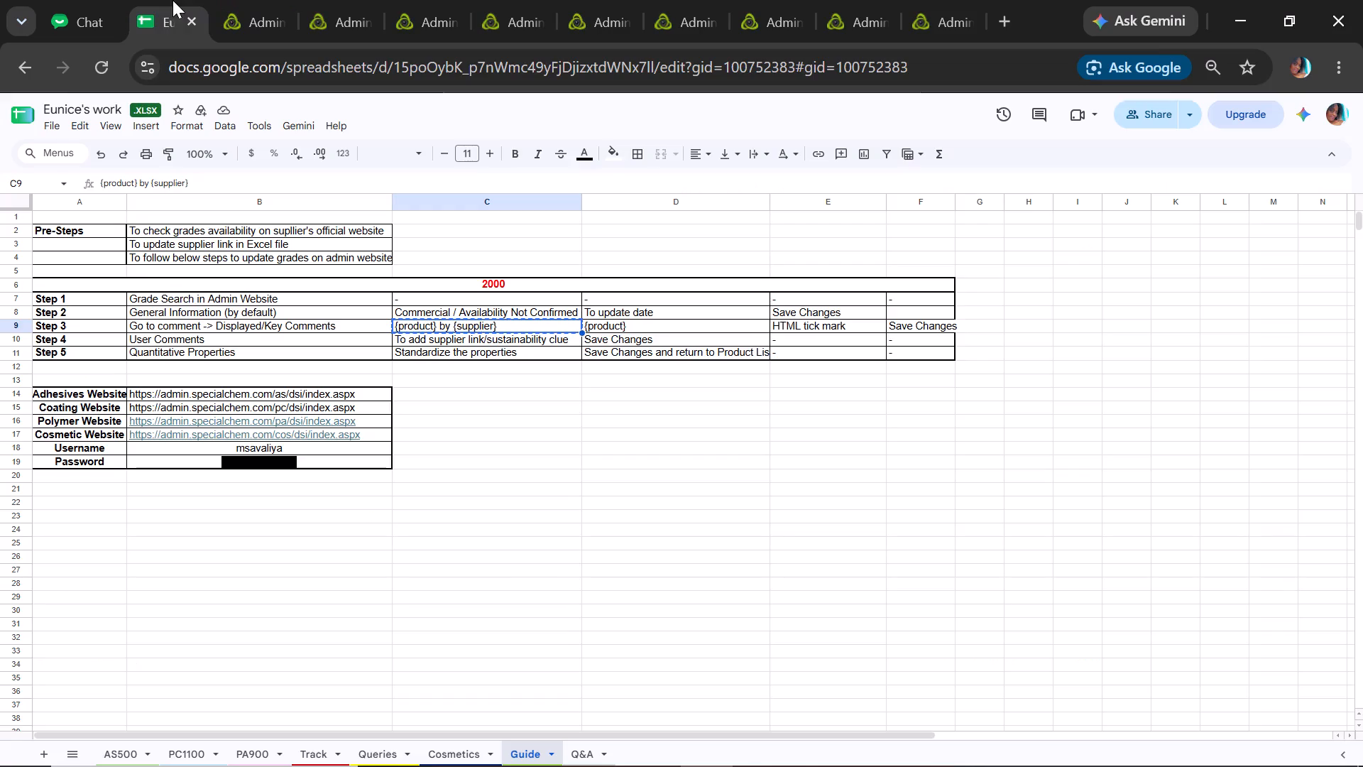
{"action": "left_click", "coordinate": [449, 765]}
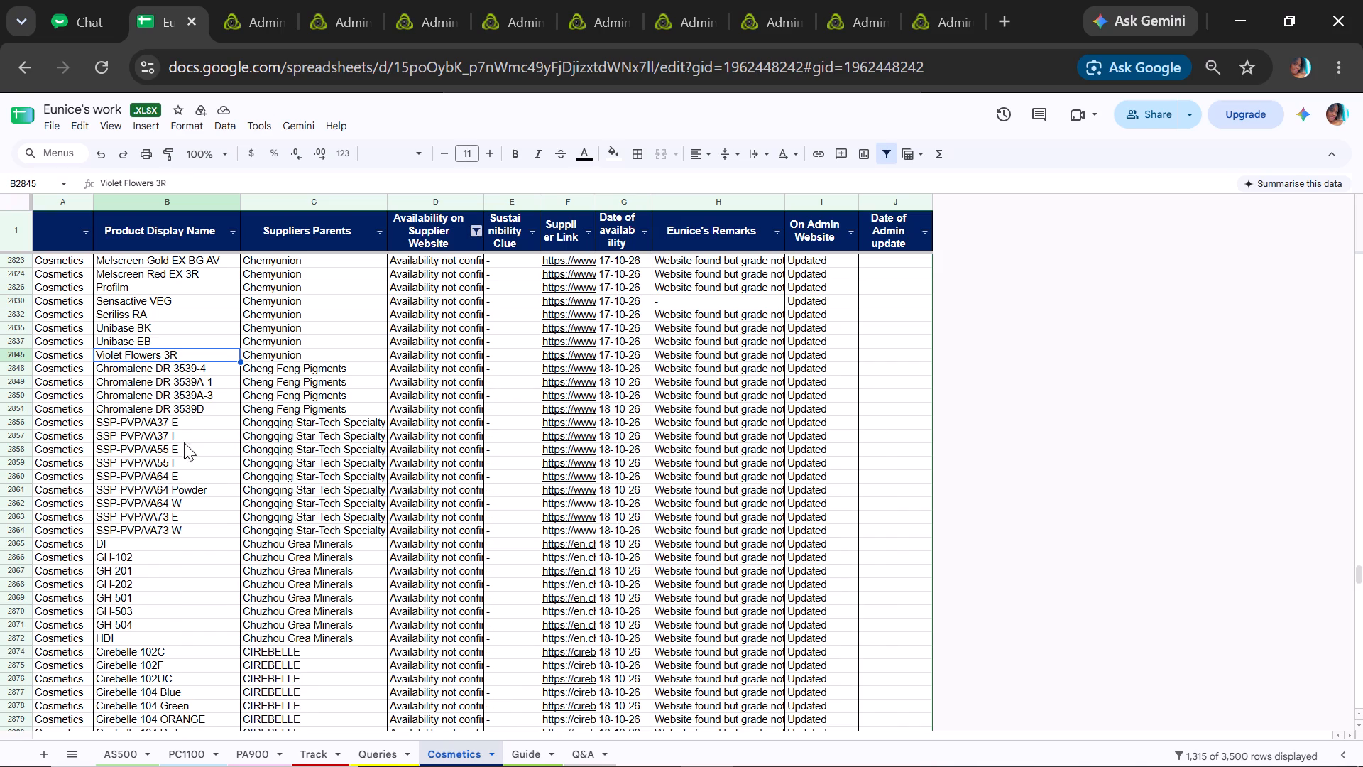
{"action": "left_click", "coordinate": [192, 370]}
{"action": "key", "text": "ctrl+c"}
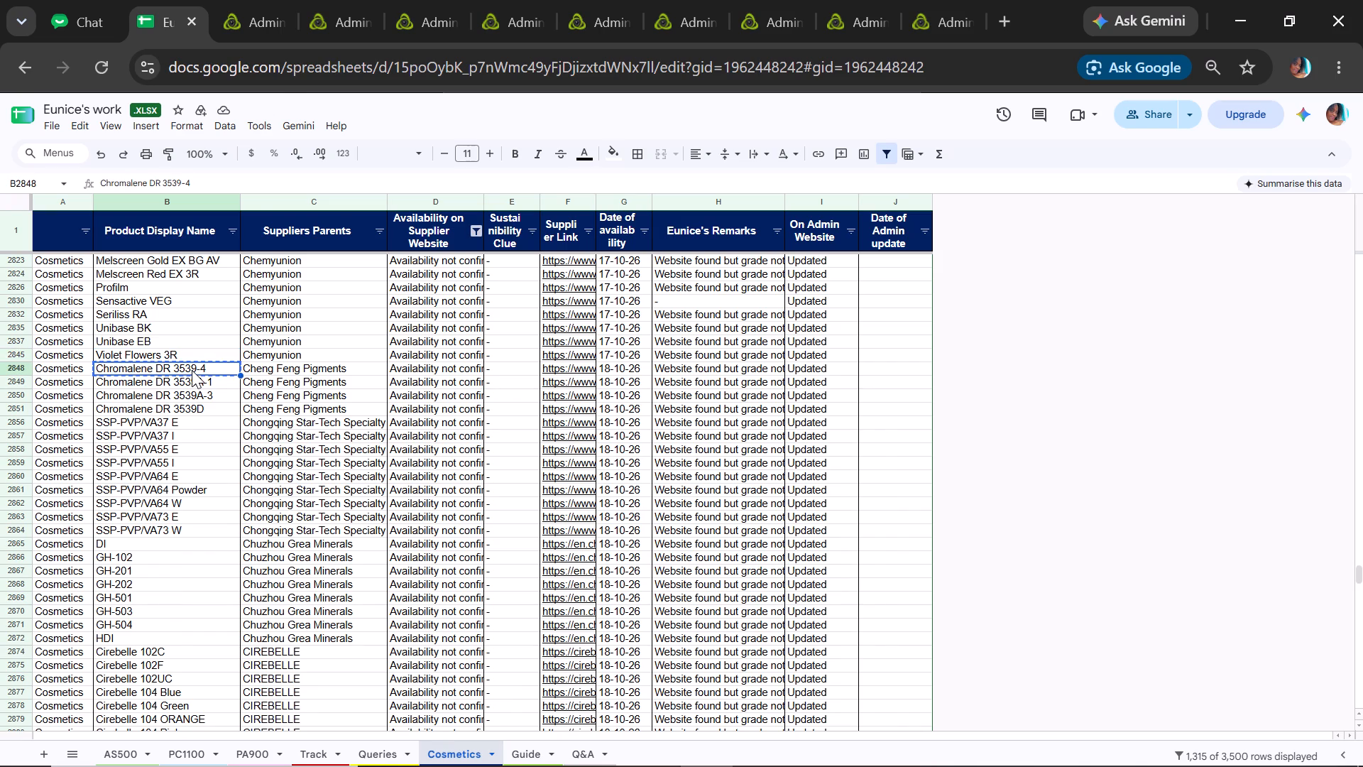
{"action": "left_click", "coordinate": [264, 23]}
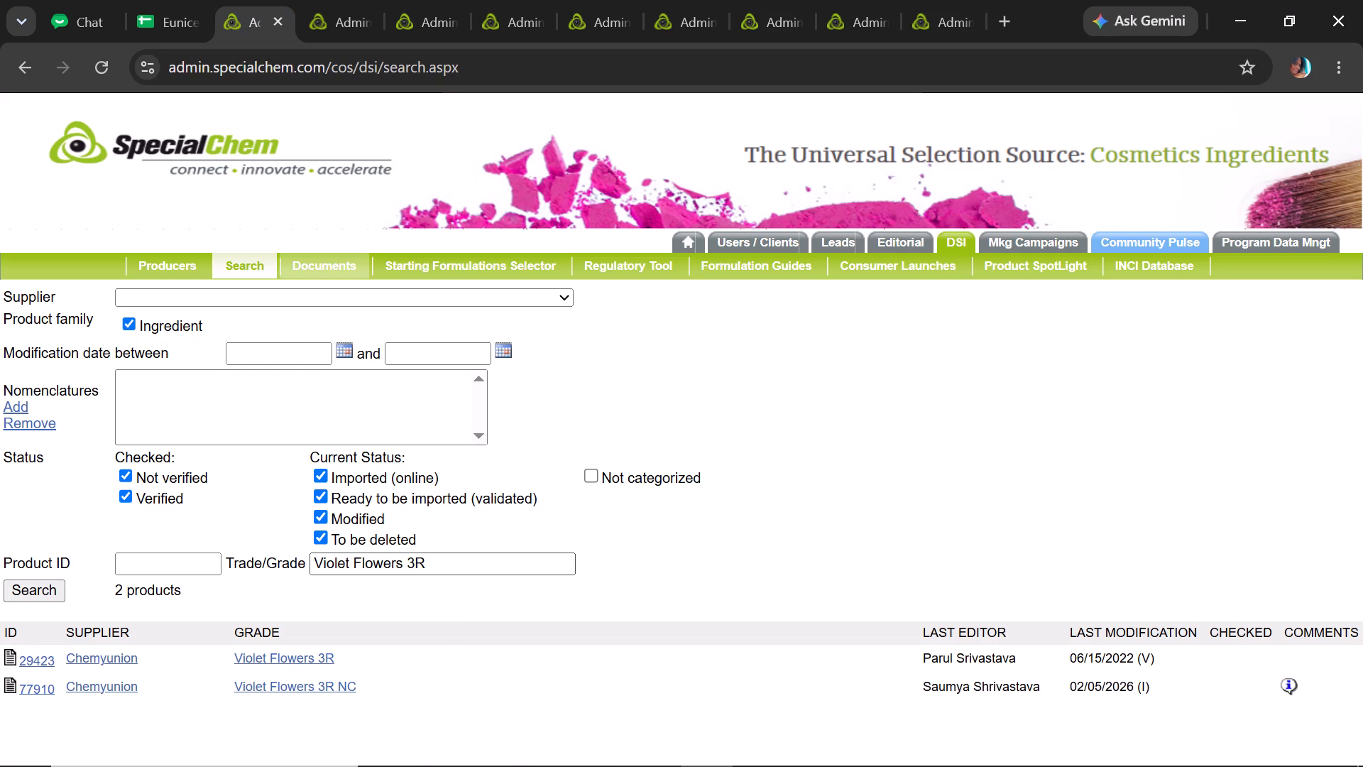
{"action": "left_click_drag", "start_coordinate": [460, 568], "coordinate": [0, 456]}
{"action": "key", "text": "ctrl+v"}
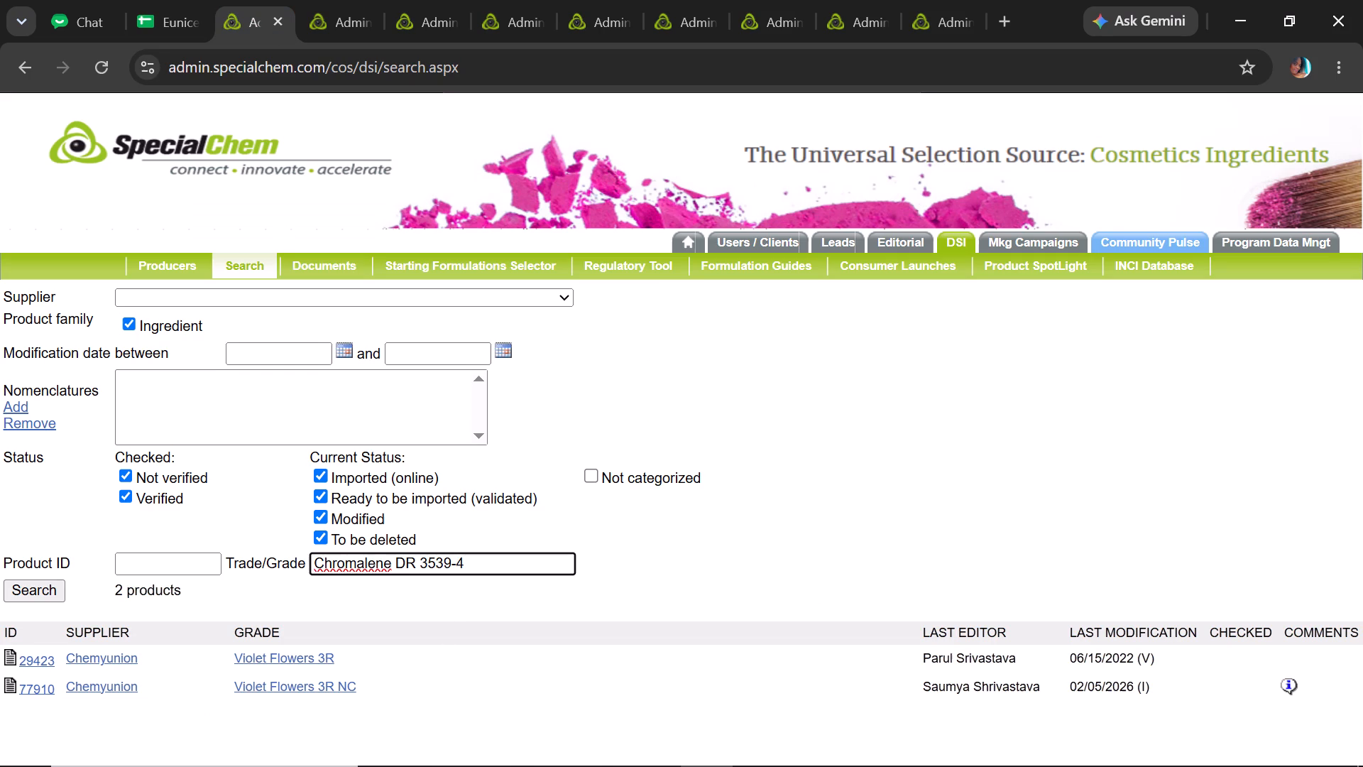
{"action": "left_click", "coordinate": [47, 594]}
{"action": "left_click", "coordinate": [291, 652]}
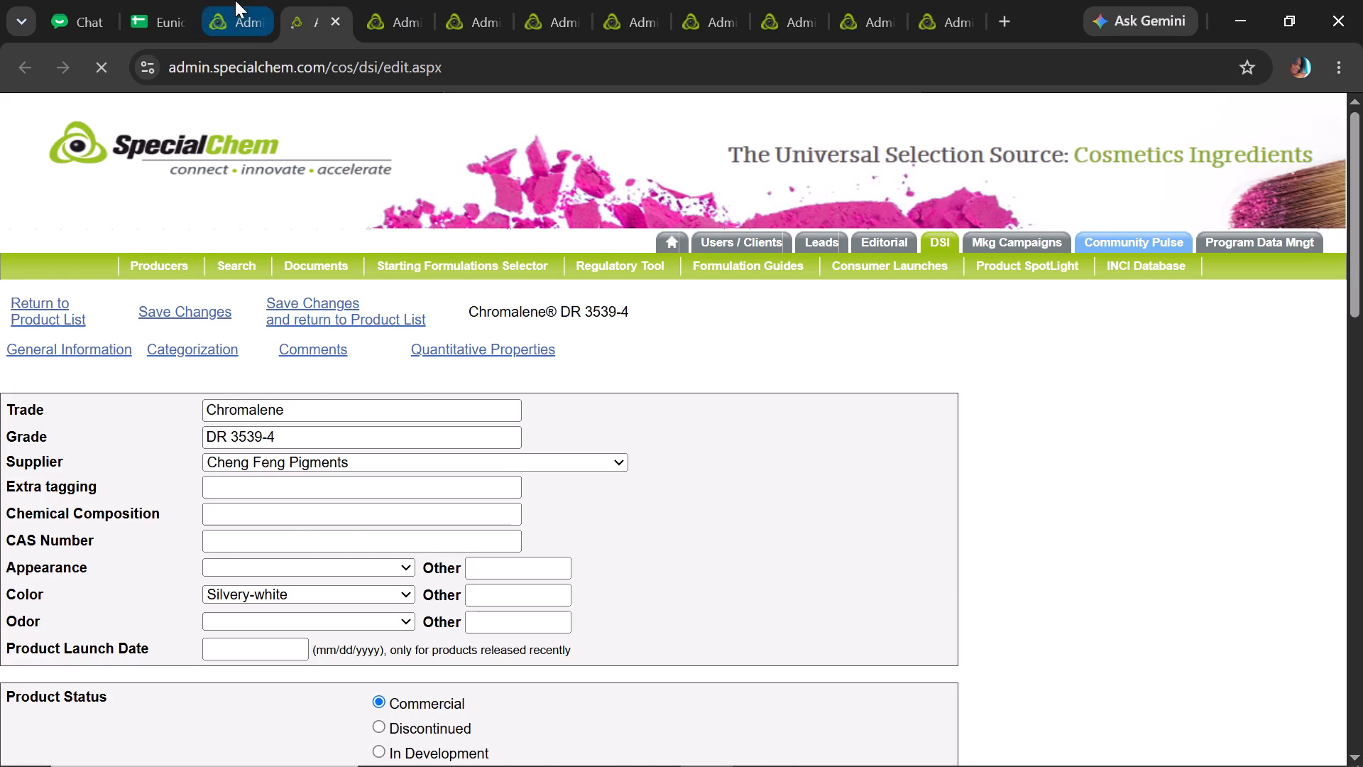
Copy the "{product} by {supplier}" placeholder from the Guide sheet.
{"action": "left_click", "coordinate": [155, 1]}
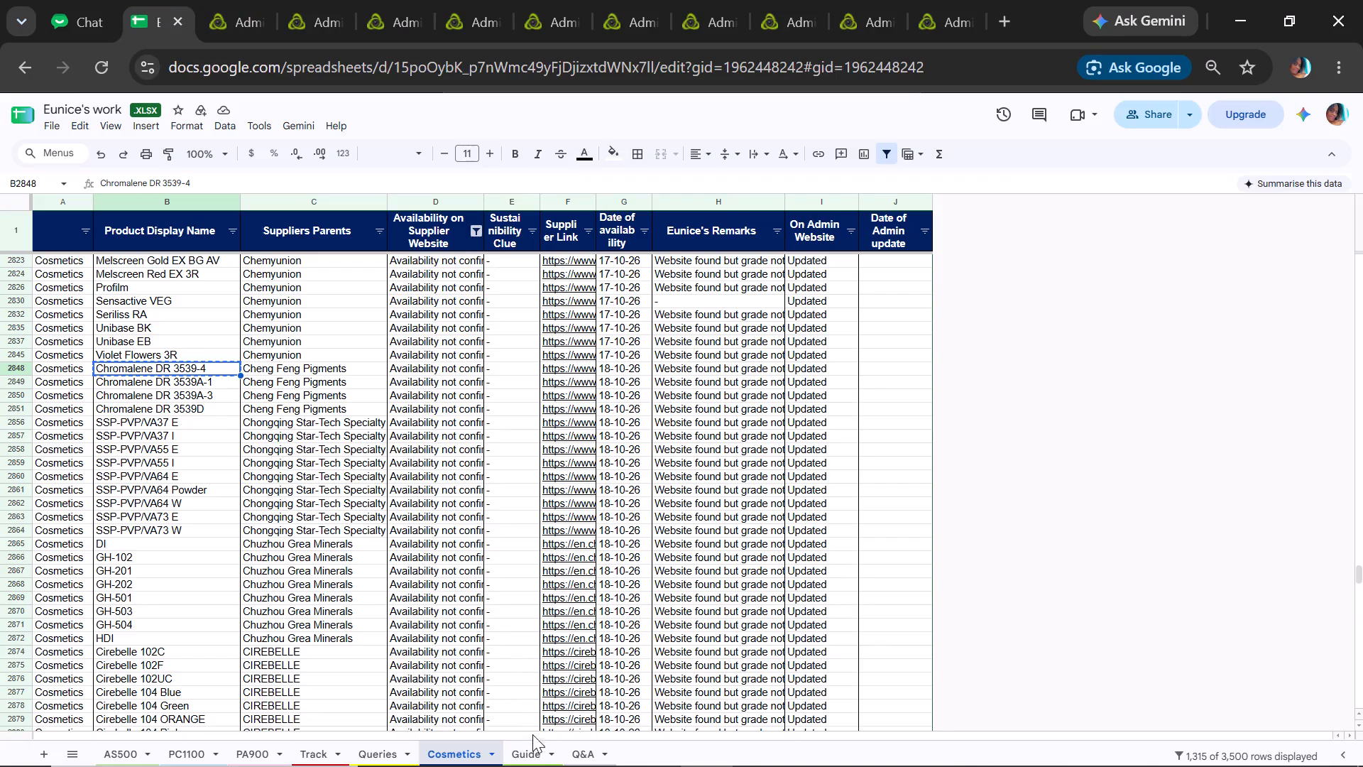
{"action": "left_click", "coordinate": [537, 752]}
{"action": "key", "text": "ctrl+c"}
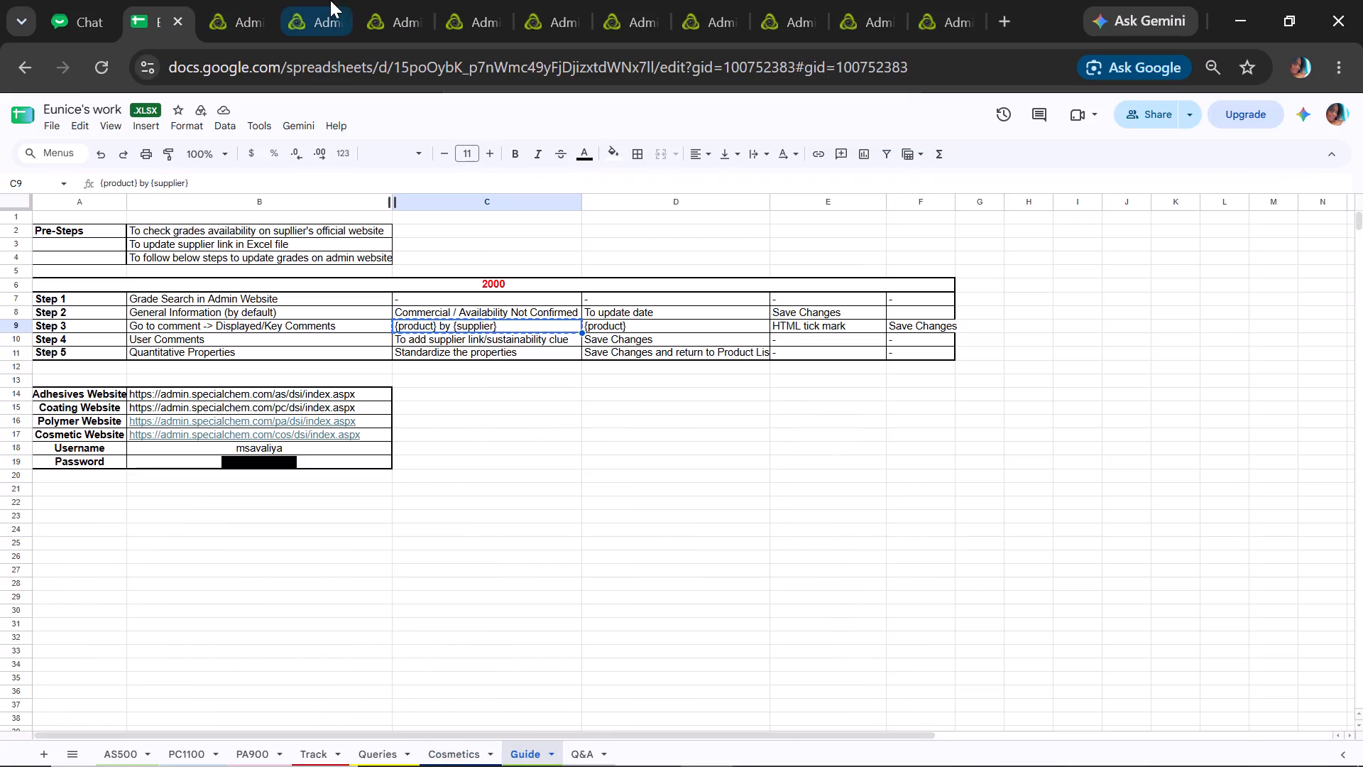
Set Chromalene DR 3539-4 to Availability Not Confirmed with status check date 11/03/2026 and save the changes.
{"action": "left_click", "coordinate": [326, 0]}
{"action": "left_click_drag", "start_coordinate": [1362, 283], "coordinate": [1357, 309]}
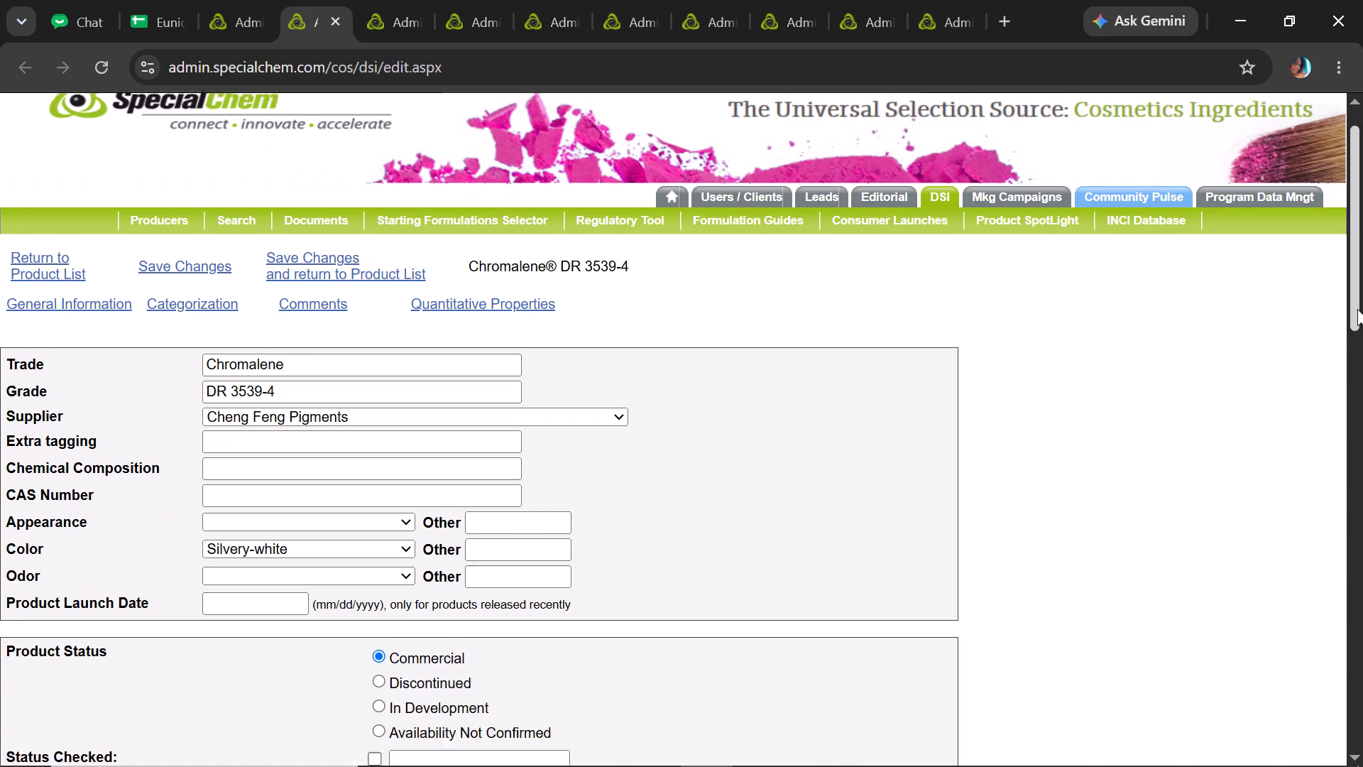
{"action": "left_click_drag", "start_coordinate": [1357, 309], "coordinate": [1357, 317]}
{"action": "left_click", "coordinate": [375, 669]}
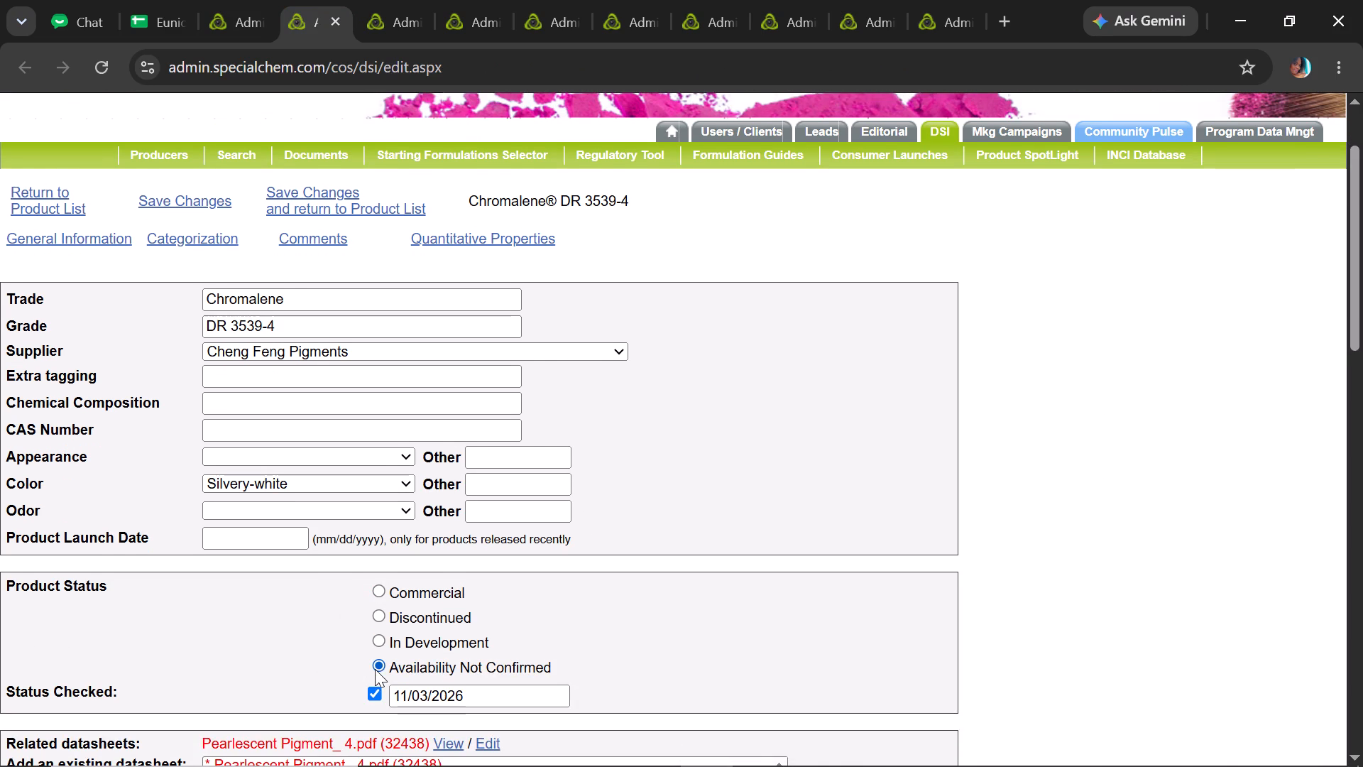
{"action": "left_click", "coordinate": [165, 198]}
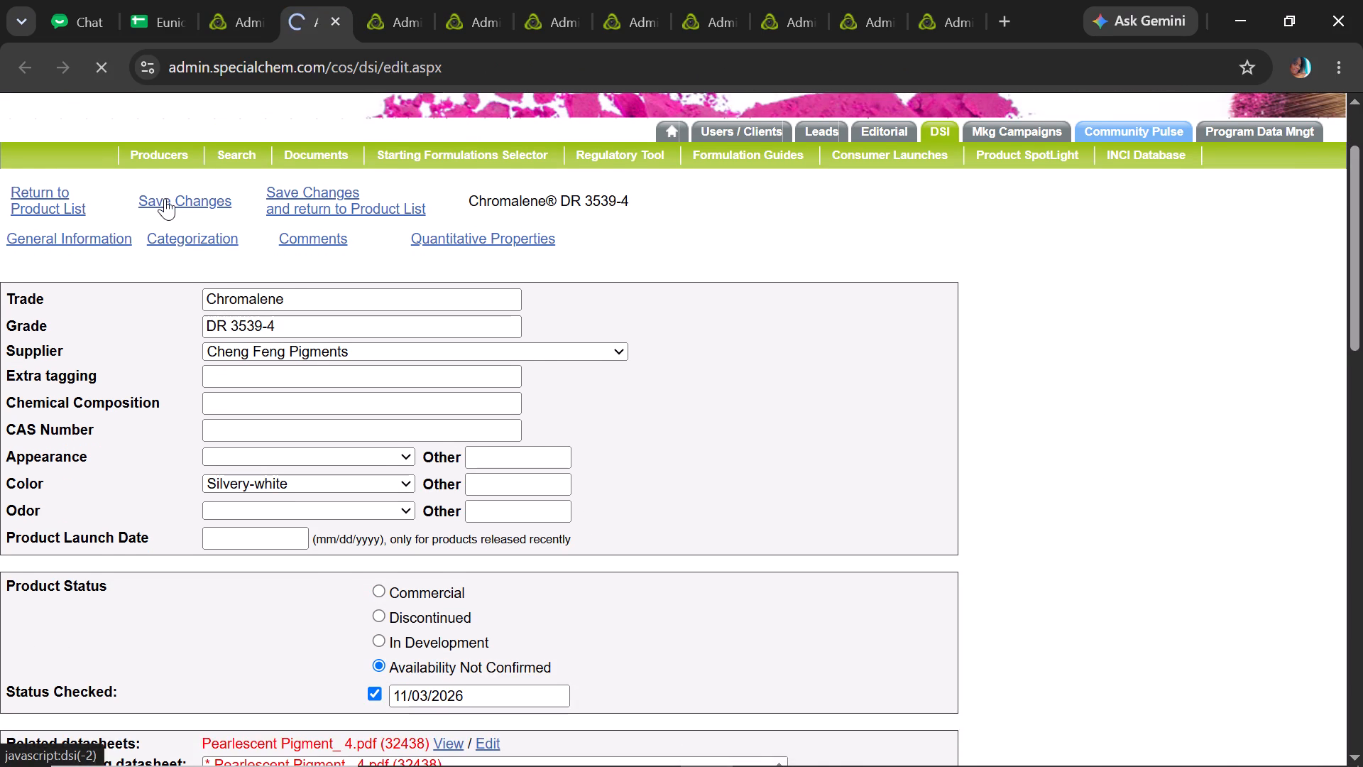
In the displayed/key comments, replace "Chromalene® DR 3539-4 by Cheng Feng Pigments" with the copied placeholder and the remaining product mention with {product}.
{"action": "left_click", "coordinate": [336, 348]}
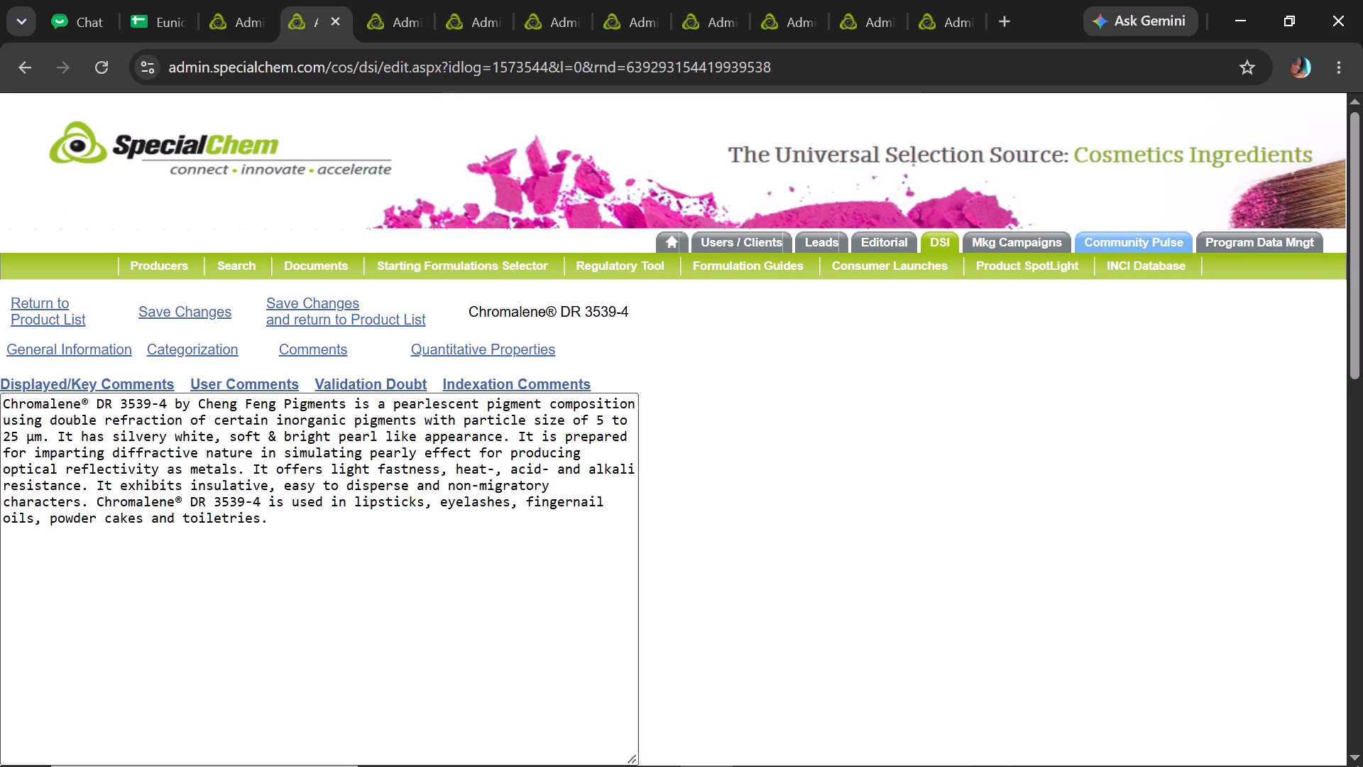
{"action": "double_click", "coordinate": [346, 403]}
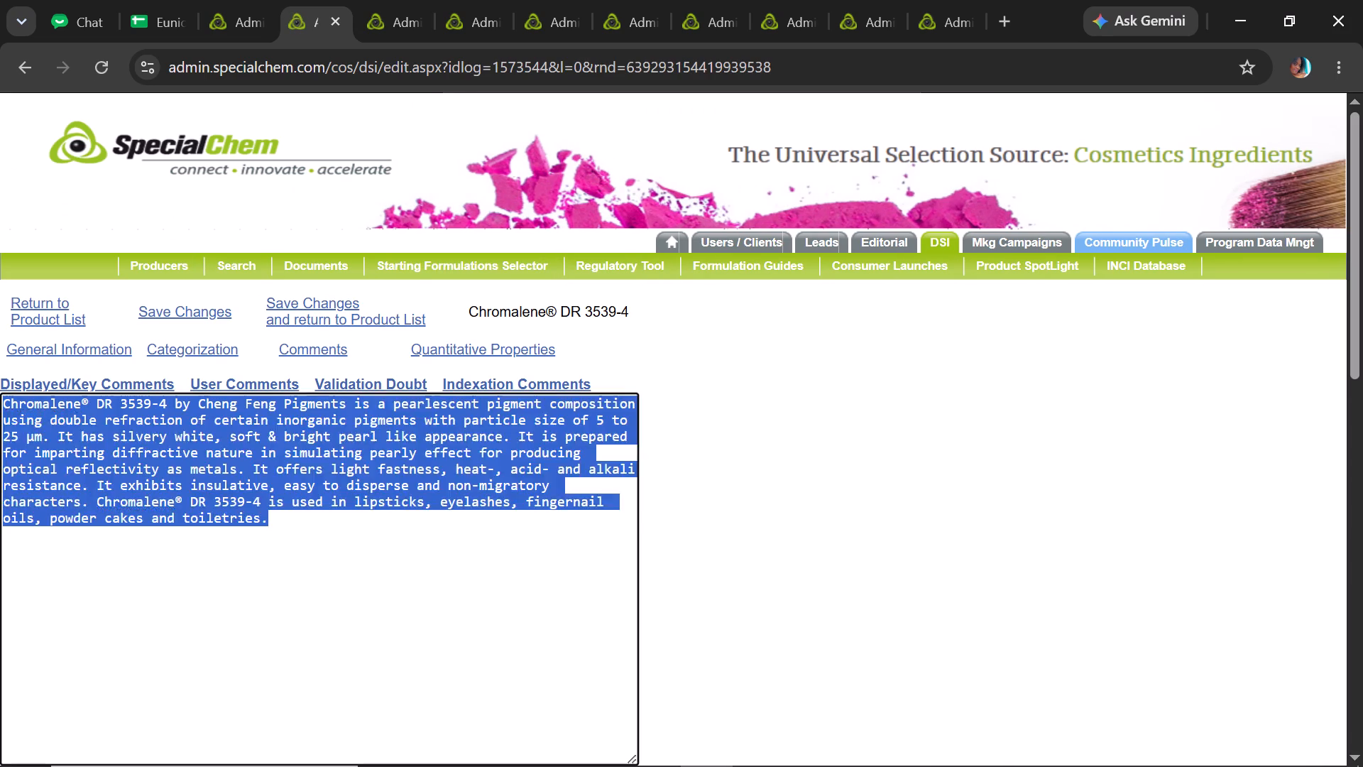
{"action": "key", "text": "ctrl+v"}
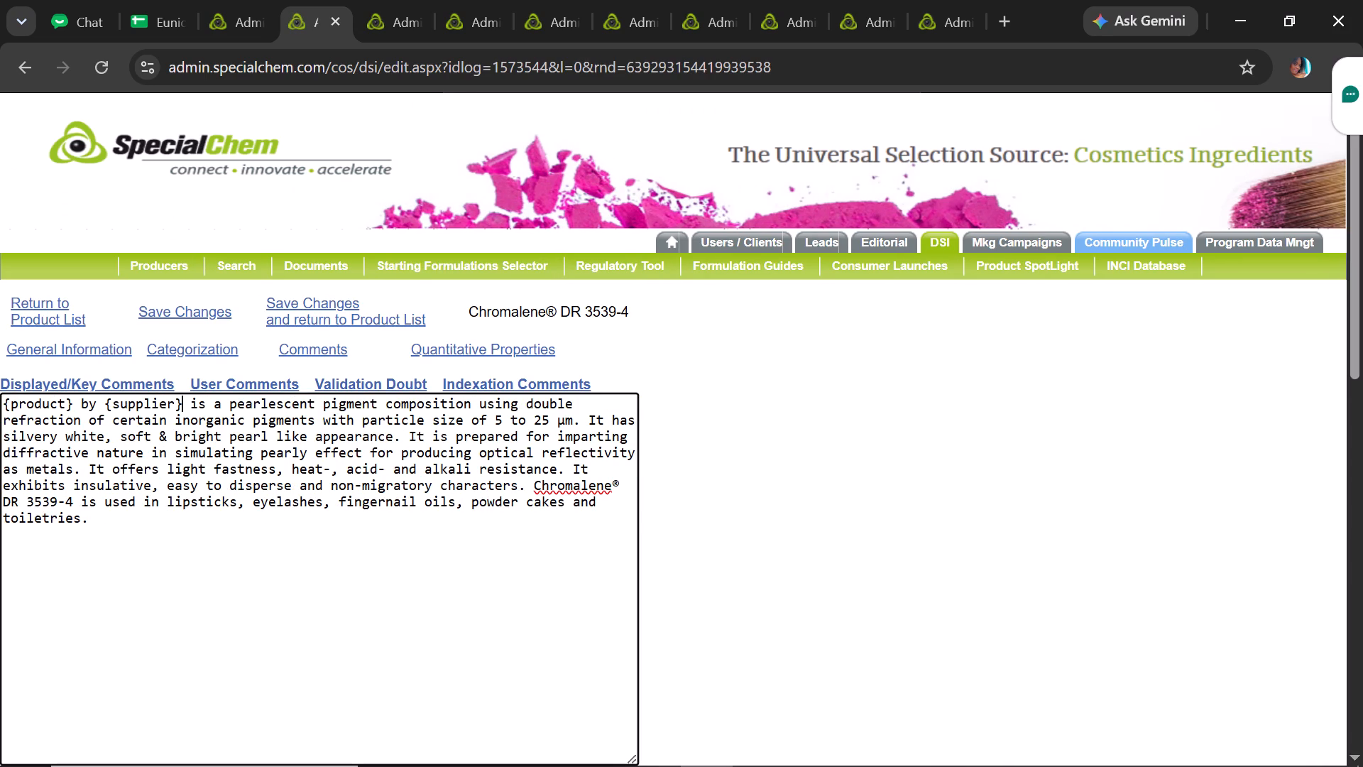
{"action": "left_click_drag", "start_coordinate": [77, 401], "coordinate": [0, 399]}
{"action": "key", "text": "ctrl+c"}
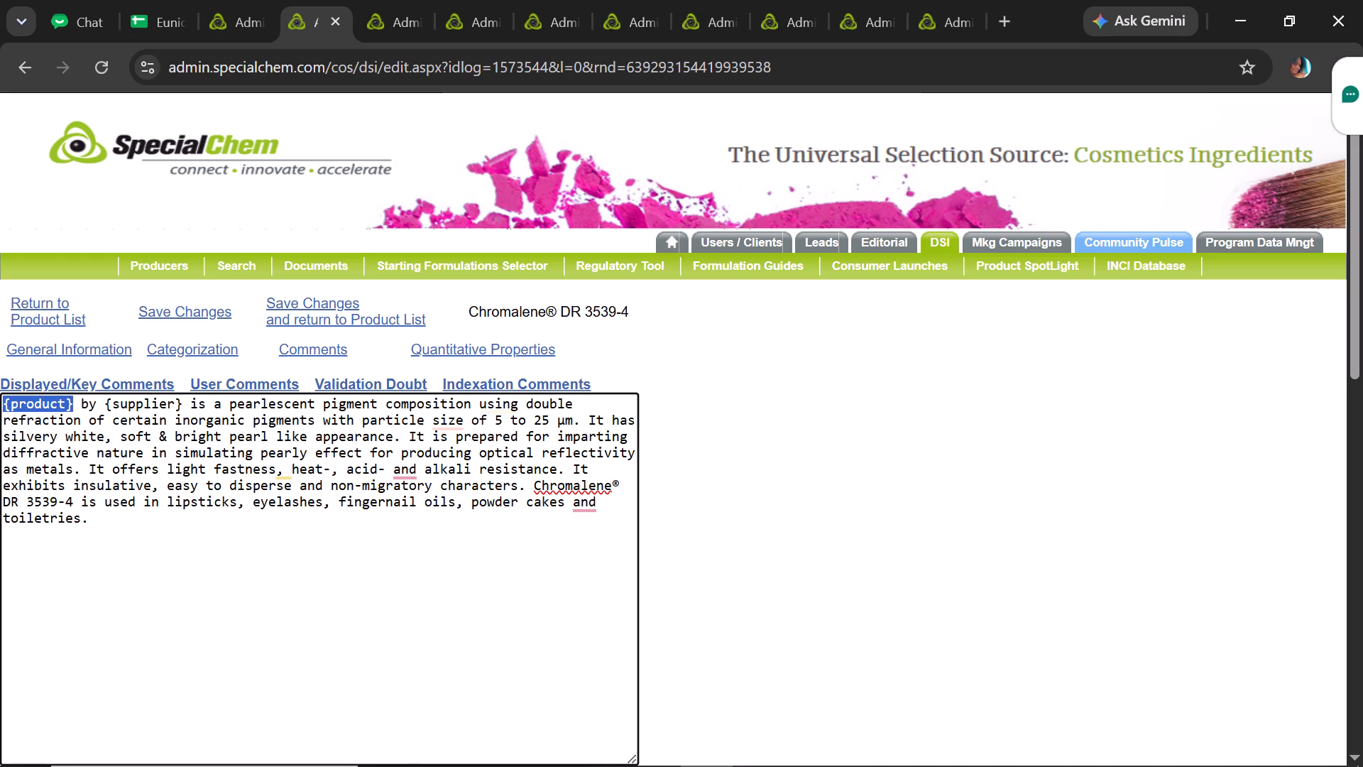
{"action": "left_click_drag", "start_coordinate": [531, 489], "coordinate": [74, 504]}
{"action": "key", "text": "ctrl+v"}
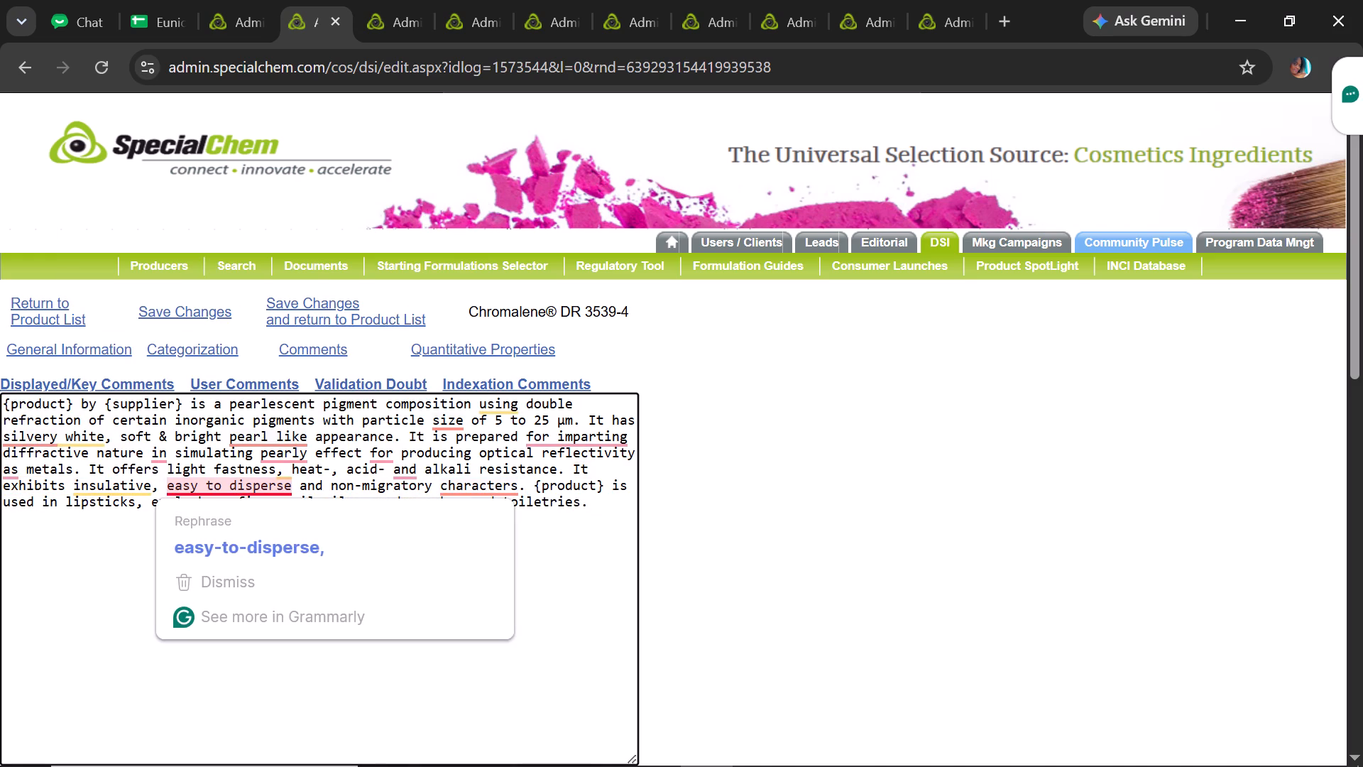
Correct the comment's wording to "easy-to-disperse,", "a silvery white" and "pearl-like" using the Grammarly suggestions.
{"action": "left_click", "coordinate": [243, 534]}
{"action": "type", "text": "easy-to-dispers"}
{"action": "type", "text": "e,"}
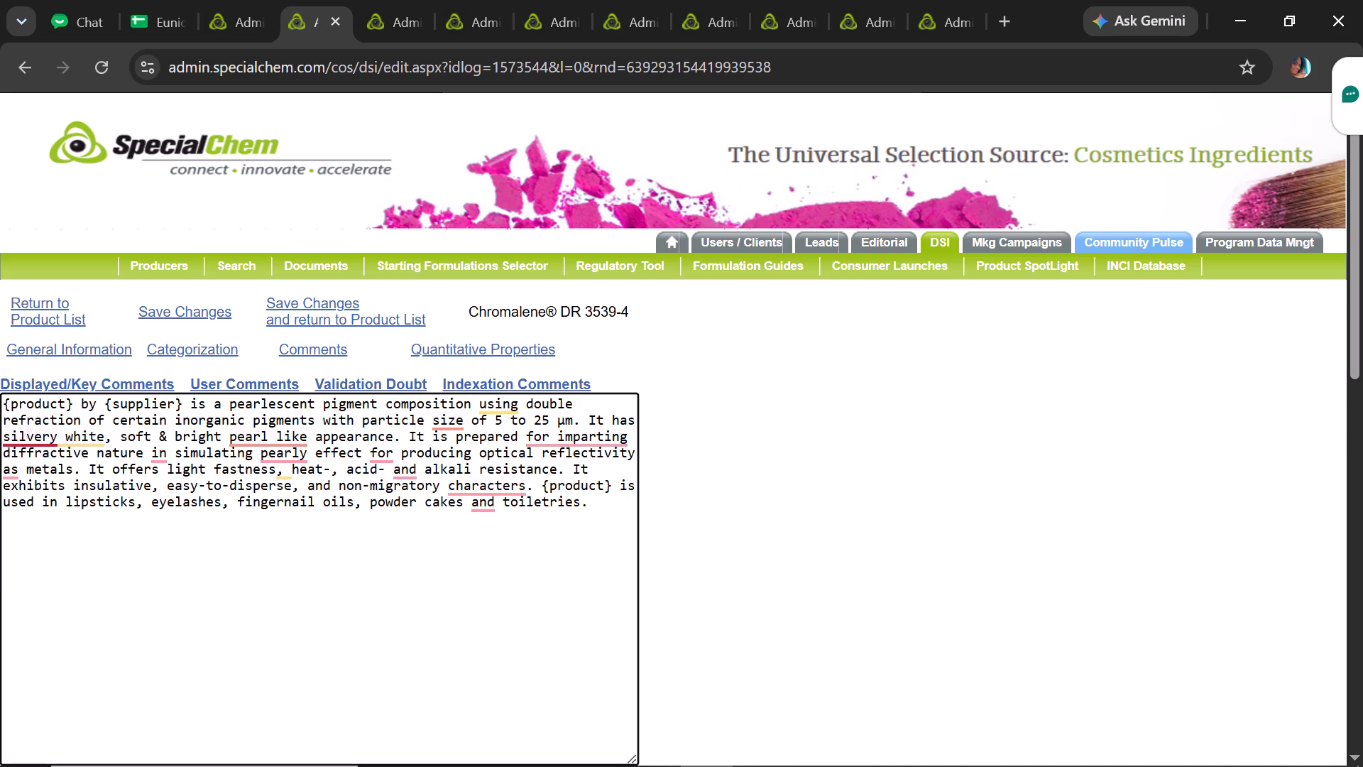
{"action": "left_click", "coordinate": [57, 479]}
{"action": "type", "text": "a"}
{"action": "key", "text": "space"}
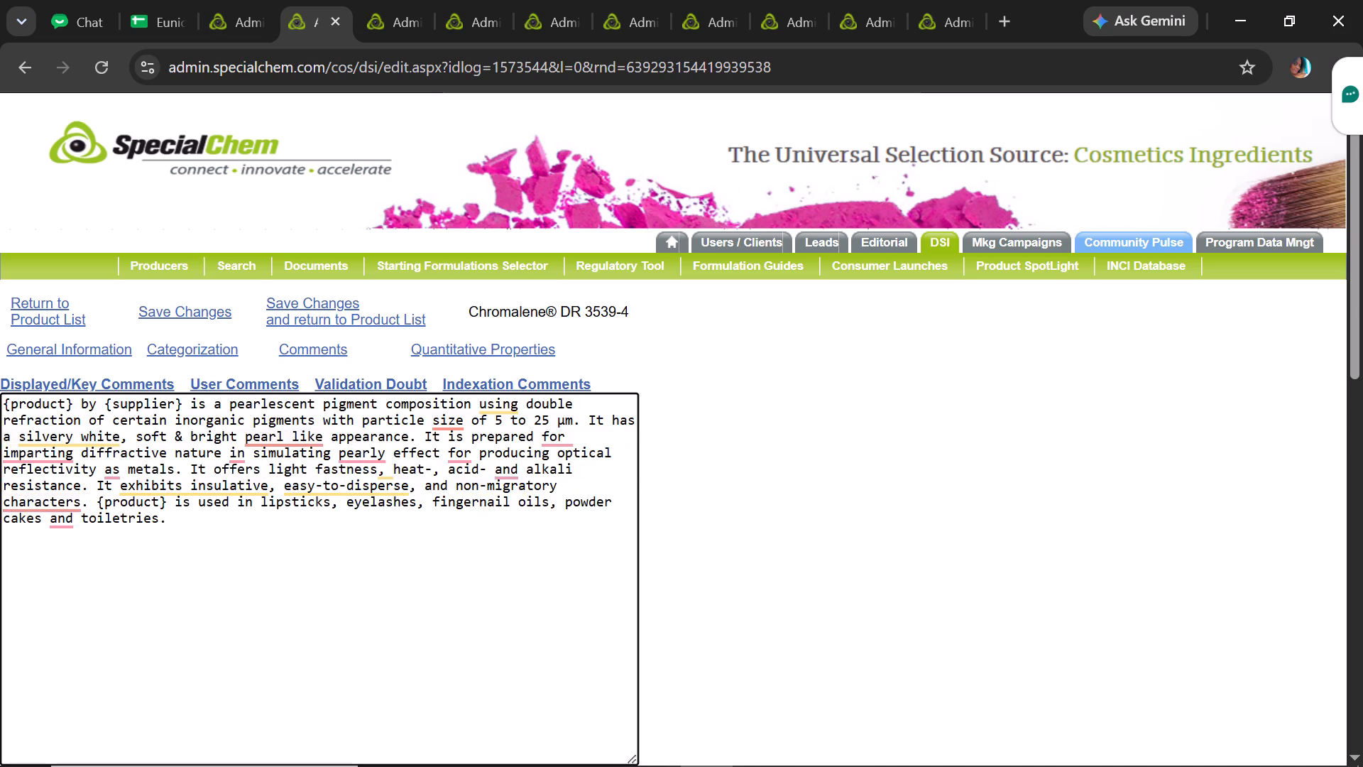
{"action": "left_click", "coordinate": [312, 477]}
{"action": "type", "text": "pearl-like"}
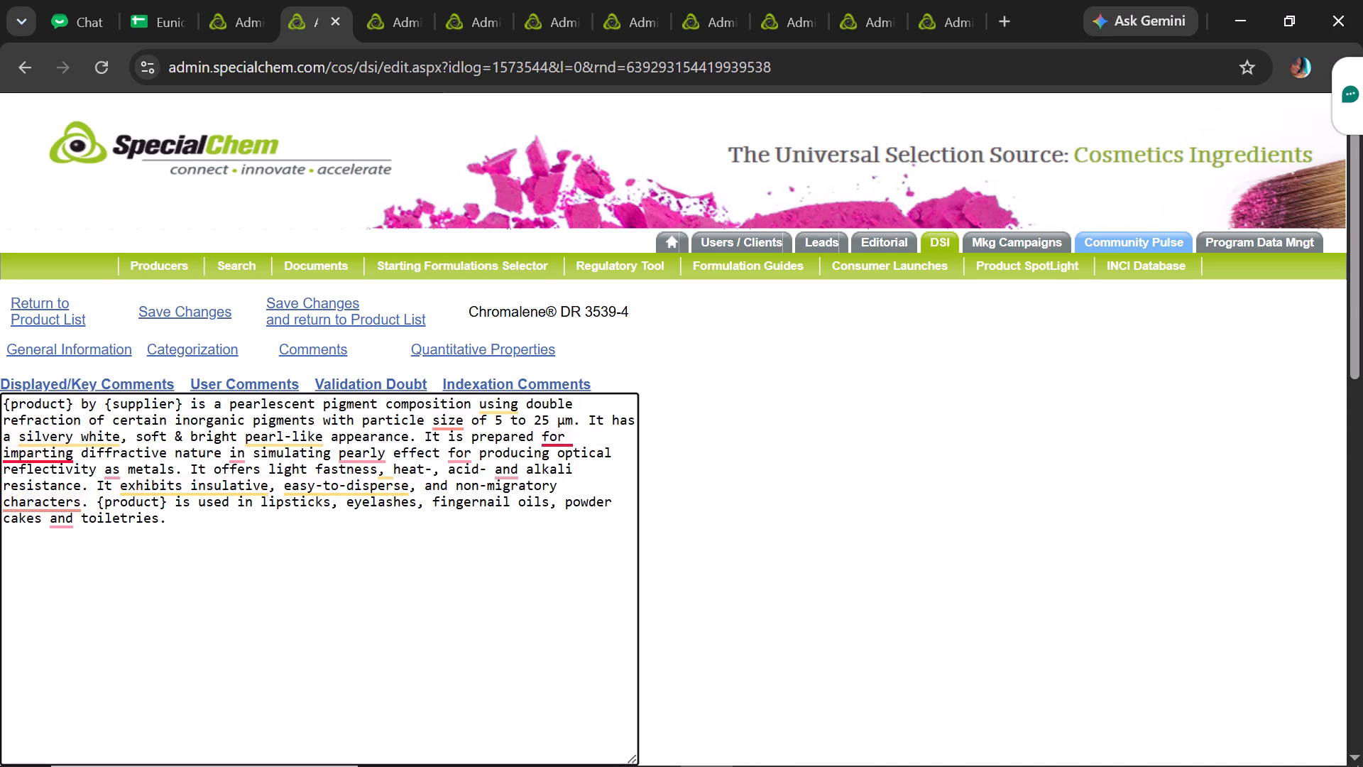
Correct the comment's wording to "to impart a", particle "sizes" and "a pearly" effect using the Grammarly suggestions.
{"action": "left_click", "coordinate": [60, 497]}
{"action": "type", "text": "to impart"}
{"action": "key", "text": "space"}
{"action": "key", "text": "a"}
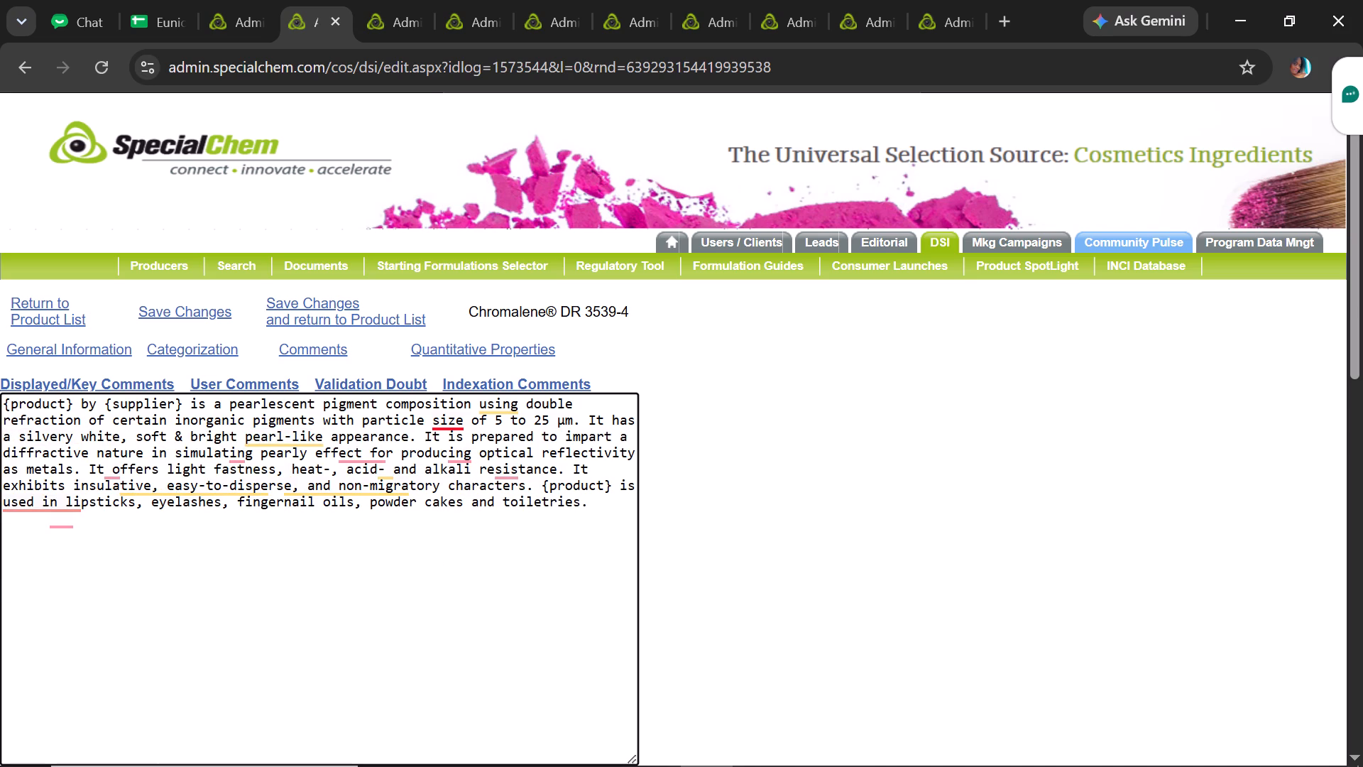
{"action": "left_click", "coordinate": [449, 441]}
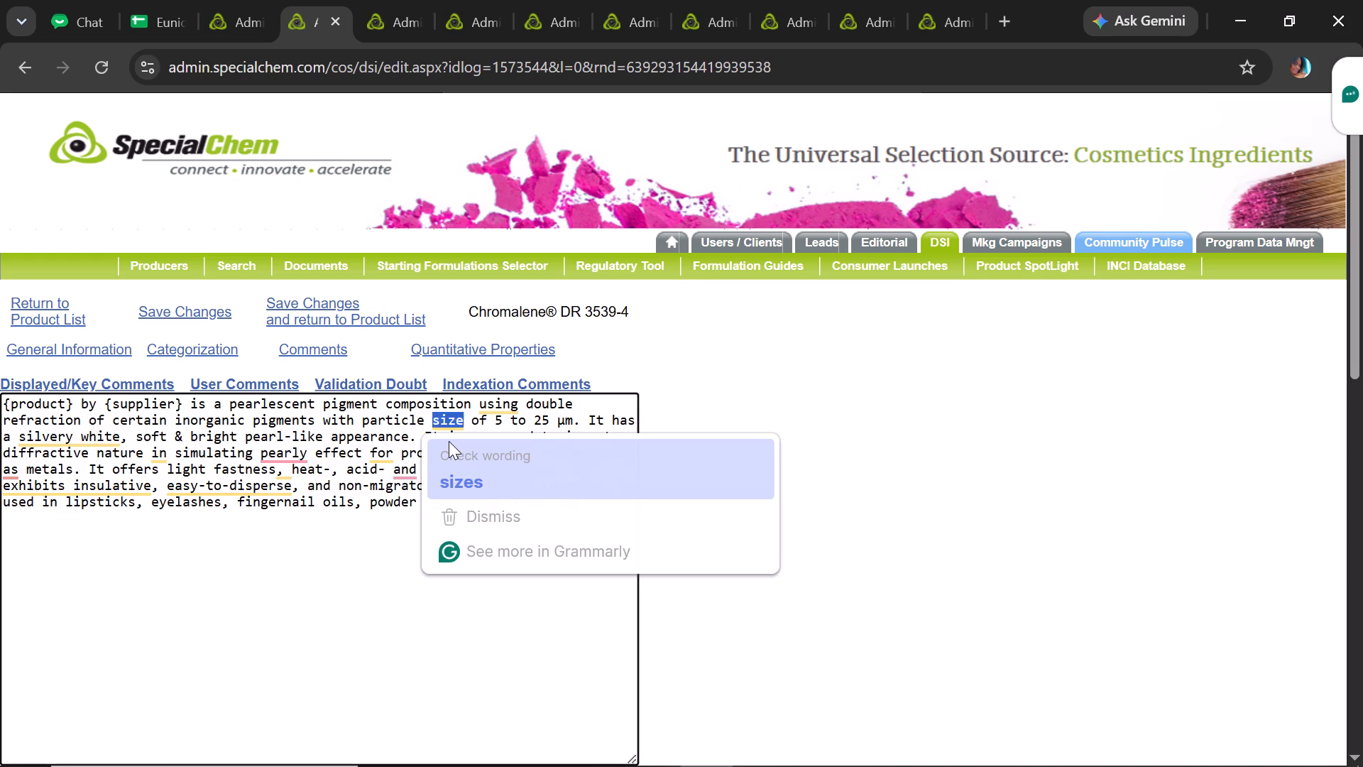
{"action": "type", "text": "sizes"}
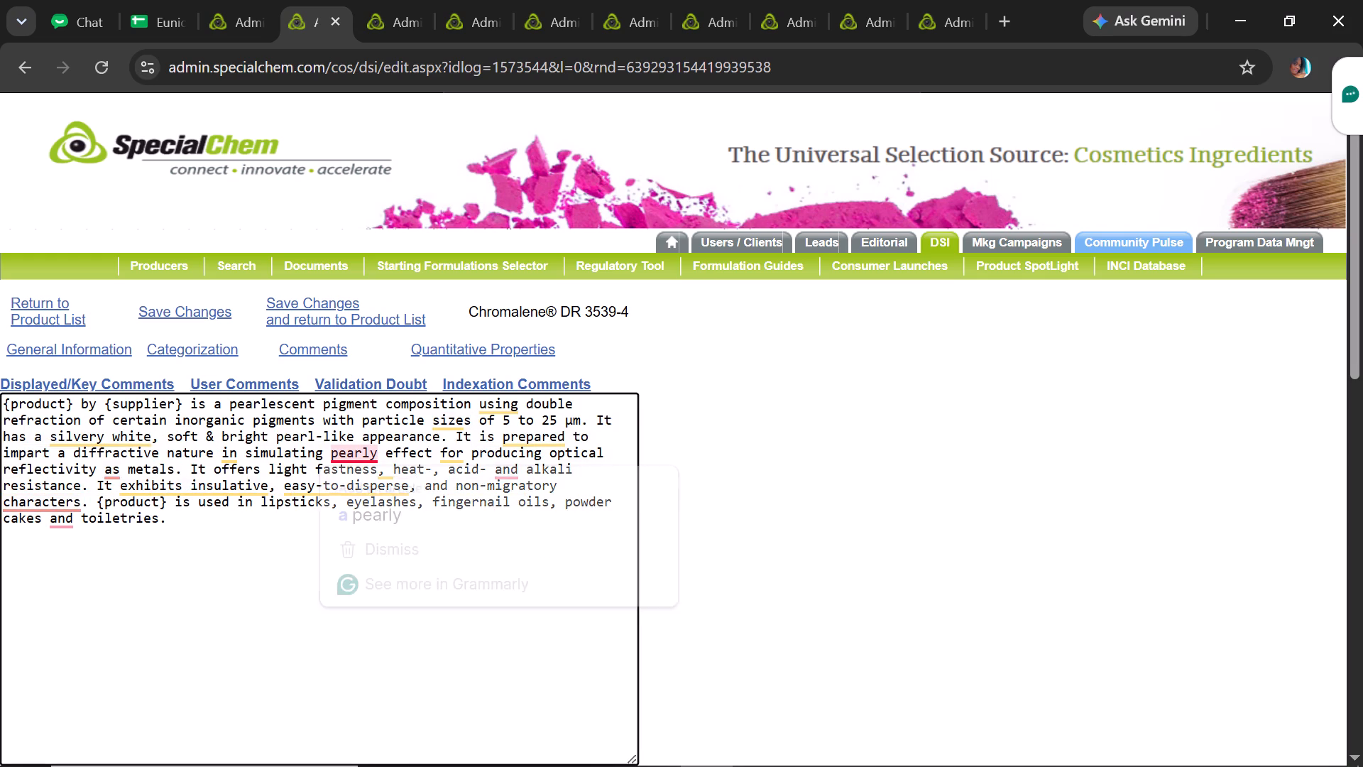
{"action": "left_click", "coordinate": [372, 484]}
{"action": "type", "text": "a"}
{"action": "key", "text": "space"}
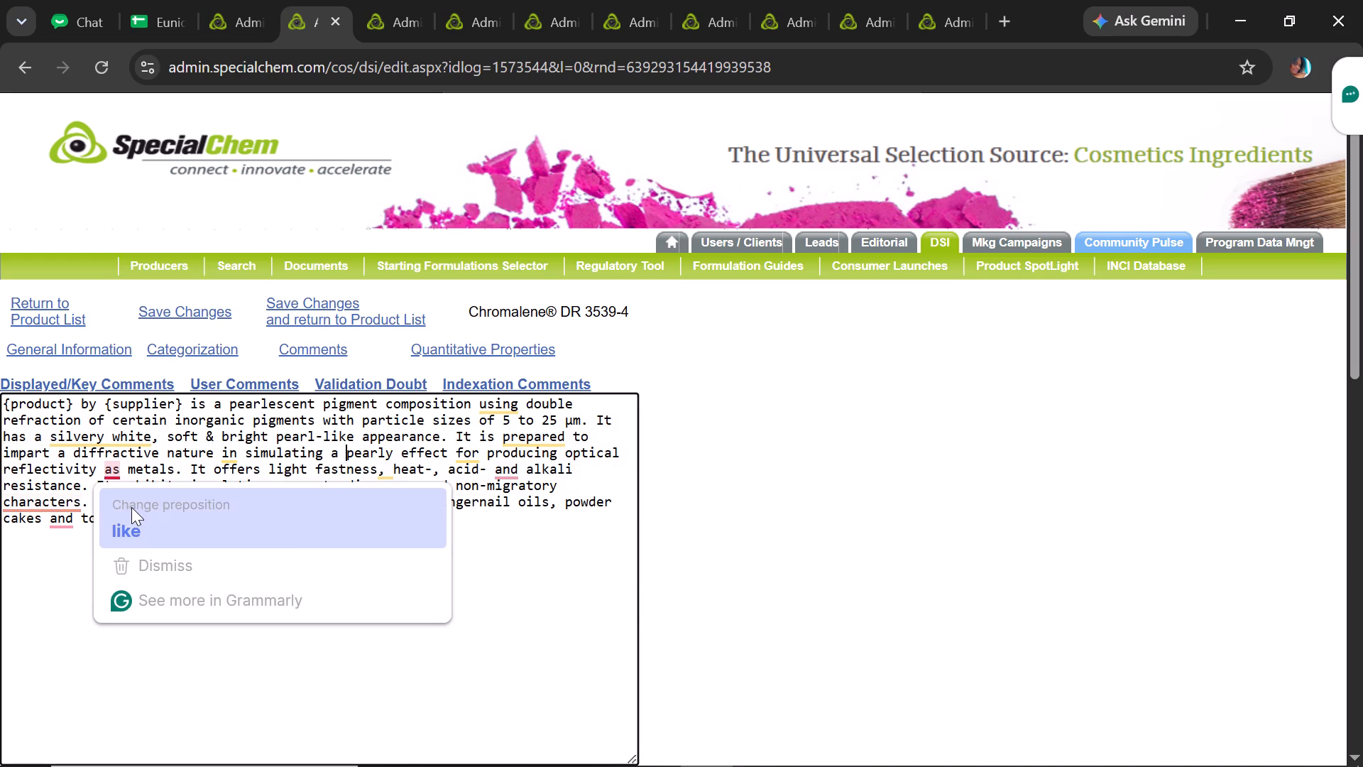
Correct the comment to "like metals", "characteristics", "powder cakes, and" and "acid-, and" using the Grammarly suggestions.
{"action": "left_click", "coordinate": [131, 507]}
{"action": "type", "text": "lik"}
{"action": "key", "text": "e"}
{"action": "left_click", "coordinate": [60, 533]}
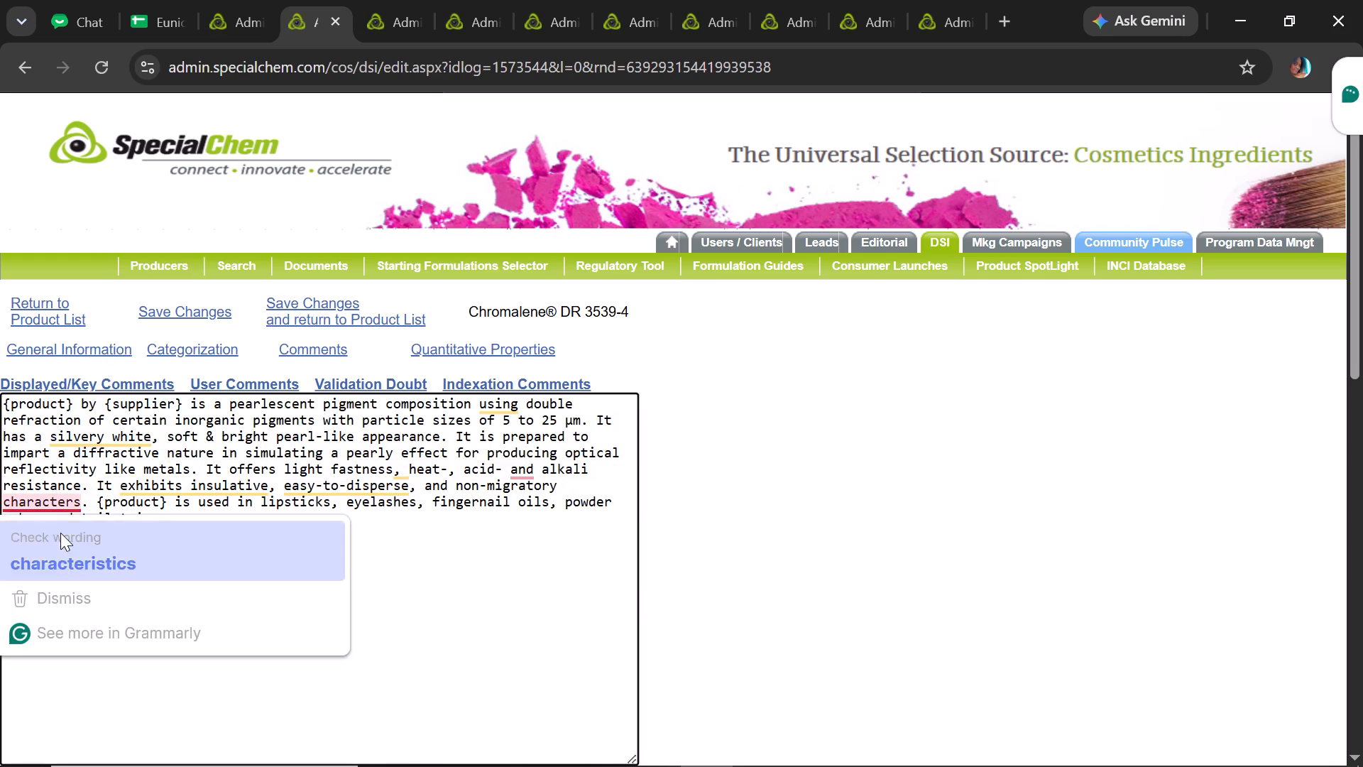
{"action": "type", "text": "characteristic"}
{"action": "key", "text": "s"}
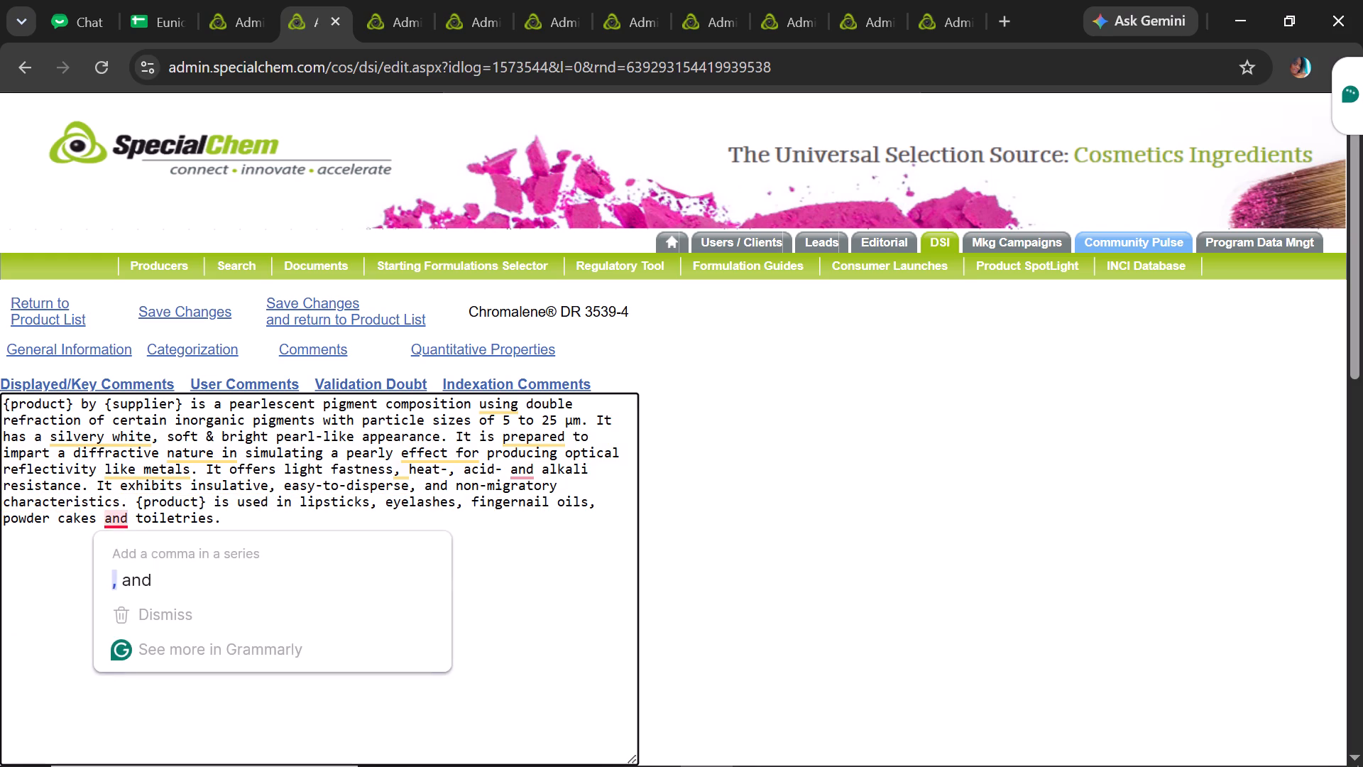
{"action": "left_click", "coordinate": [158, 568]}
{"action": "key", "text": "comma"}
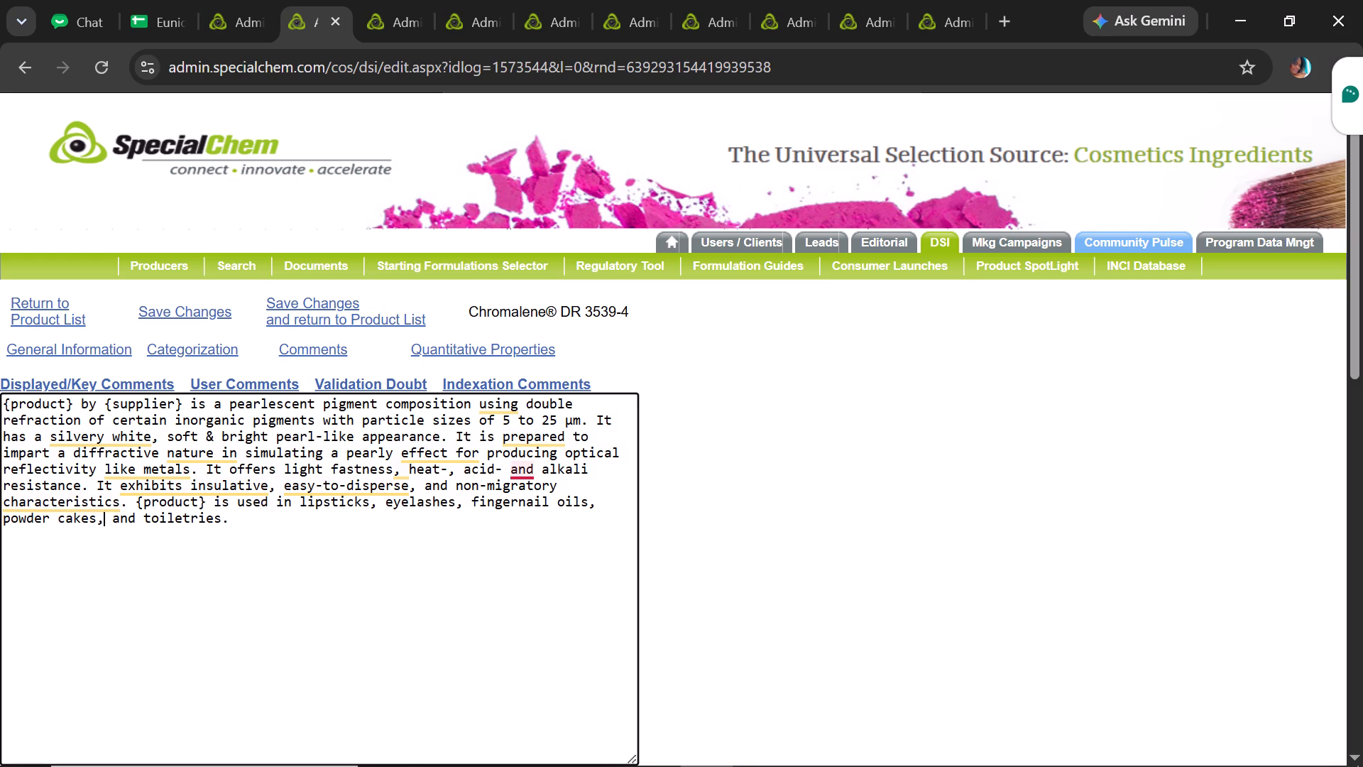
{"action": "left_click", "coordinate": [550, 494]}
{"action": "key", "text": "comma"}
Tick Display as HTML for the displayed/key comments of Chromalene DR 3539-4 and save the changes.
{"action": "left_click_drag", "start_coordinate": [1362, 255], "coordinate": [1362, 283]}
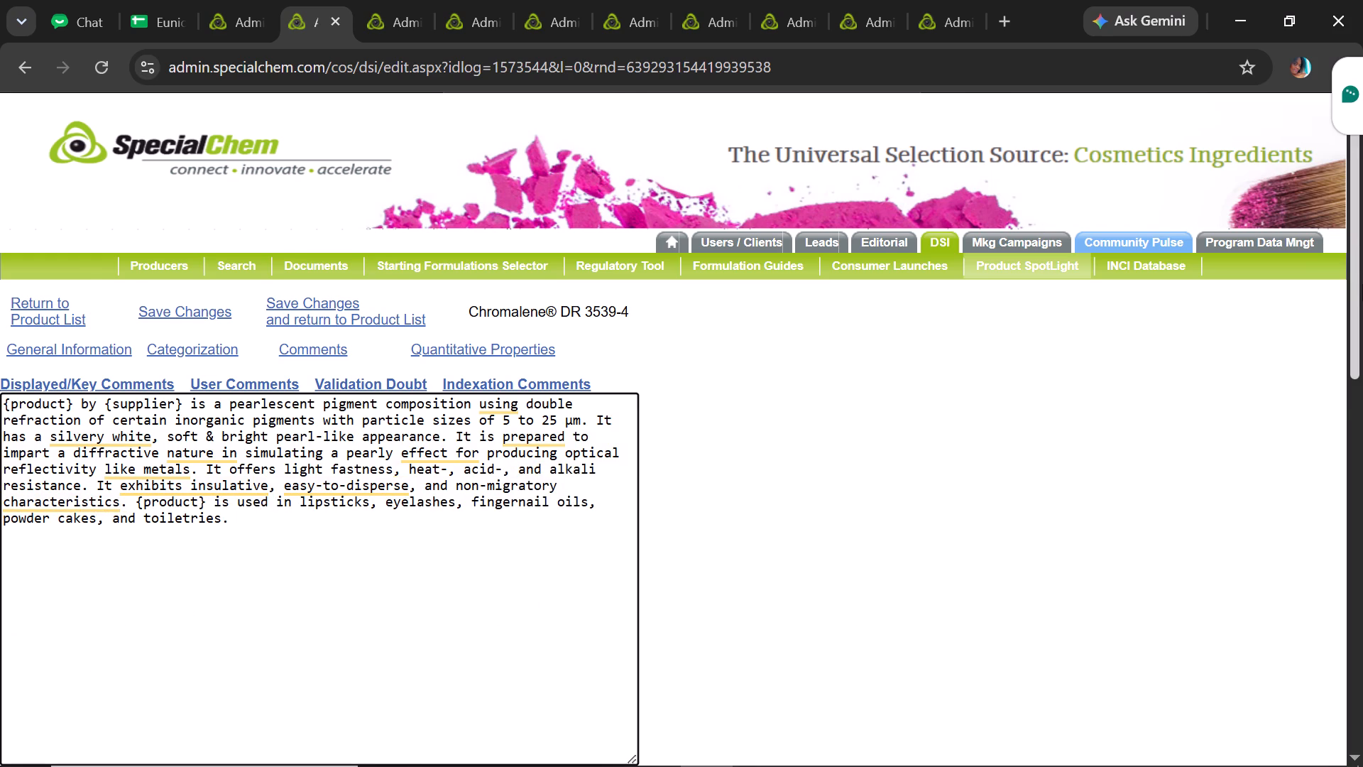
{"action": "left_click_drag", "start_coordinate": [1362, 283], "coordinate": [1362, 290]}
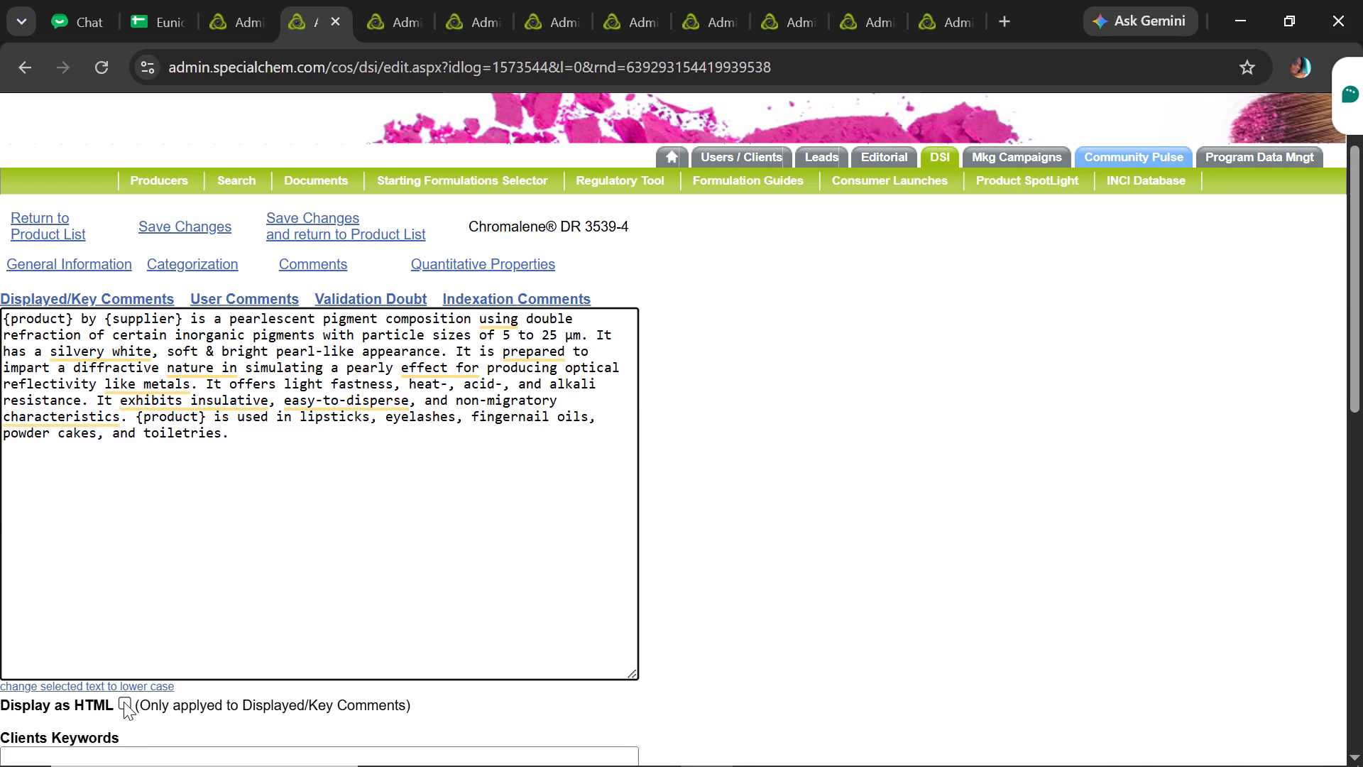
{"action": "left_click", "coordinate": [124, 702]}
{"action": "left_click", "coordinate": [177, 228]}
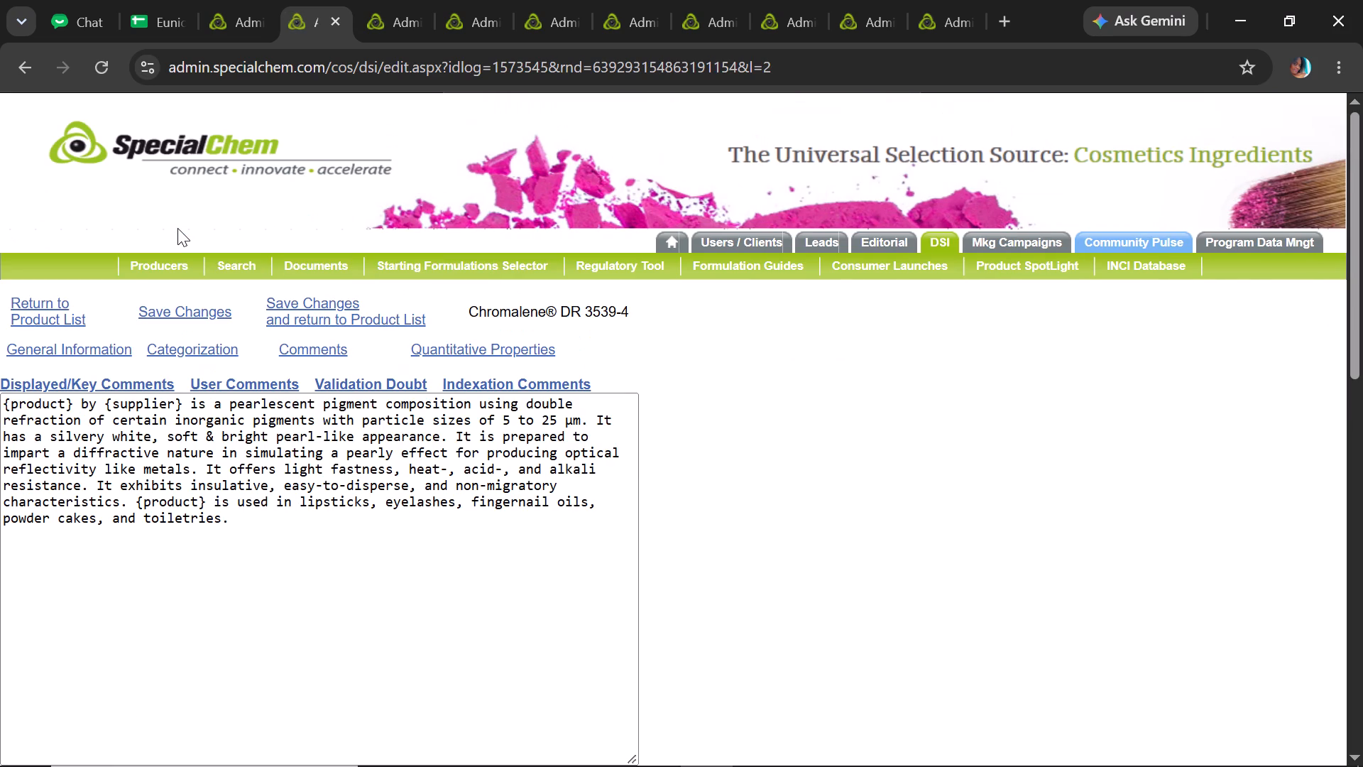
Open the quantitative properties of Chromalene DR 3539-4.
{"action": "left_click", "coordinate": [476, 352]}
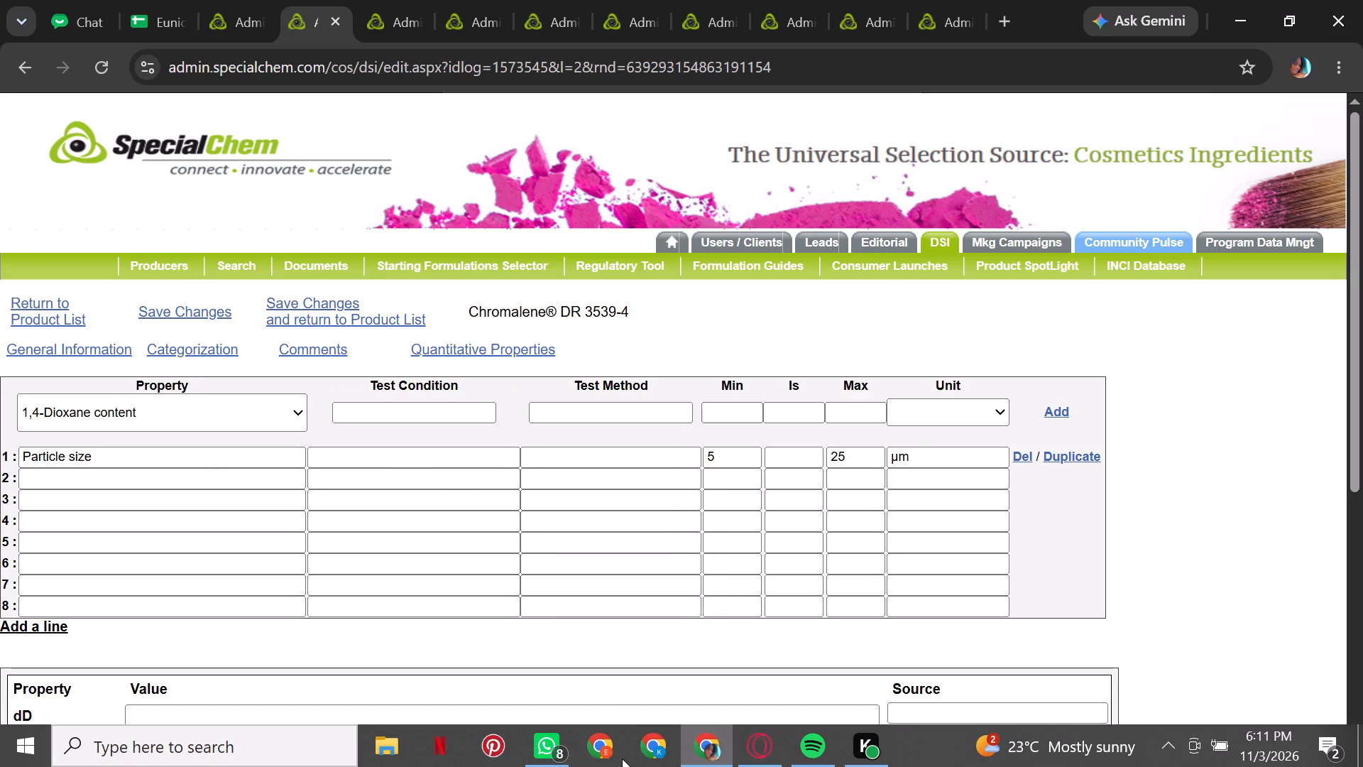
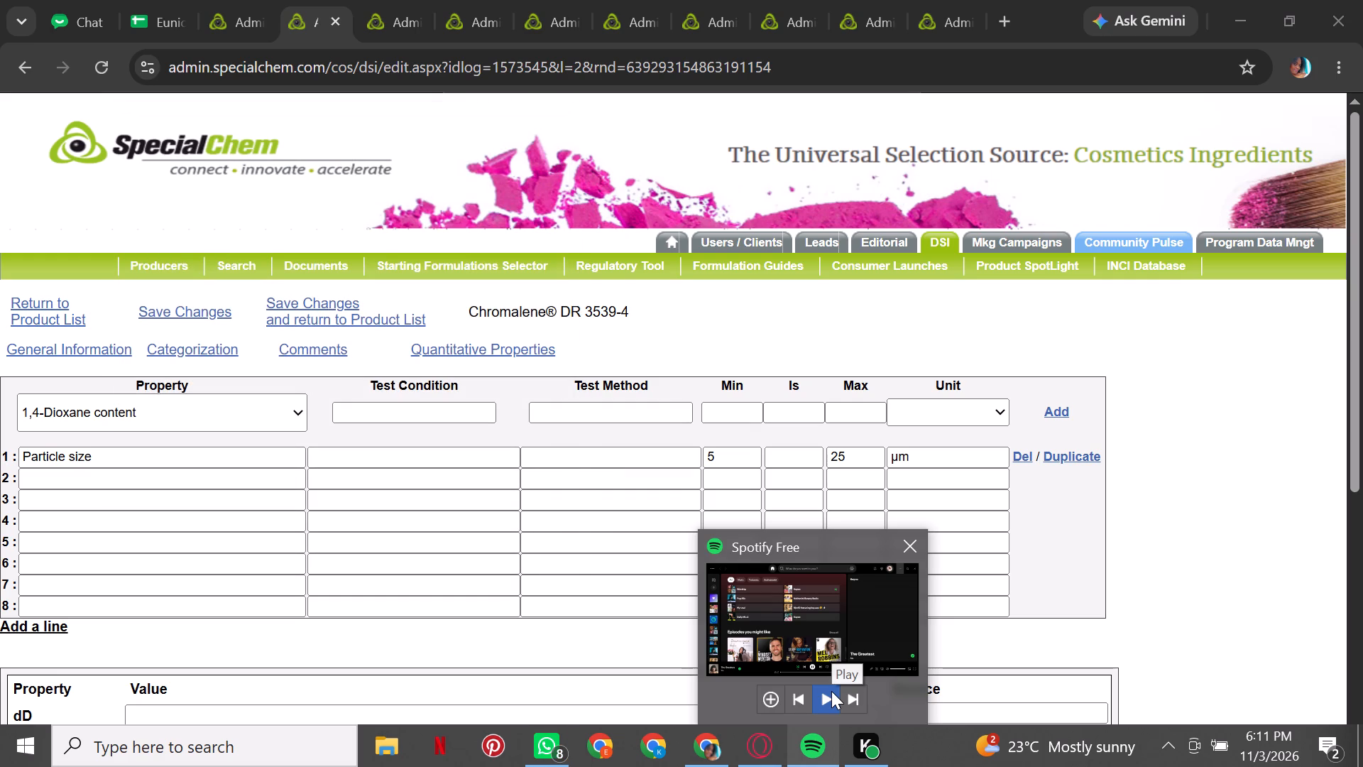
Standardize the first quantitative property's name to "Particle Size", save the changes and return to the product list.
{"action": "left_click", "coordinate": [124, 455]}
{"action": "left_click", "coordinate": [212, 499]}
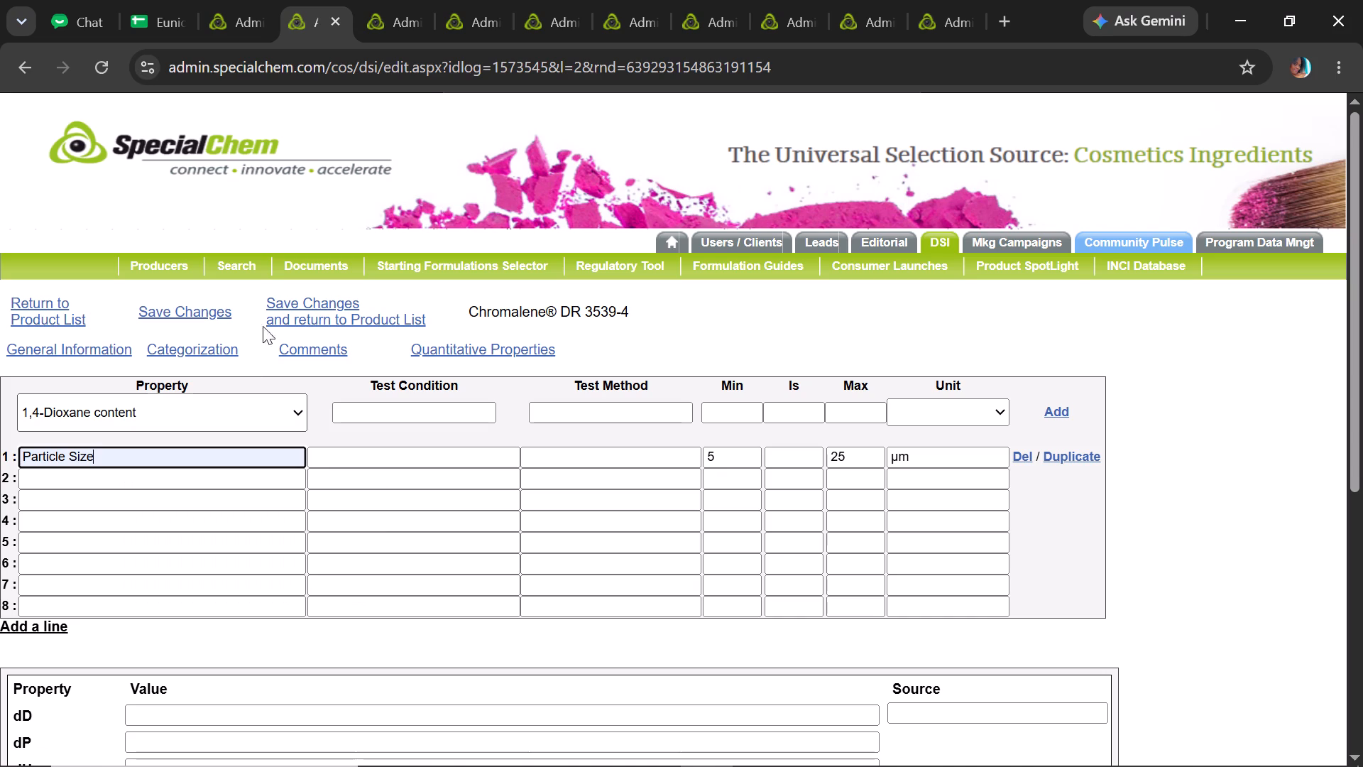
{"action": "left_click", "coordinate": [316, 300]}
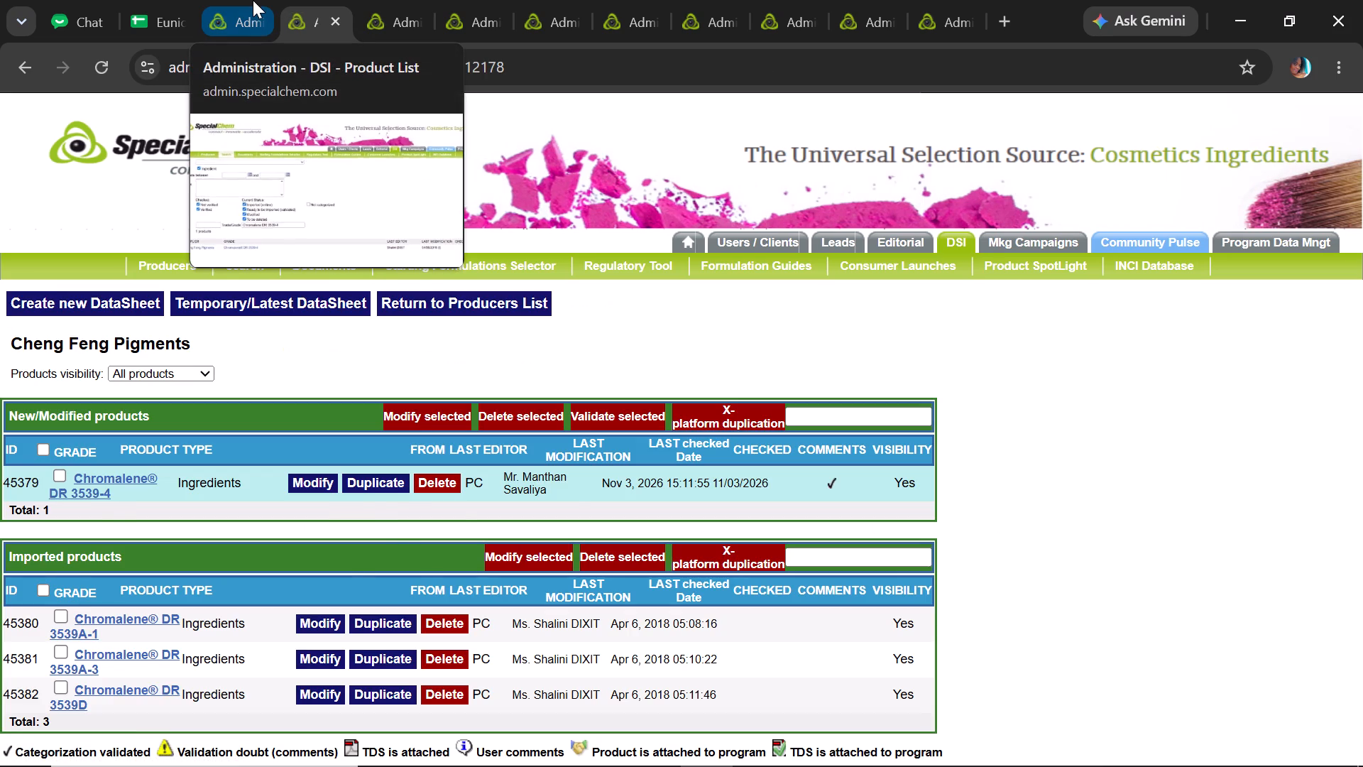
Switch to the work spreadsheet, copy the "{product} by {supplier}" placeholder from the Guide sheet and open the Cosmetics sheet.
{"action": "left_click", "coordinate": [253, 0]}
{"action": "left_click", "coordinate": [142, 7]}
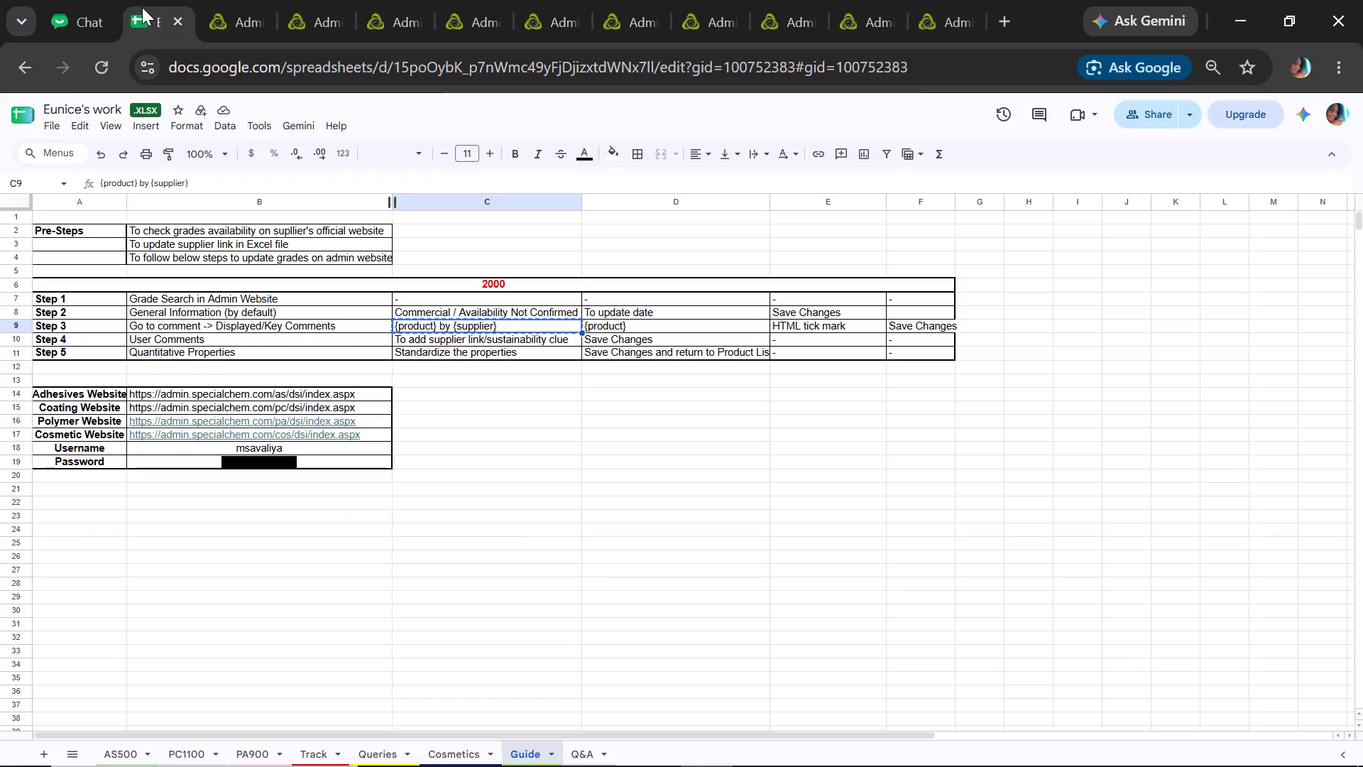
{"action": "key", "text": "ctrl+c"}
{"action": "left_click", "coordinate": [442, 750]}
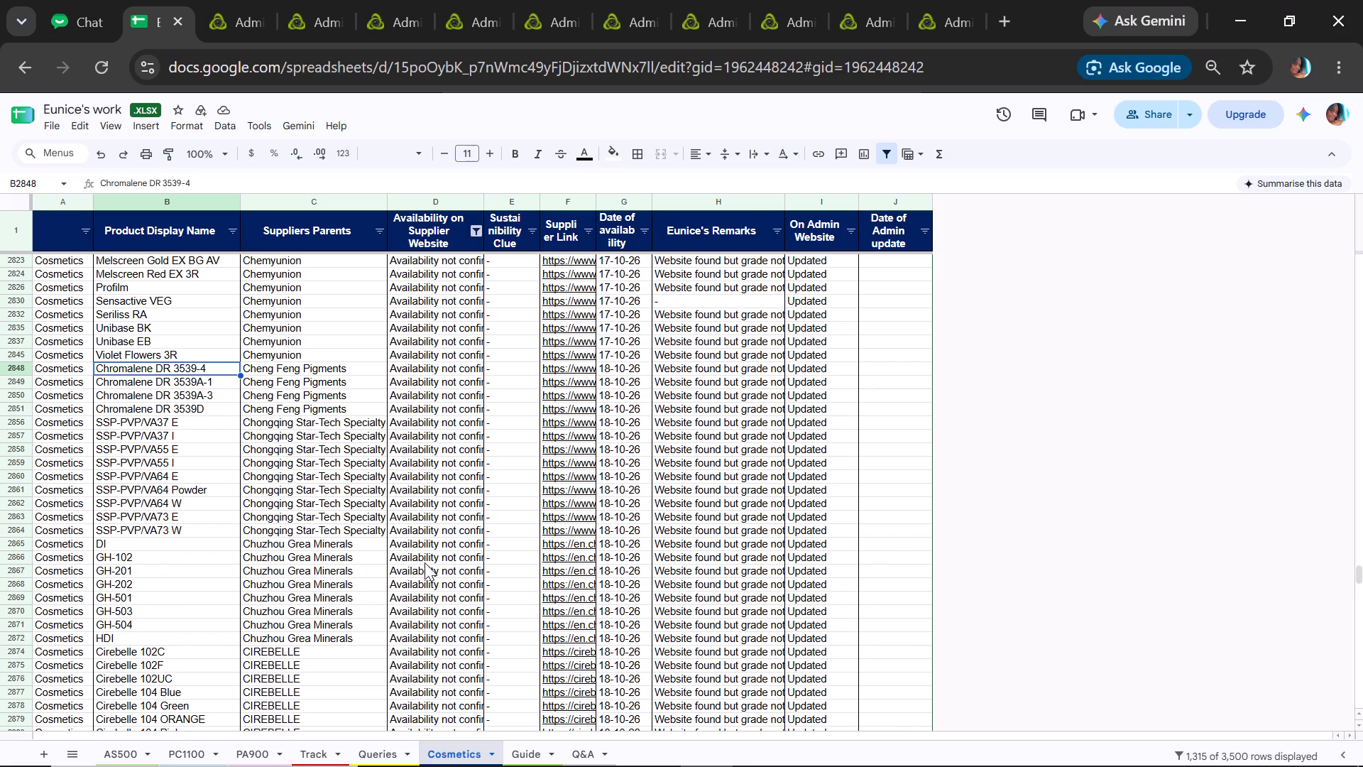
Copy the grade name Chromalene DR 3539A-1 from the Cosmetics sheet, search for it on the SpecialChem admin site and open its record.
{"action": "left_click", "coordinate": [193, 381]}
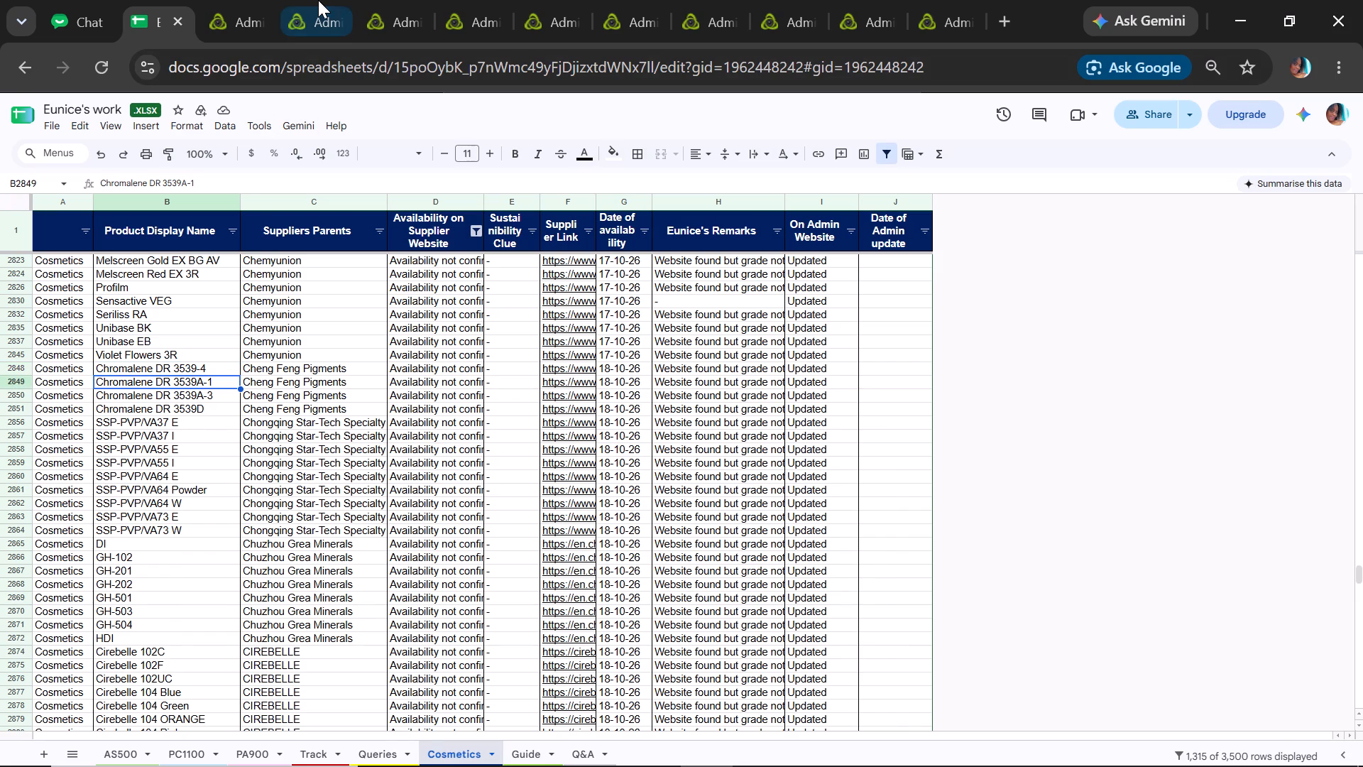
{"action": "left_click", "coordinate": [319, 0]}
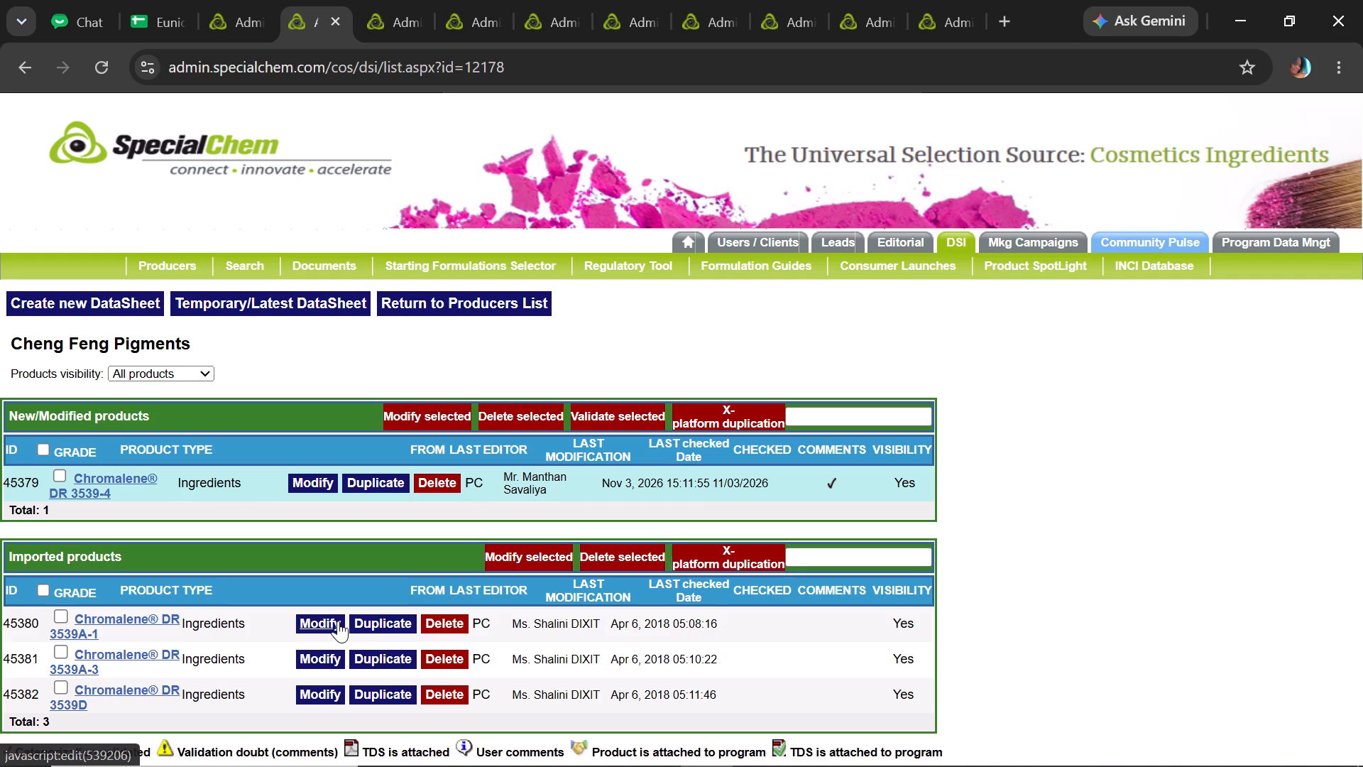
{"action": "left_click", "coordinate": [138, 16]}
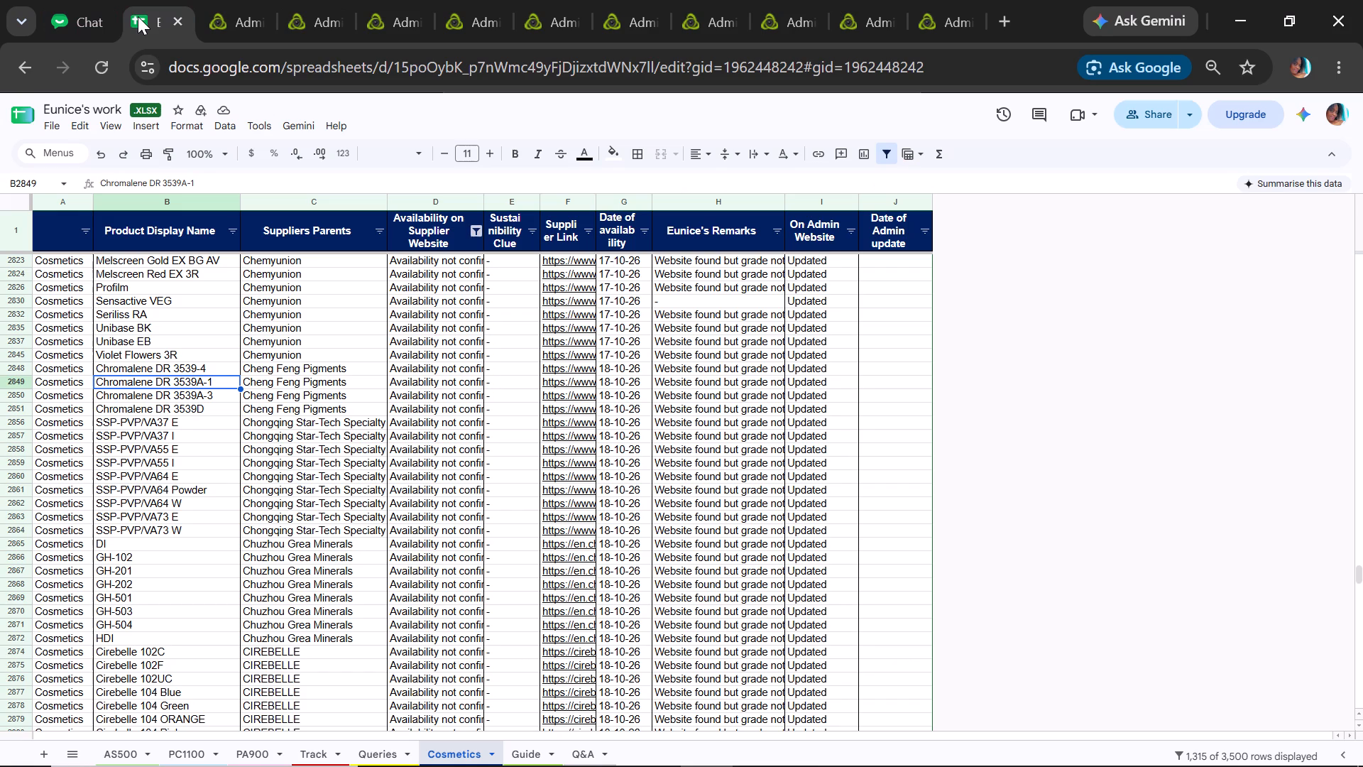
{"action": "key", "text": "ctrl+c"}
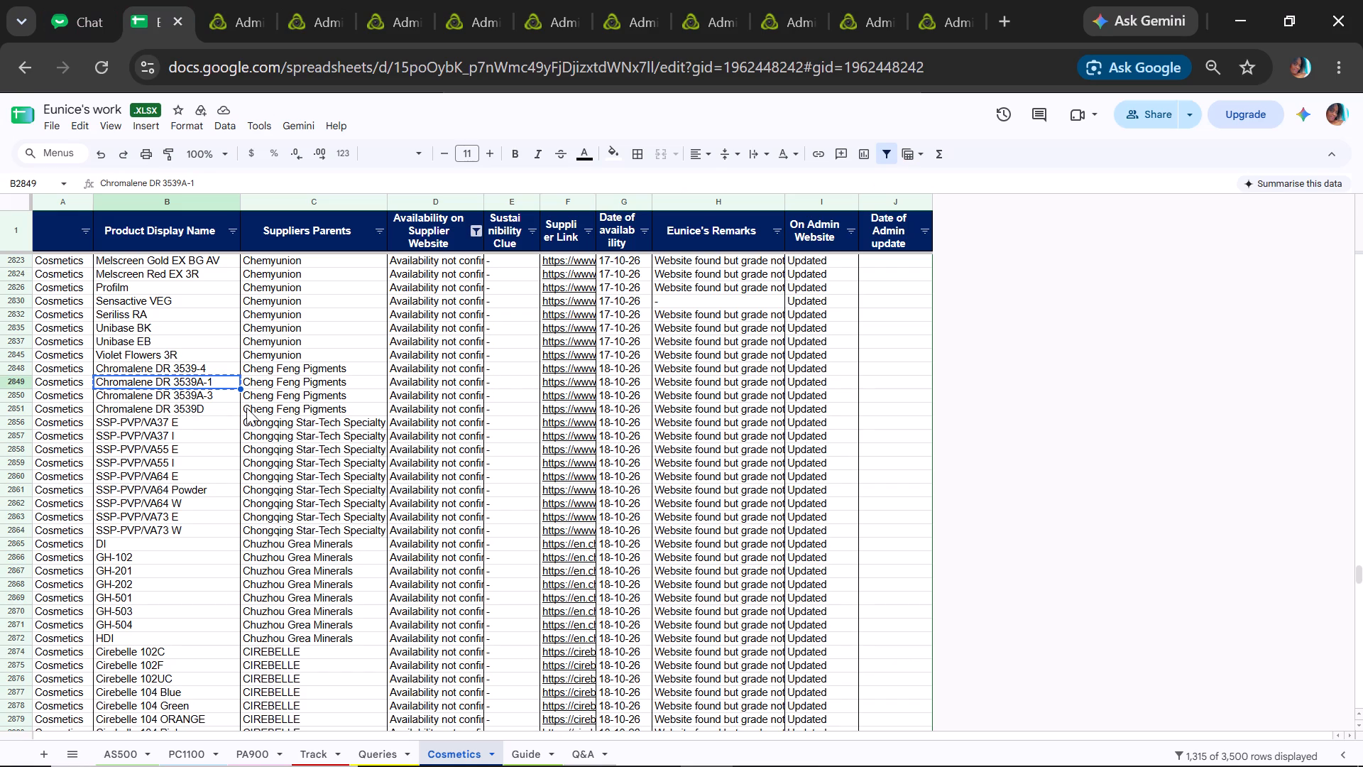
{"action": "left_click", "coordinate": [202, 11]}
{"action": "left_click_drag", "start_coordinate": [490, 555], "coordinate": [0, 540]}
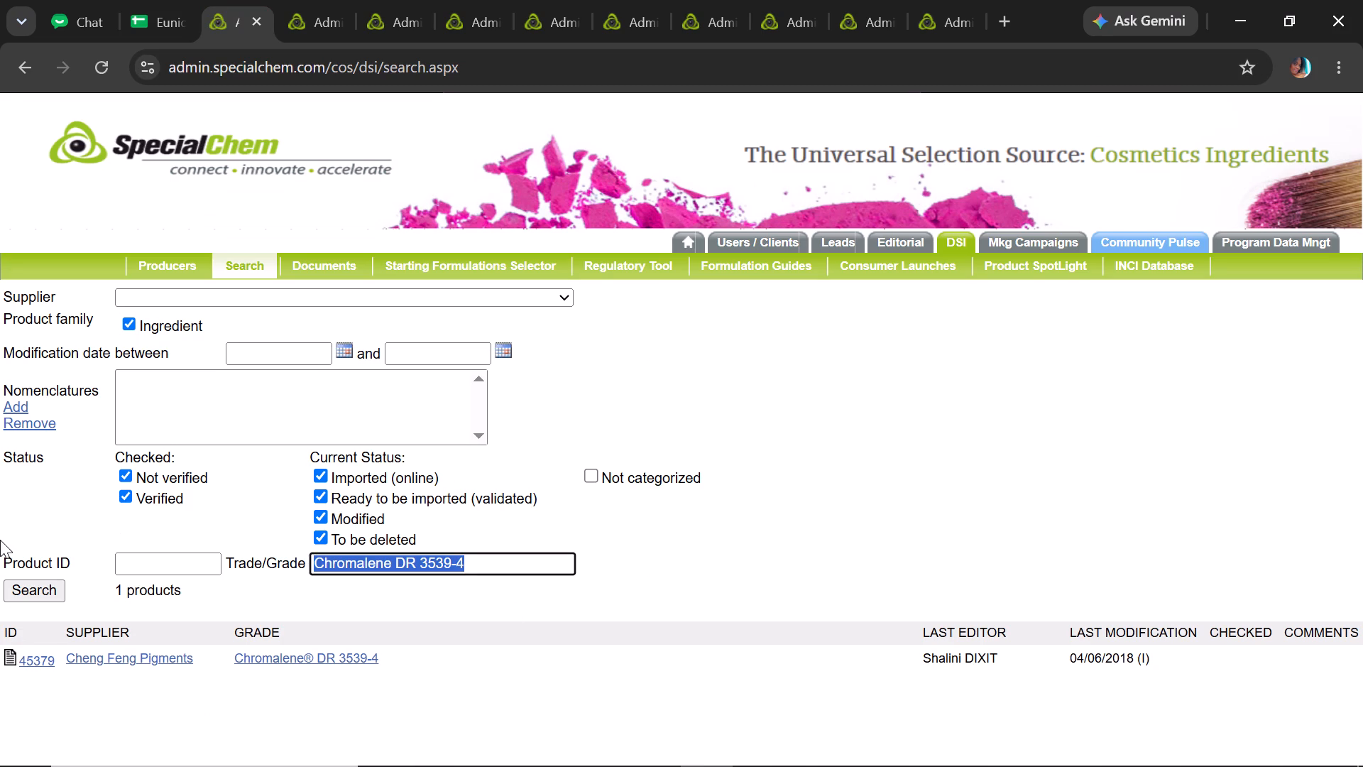
{"action": "key", "text": "ctrl+v"}
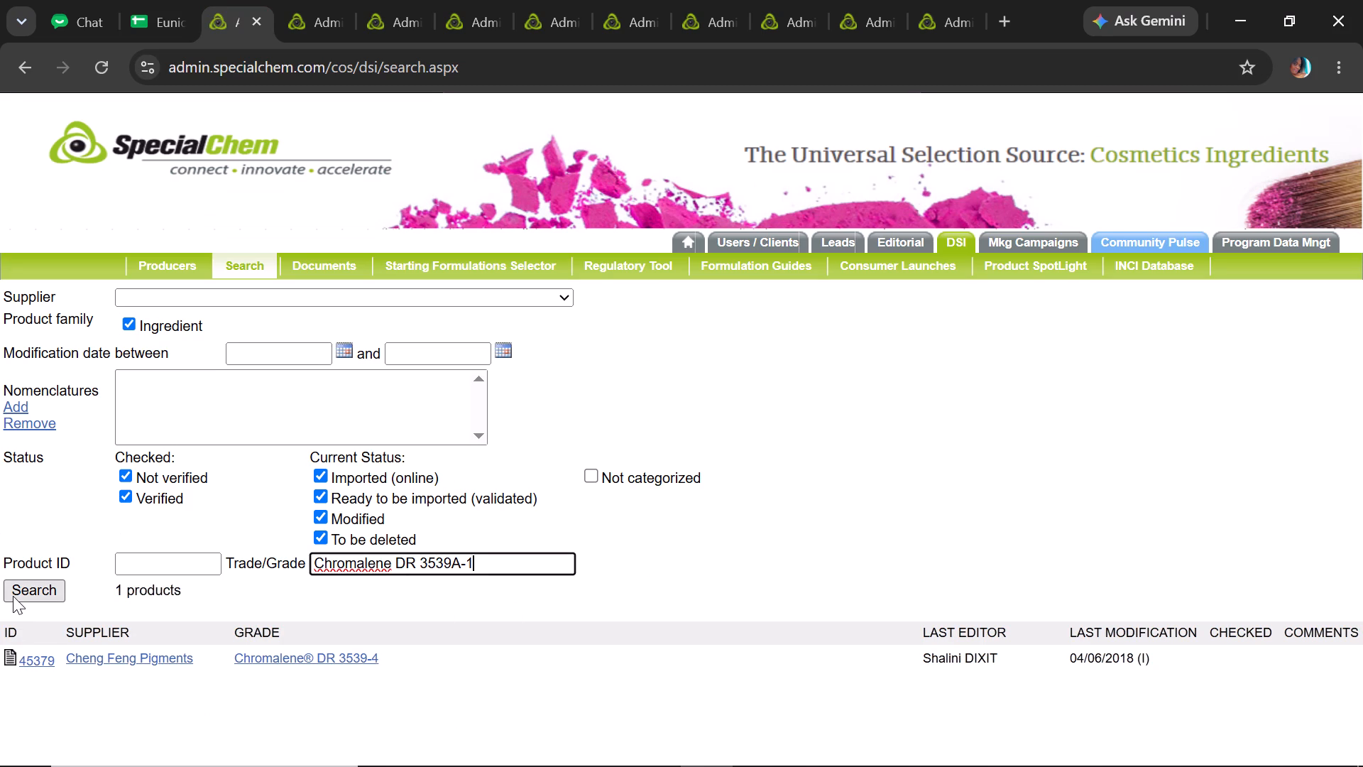
{"action": "left_click", "coordinate": [15, 596]}
{"action": "left_click", "coordinate": [288, 660]}
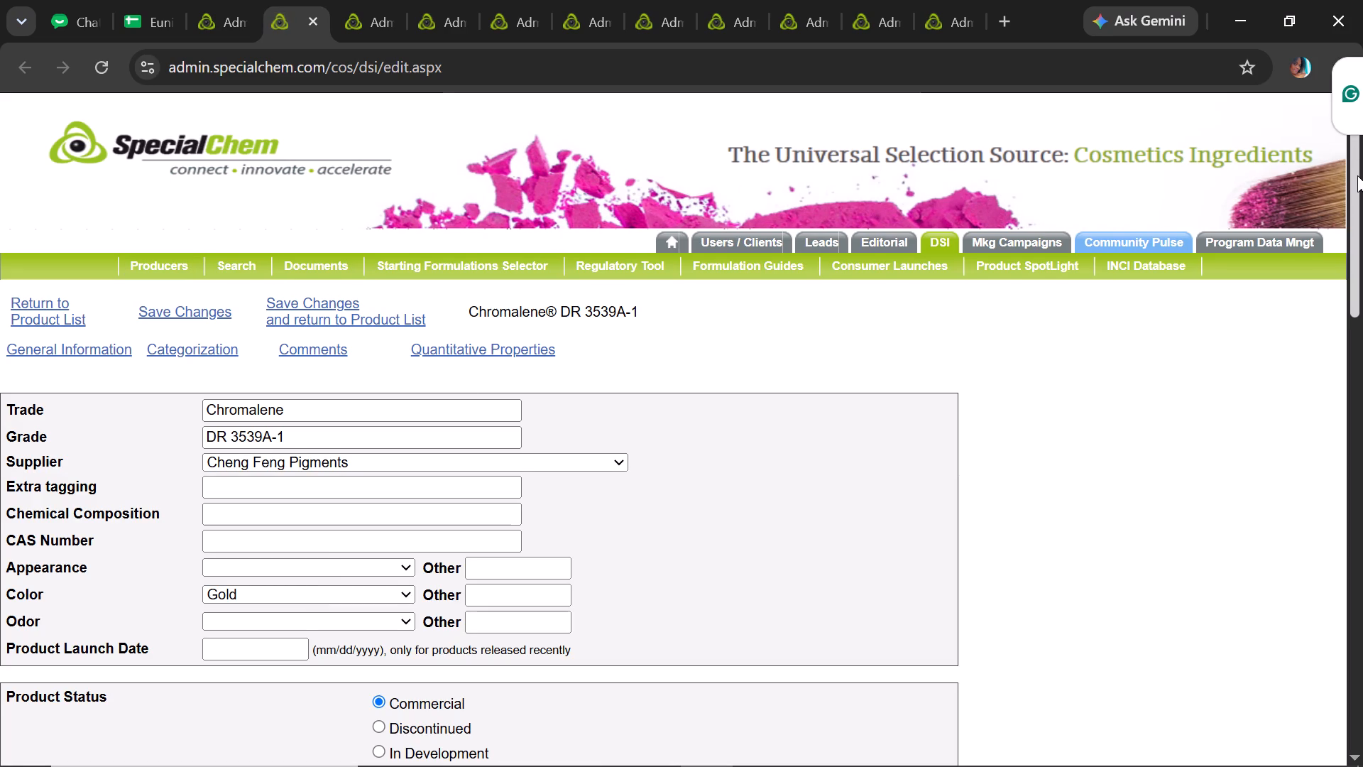
Set Chromalene DR 3539A-1 to Availability Not Confirmed with status check date 11/03/2026 and save the changes.
{"action": "left_click_drag", "start_coordinate": [1357, 176], "coordinate": [1362, 212]}
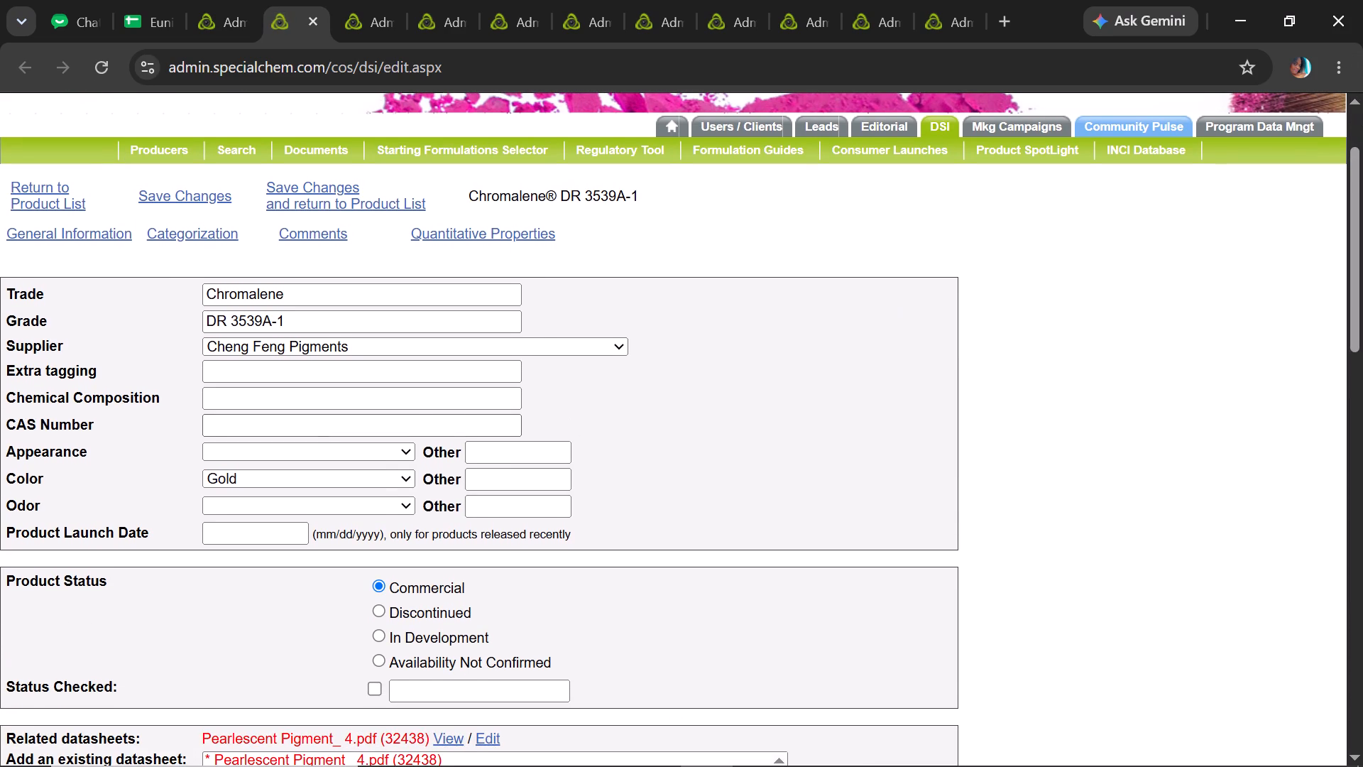
{"action": "left_click", "coordinate": [378, 656]}
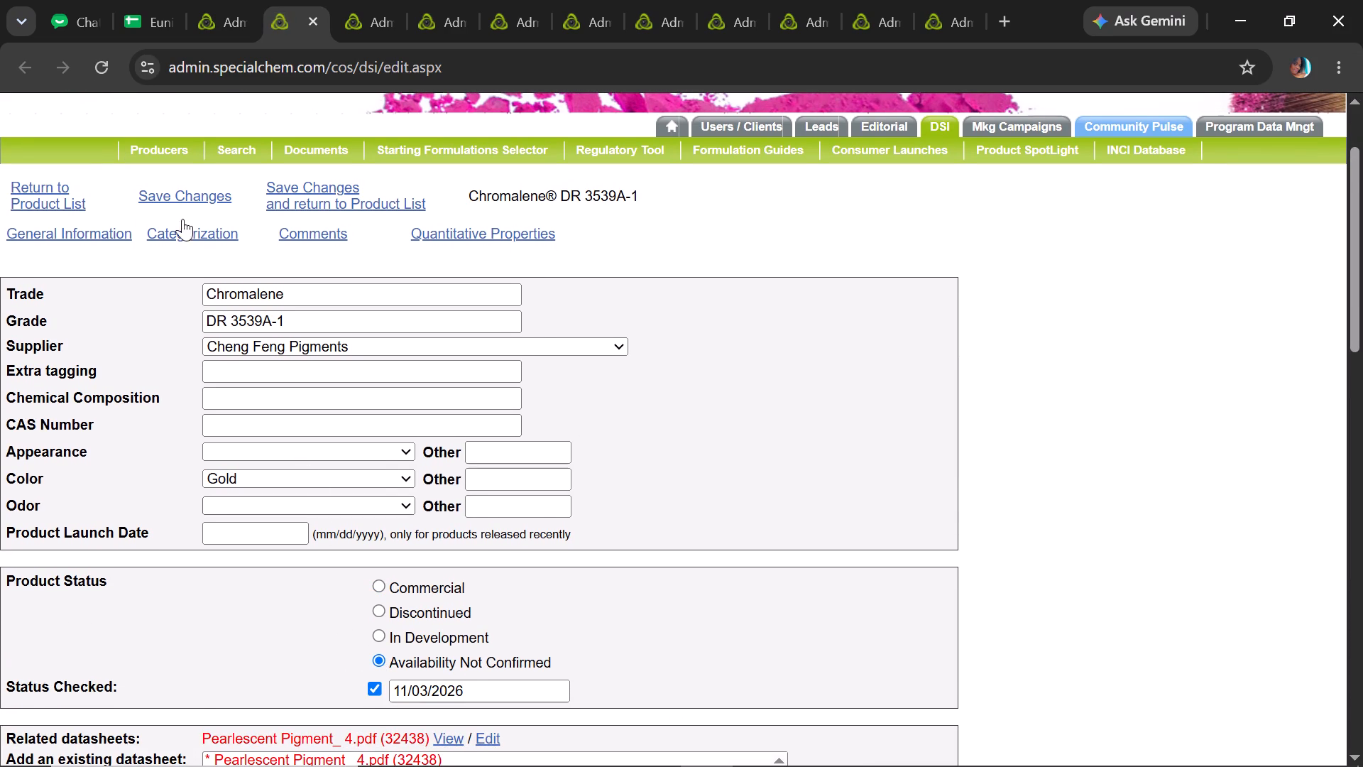
{"action": "left_click", "coordinate": [153, 193]}
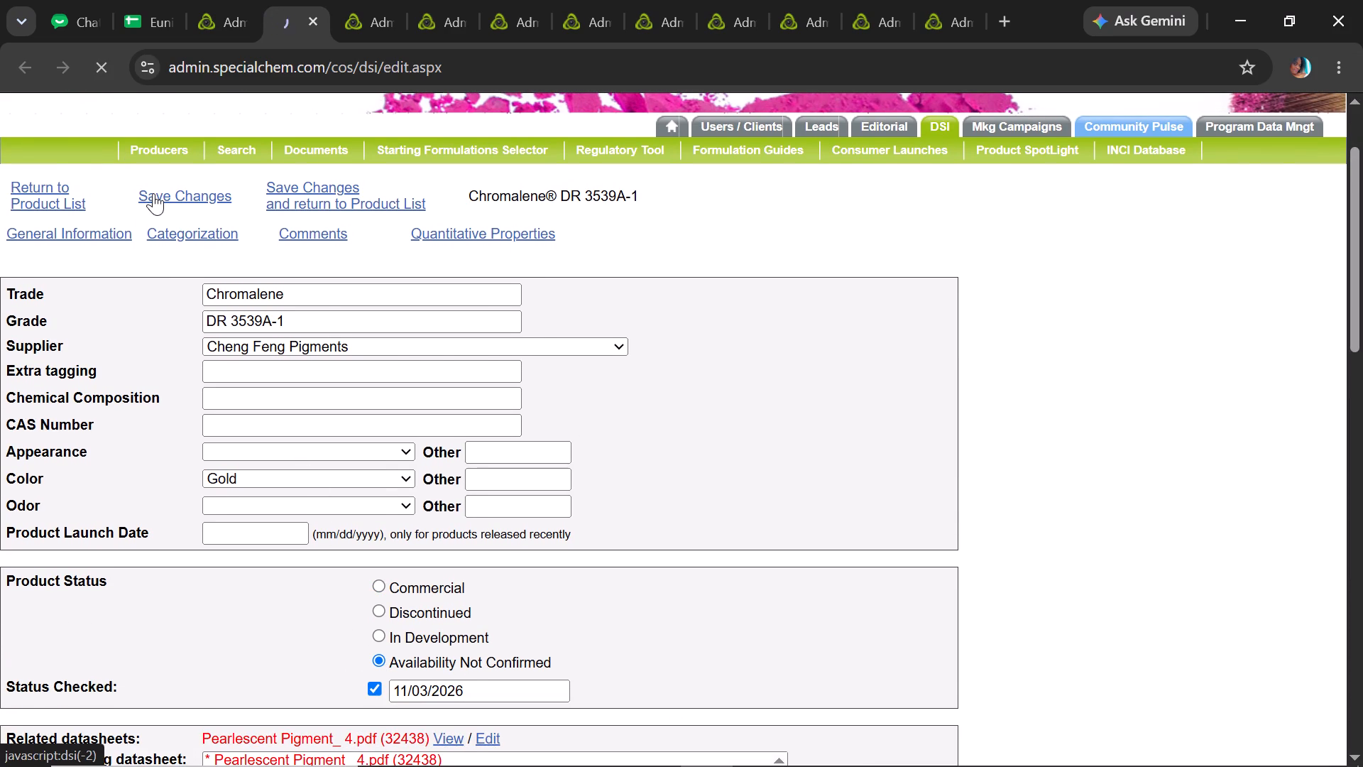
In the displayed/key comments, replace "Chromalene® DR 3539A-1 by Cheng Feng Pigments" with "{product} by {supplier}" copied from the Guide sheet.
{"action": "left_click", "coordinate": [141, 13]}
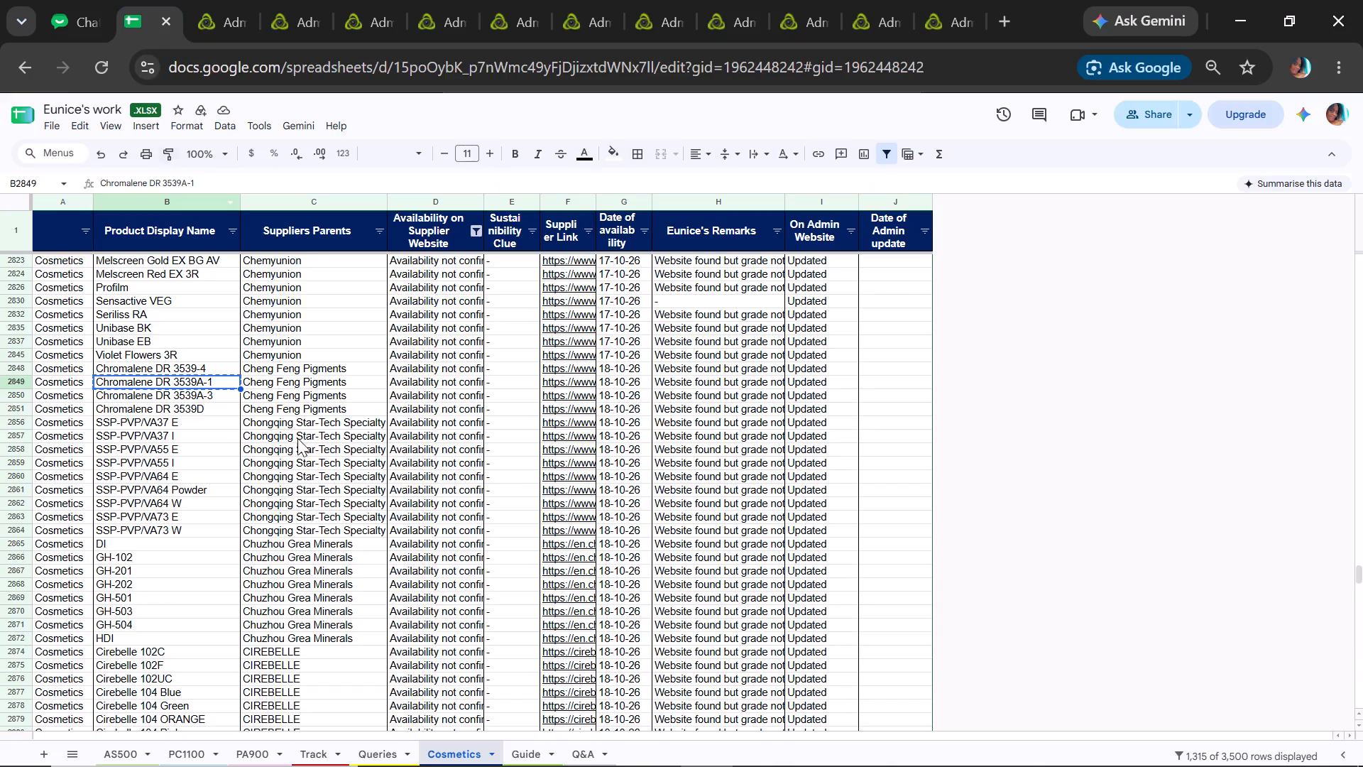
{"action": "left_click", "coordinate": [520, 752]}
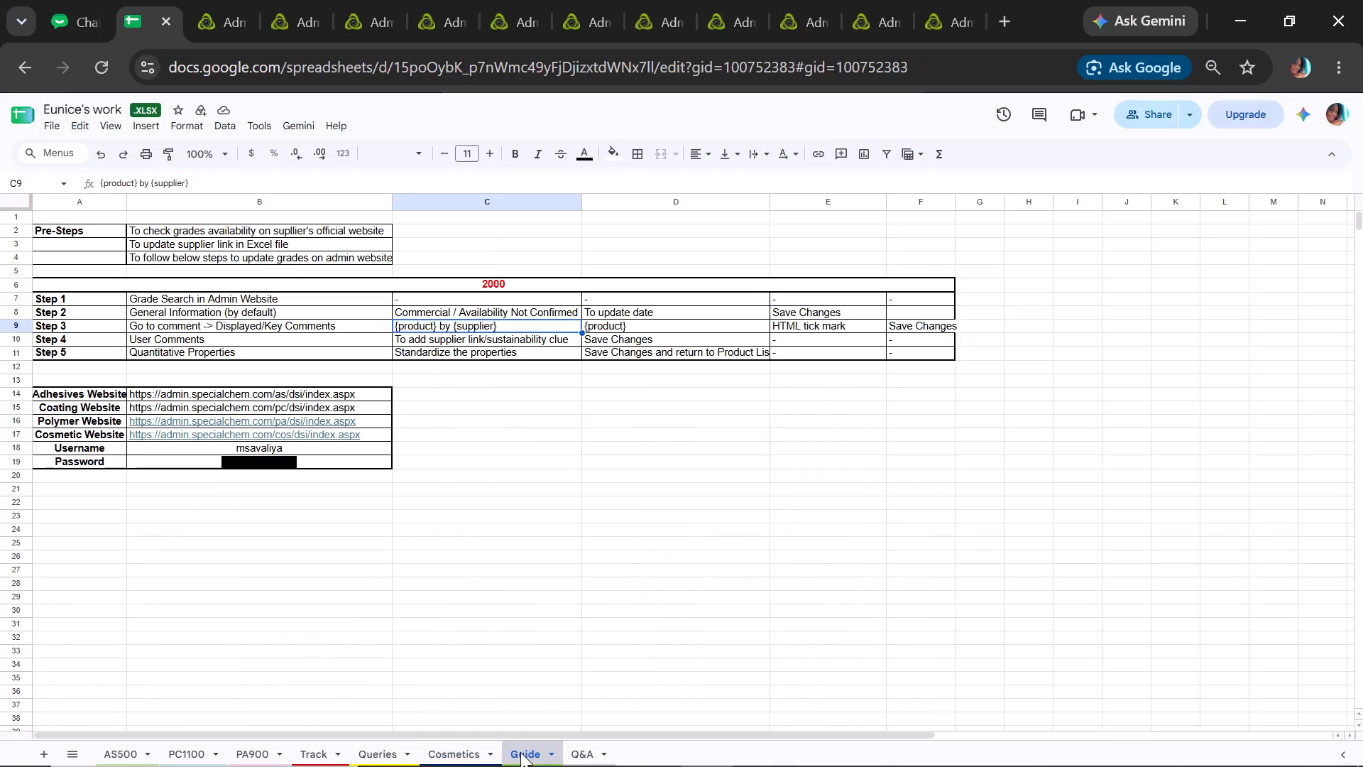
{"action": "key", "text": "ctrl+c"}
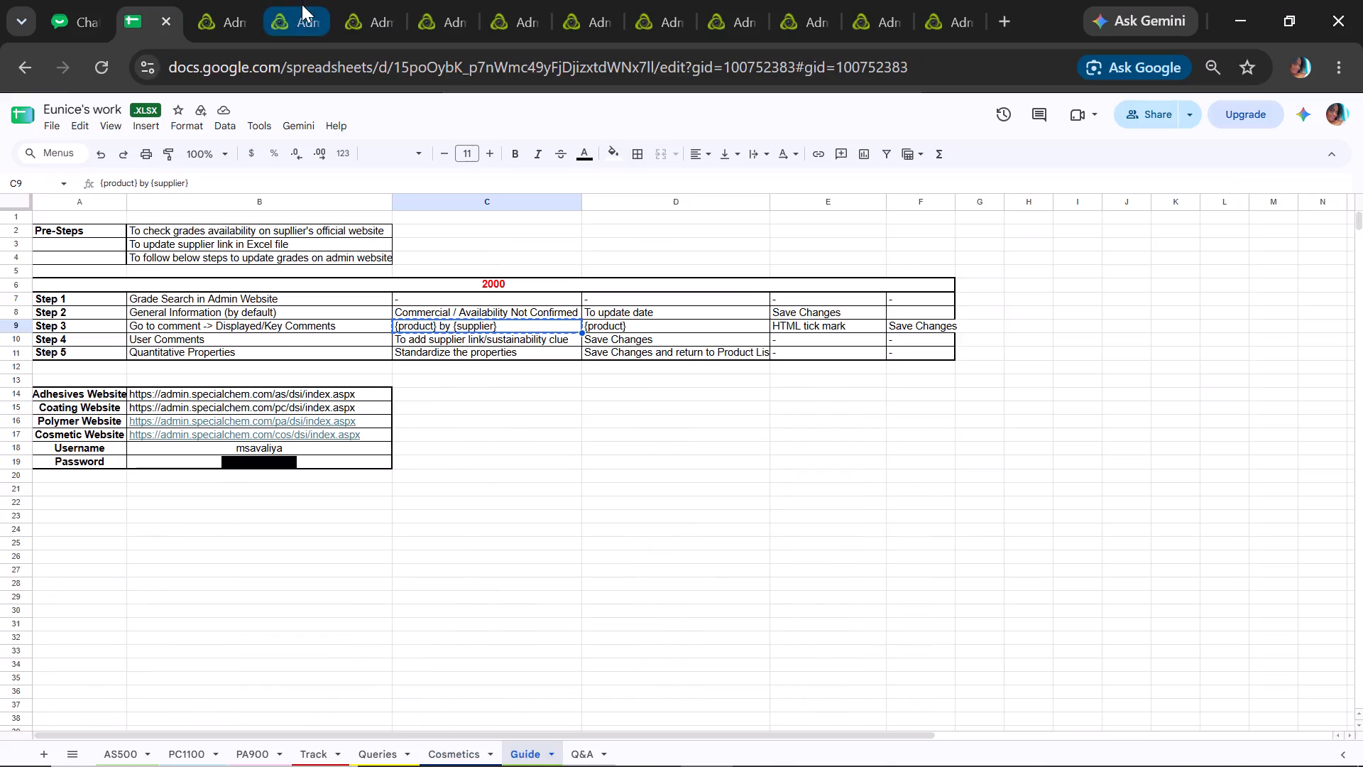
{"action": "left_click", "coordinate": [302, 4]}
{"action": "left_click_drag", "start_coordinate": [1362, 193], "coordinate": [1362, 223]}
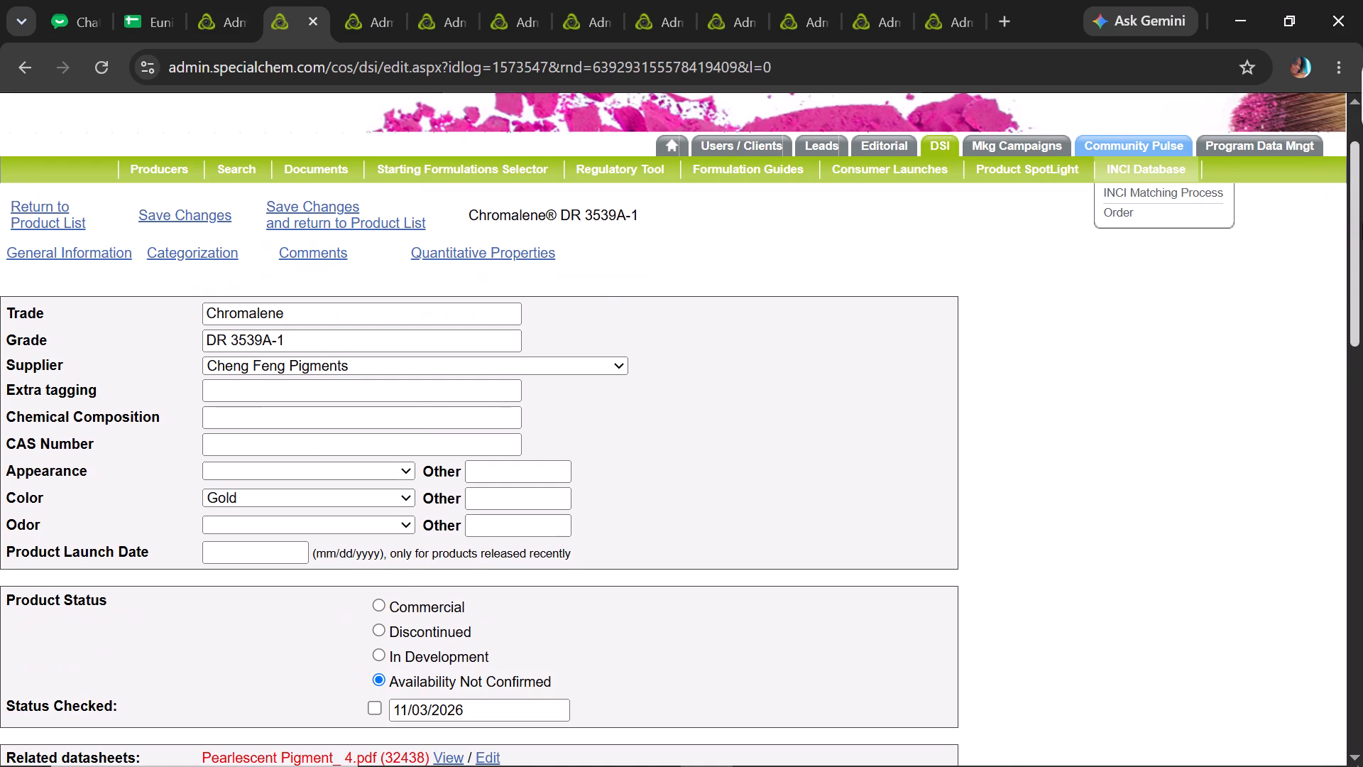
{"action": "left_click", "coordinate": [310, 246]}
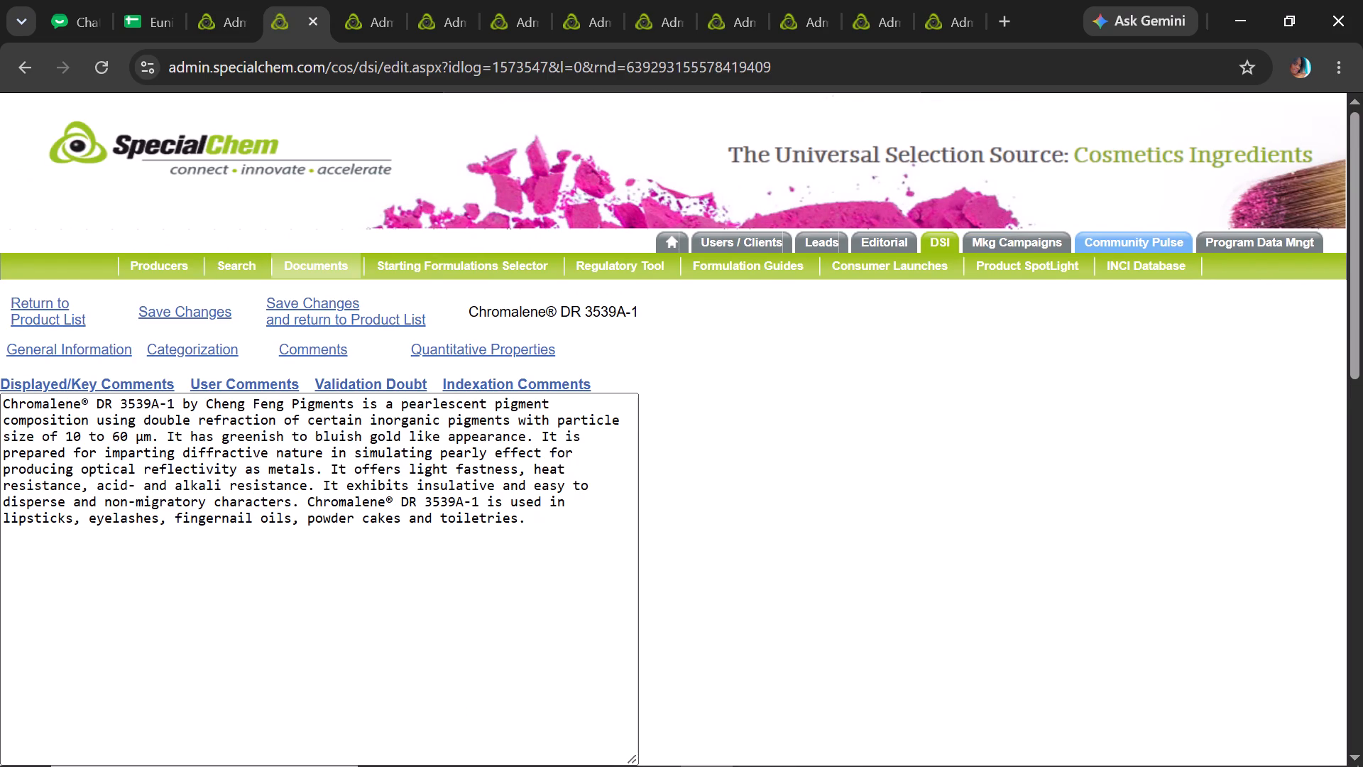
{"action": "left_click_drag", "start_coordinate": [348, 409], "coordinate": [354, 403]}
{"action": "left_click", "coordinate": [354, 403]}
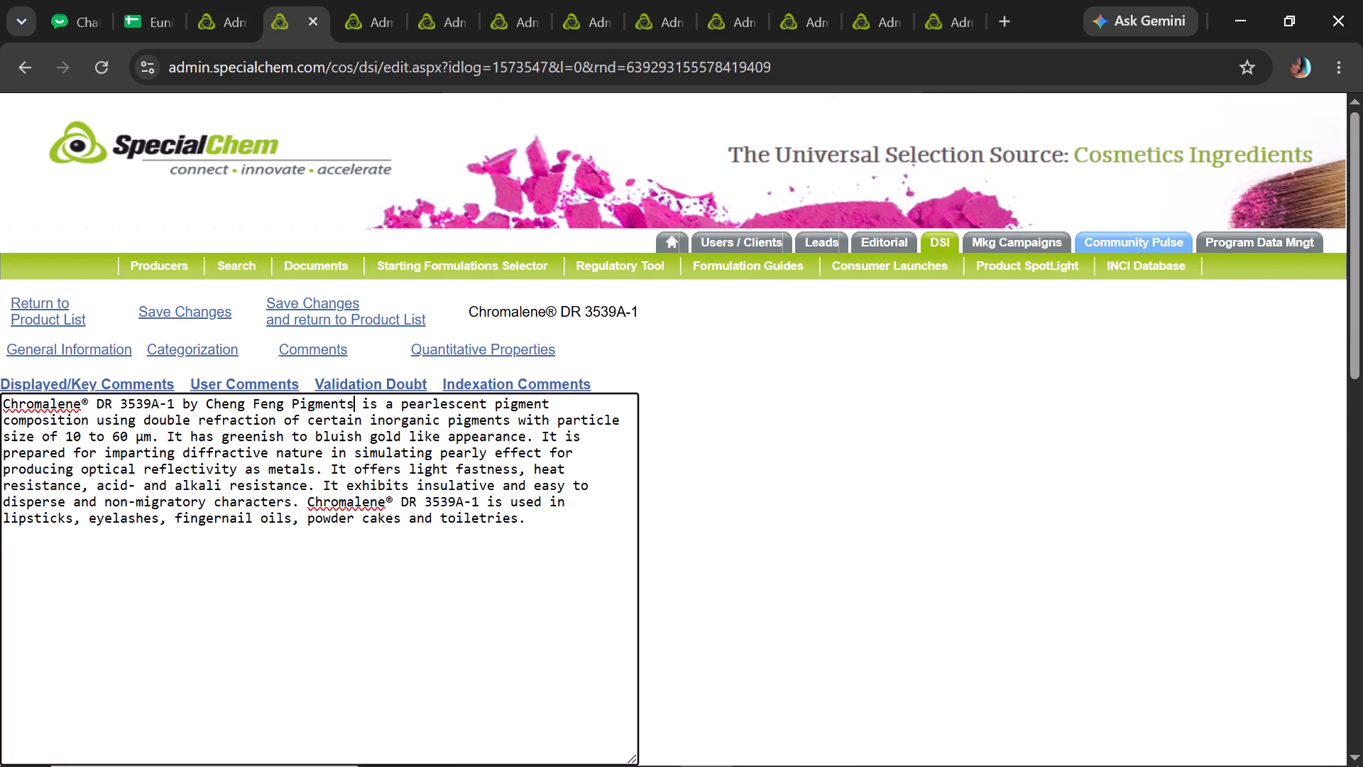
{"action": "double_click", "coordinate": [354, 403]}
{"action": "left_click", "coordinate": [354, 403]}
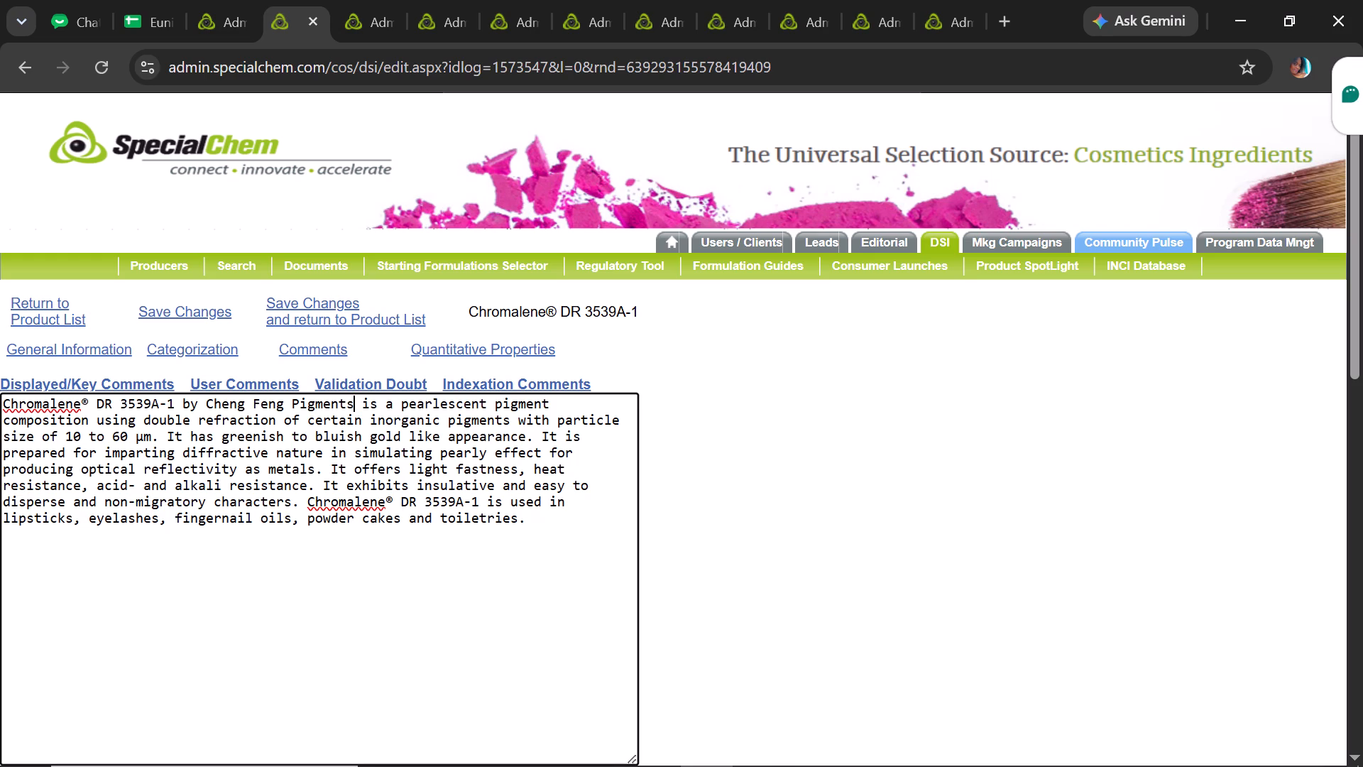
{"action": "left_click_drag", "start_coordinate": [354, 403], "coordinate": [0, 397]}
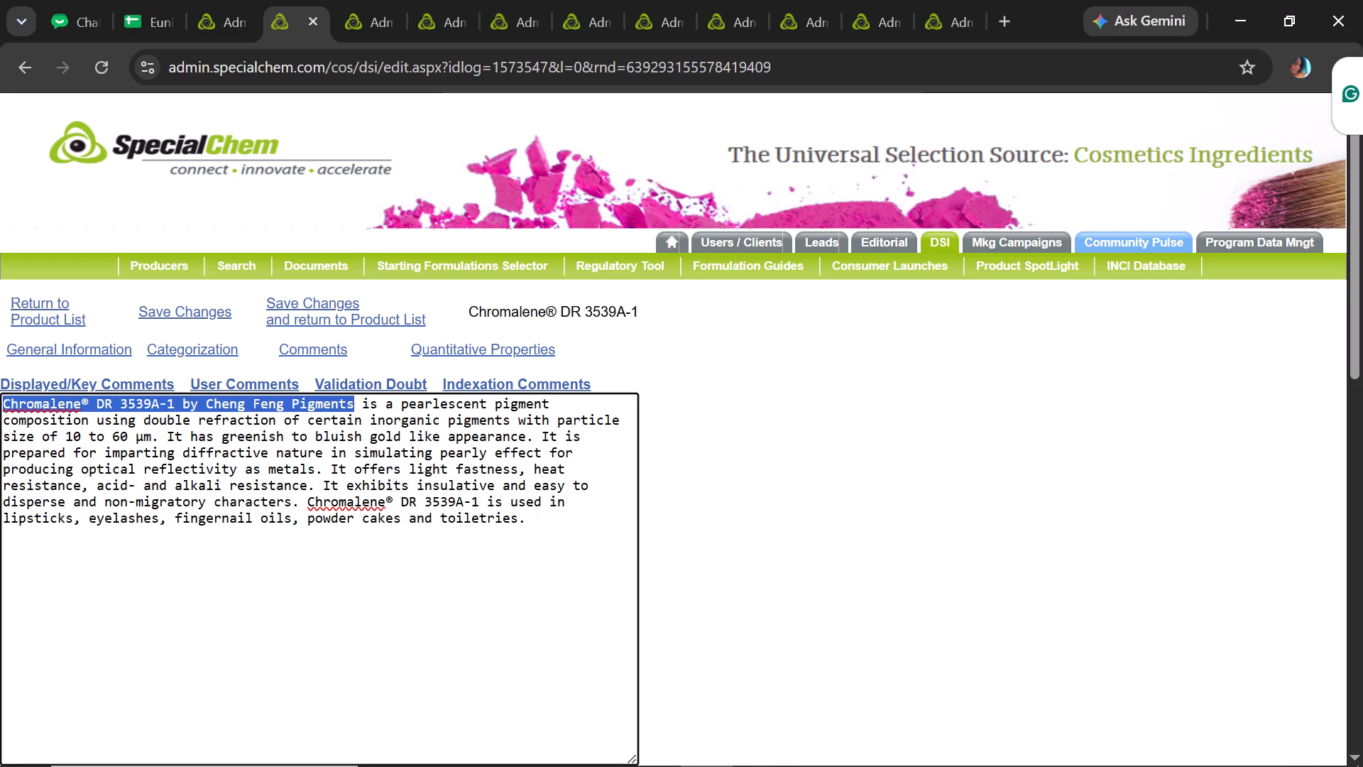
{"action": "key", "text": "ctrl+v"}
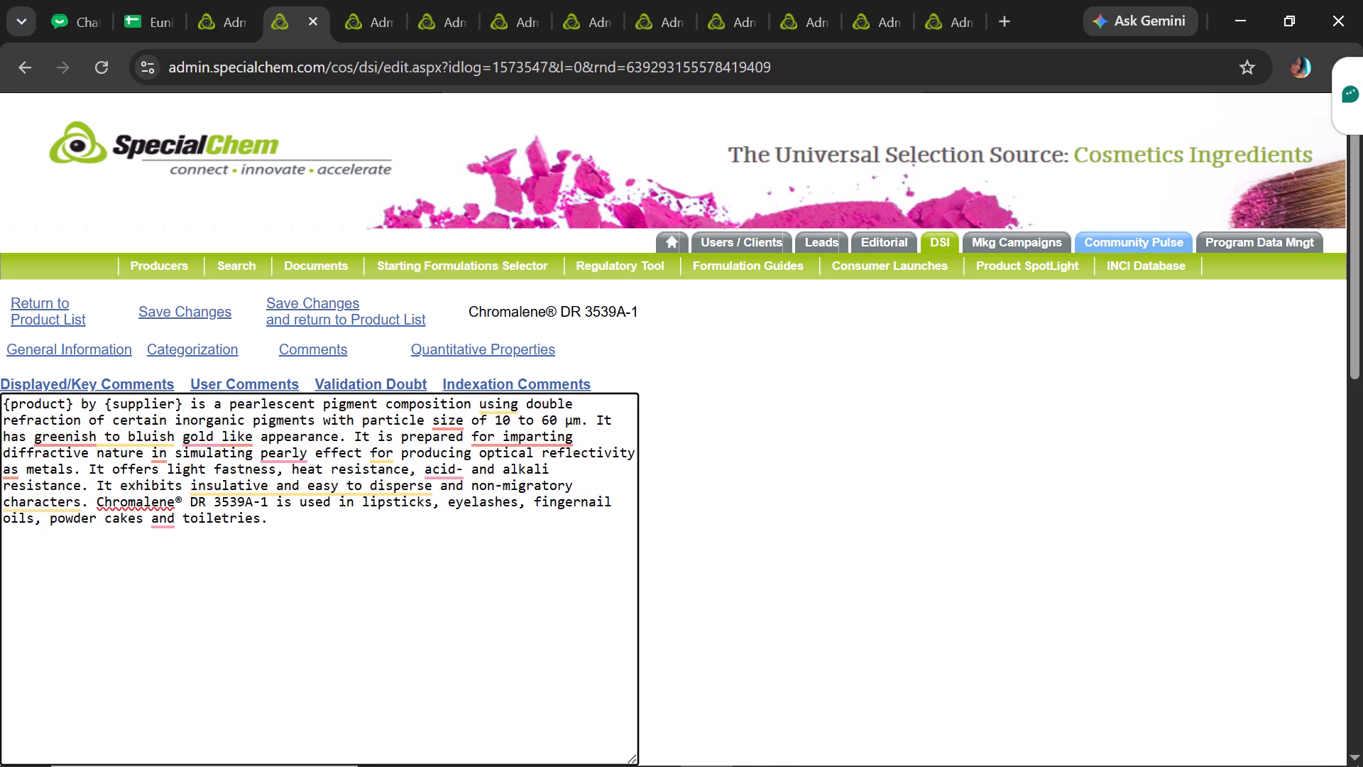
Replace the remaining "Chromalene® DR 3539A-1" mention in the comment with {product}.
{"action": "left_click_drag", "start_coordinate": [72, 406], "coordinate": [0, 388]}
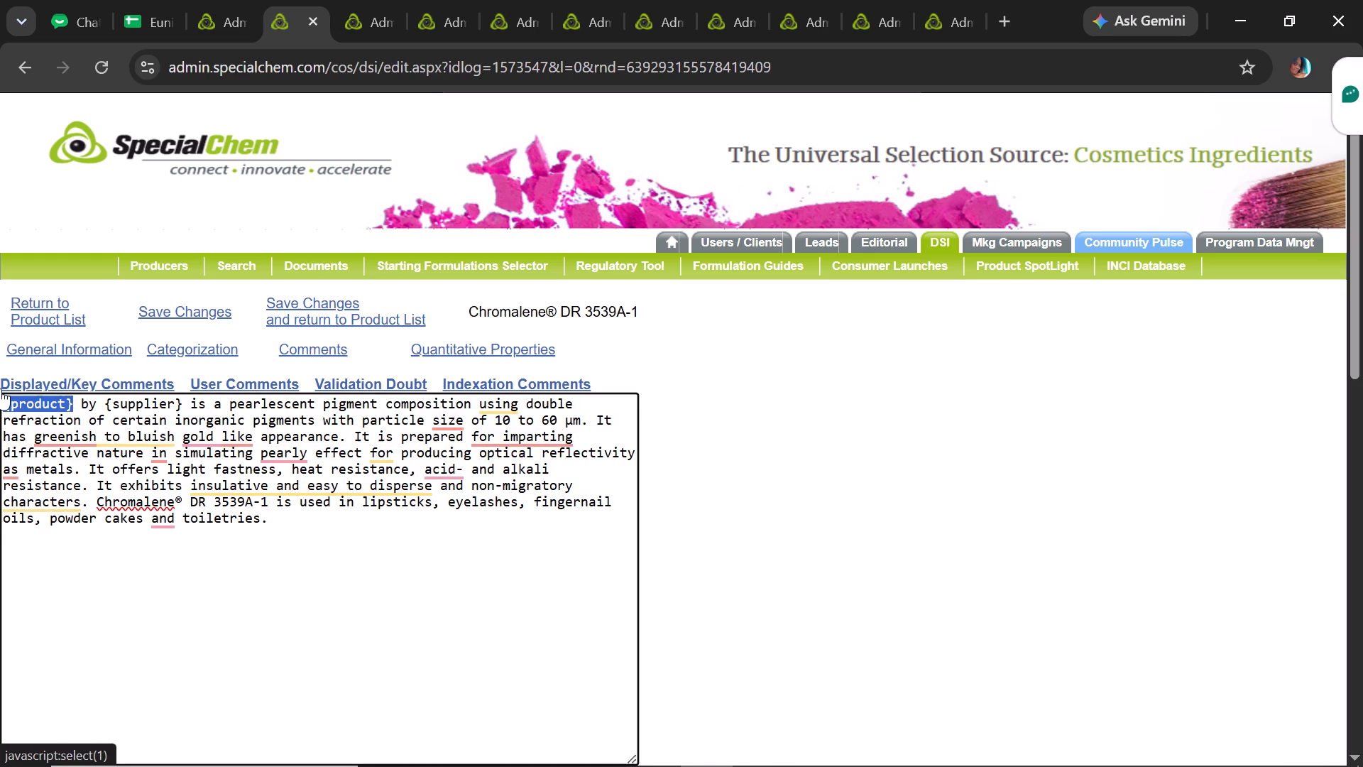
{"action": "key", "text": "ctrl+c"}
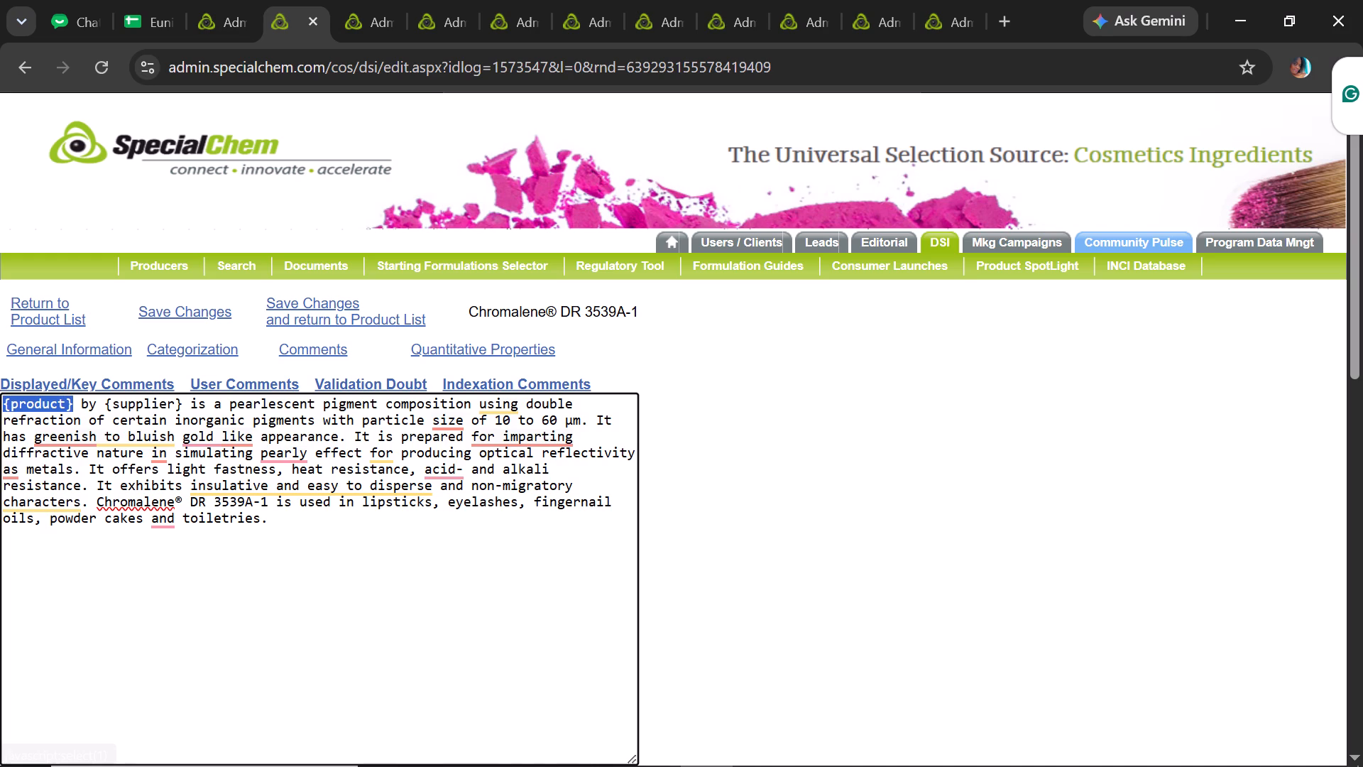
{"action": "left_click_drag", "start_coordinate": [97, 499], "coordinate": [264, 495]}
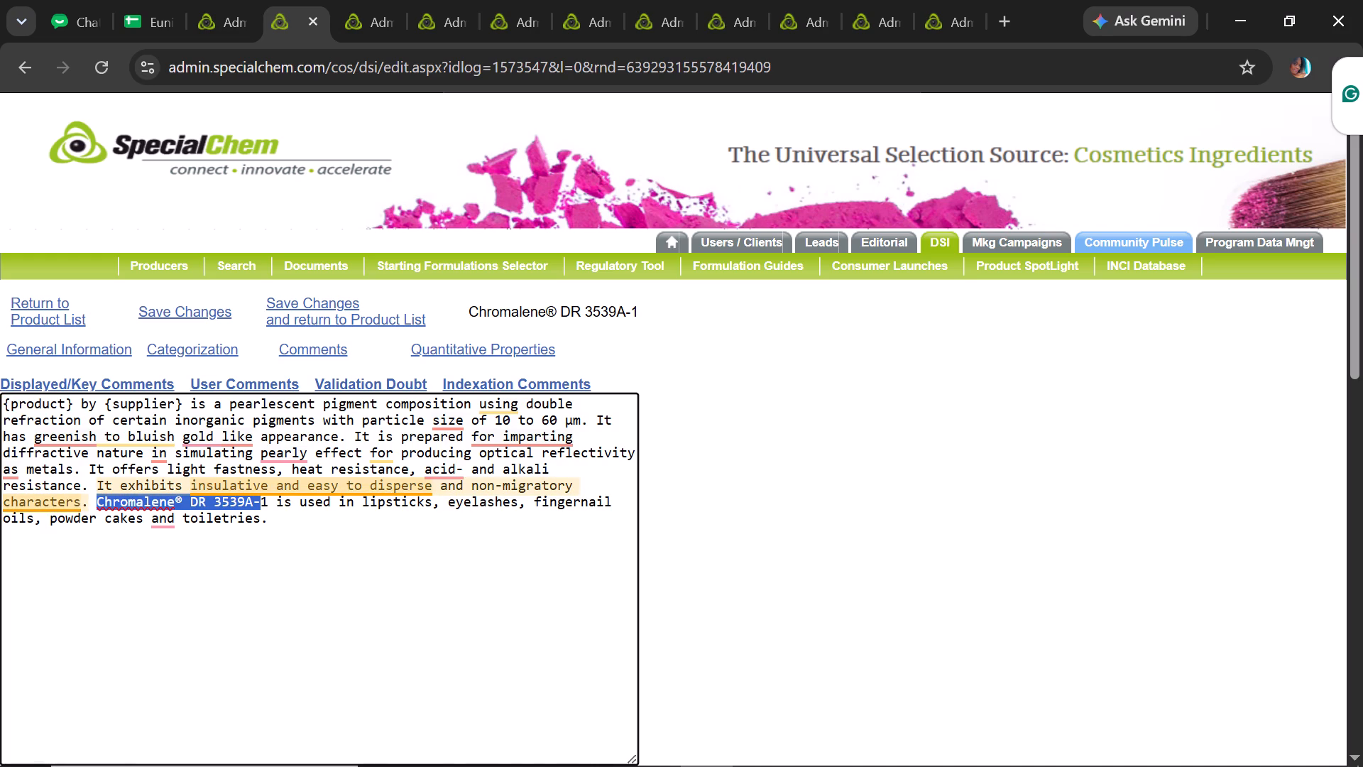
{"action": "left_click_drag", "start_coordinate": [264, 495], "coordinate": [270, 499]}
{"action": "key", "text": "ctrl+v"}
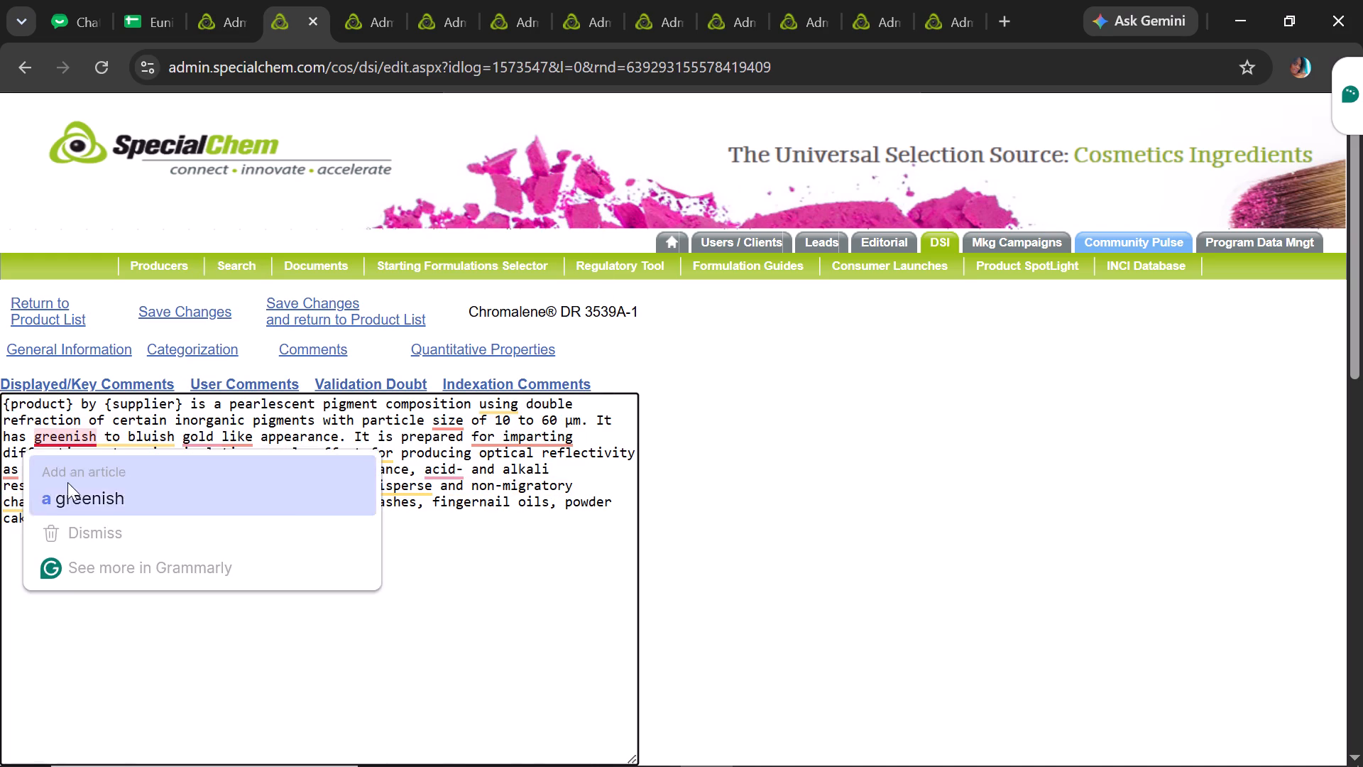
Correct the comment's wording to "a greenish", "gold-like", particle "sizes" and "to impart a" using the Grammarly suggestions.
{"action": "left_click", "coordinate": [67, 482]}
{"action": "left_click", "coordinate": [82, 453]}
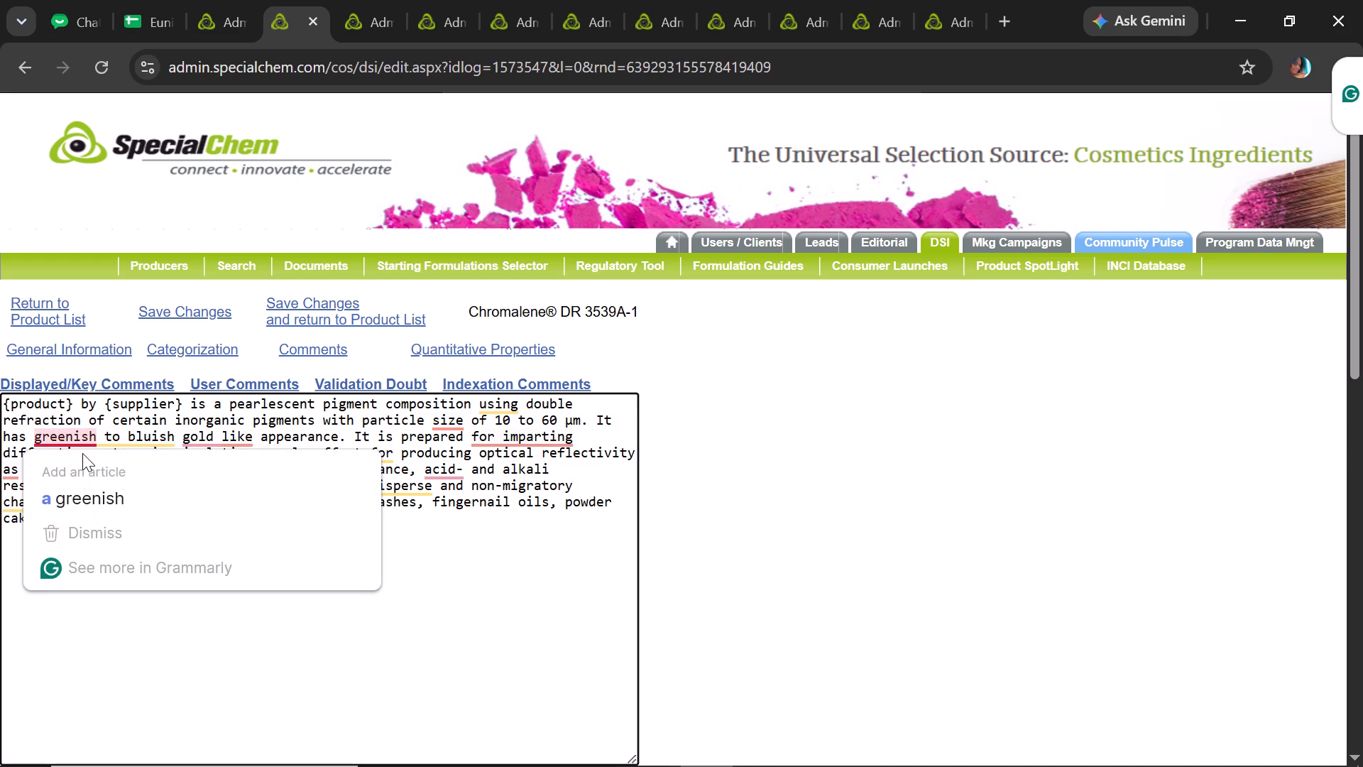
{"action": "left_click", "coordinate": [85, 473]}
{"action": "type", "text": "a"}
{"action": "key", "text": "space"}
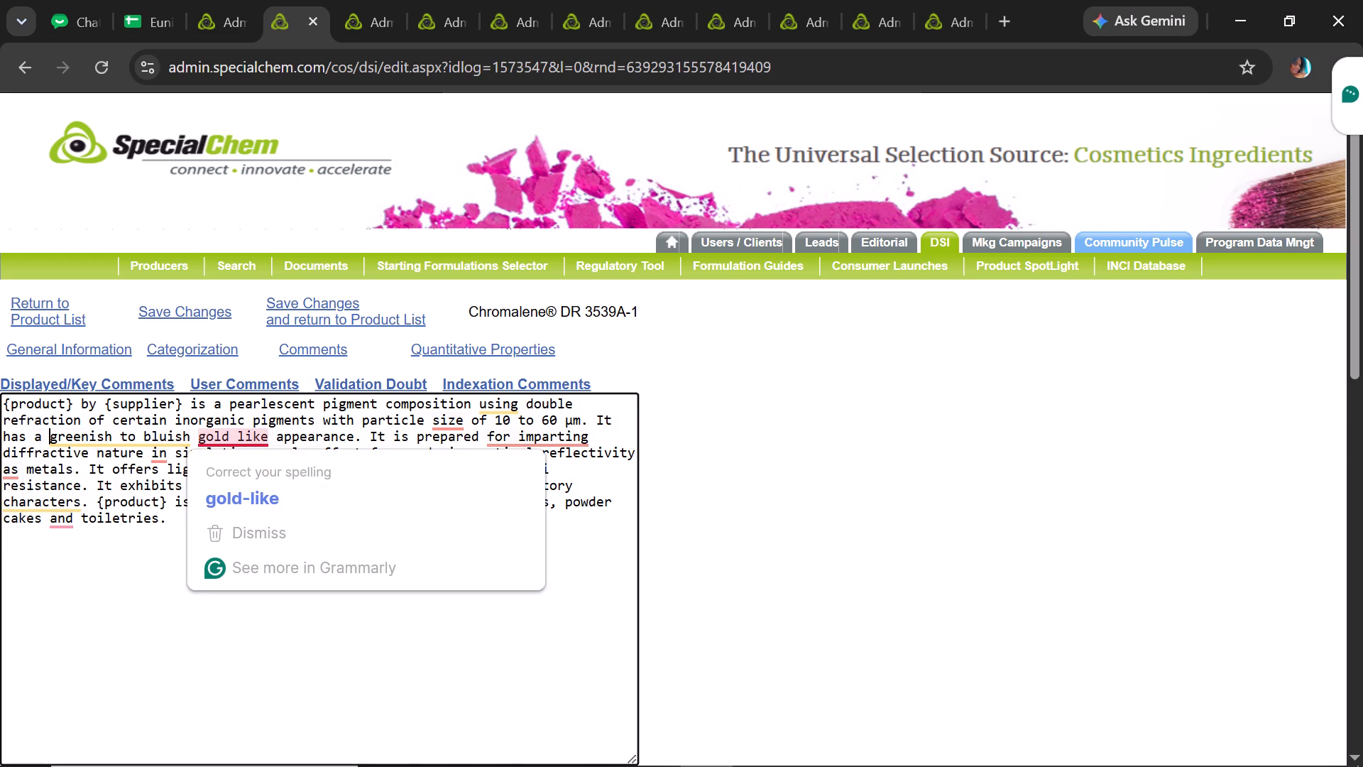
{"action": "left_click", "coordinate": [250, 471]}
{"action": "type", "text": "gold-like"}
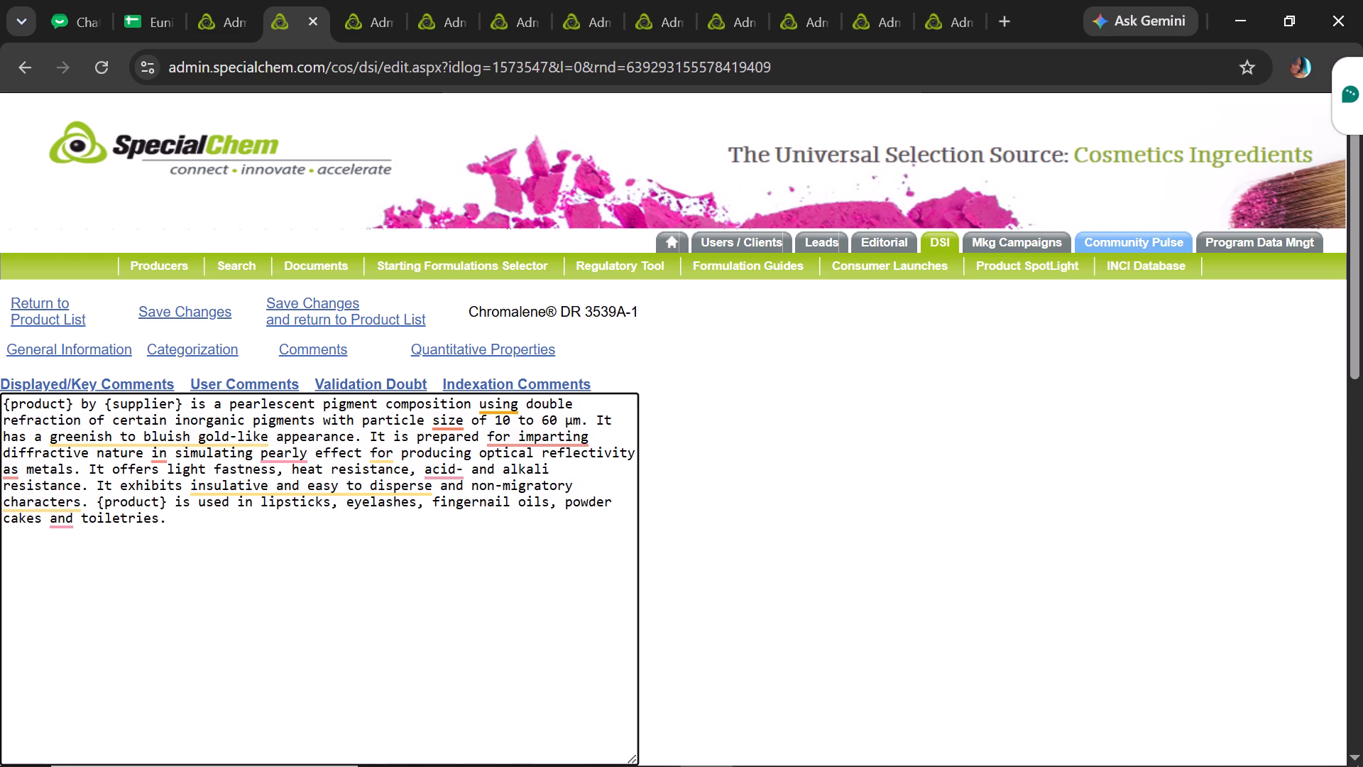
{"action": "left_click", "coordinate": [474, 448]}
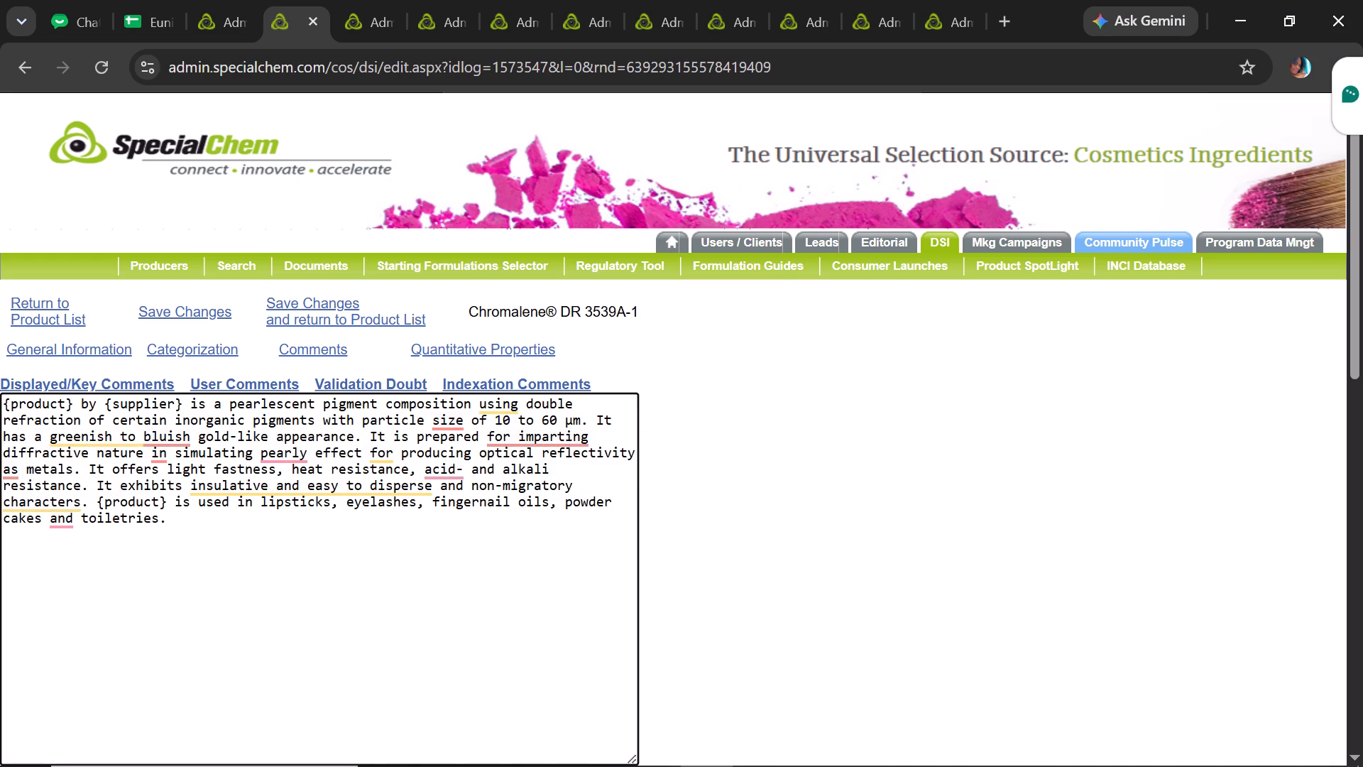
{"action": "left_click", "coordinate": [474, 451]}
{"action": "type", "text": "sizes"}
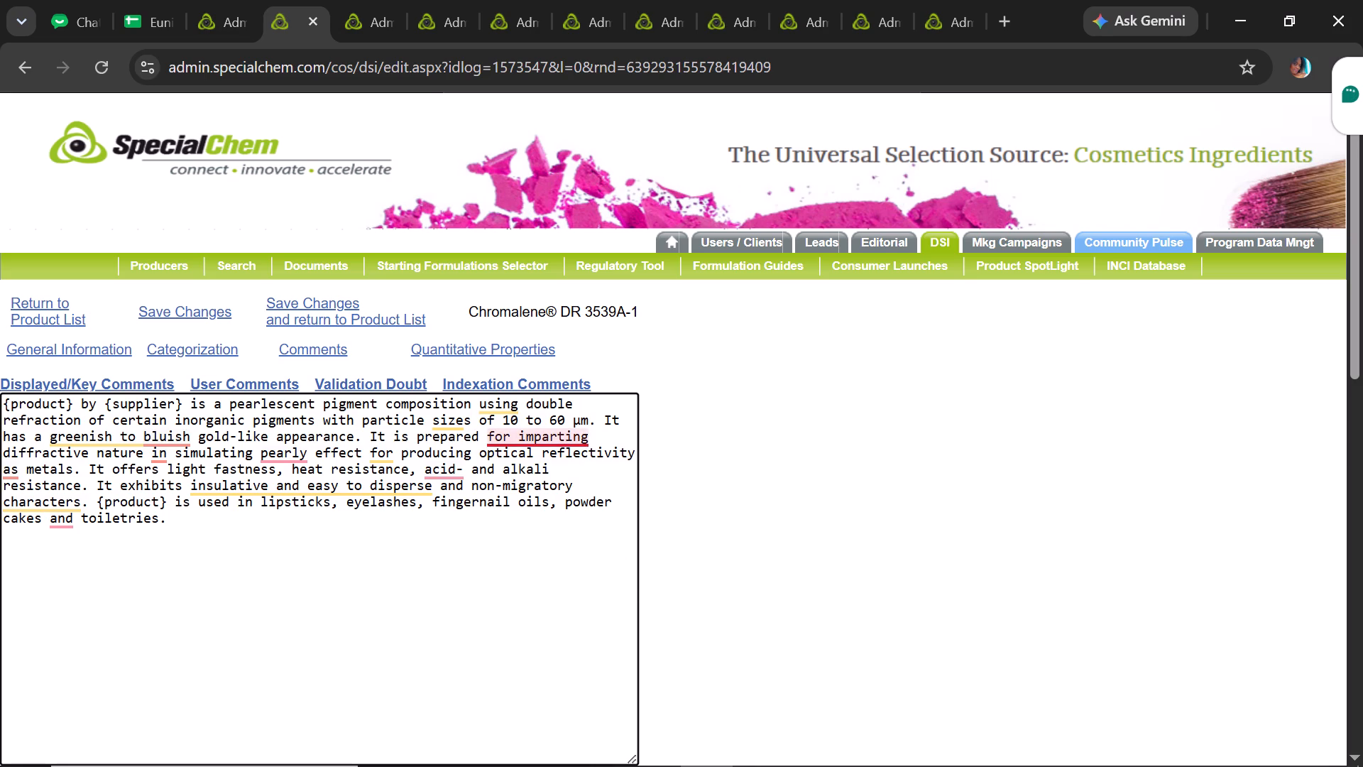
{"action": "left_click", "coordinate": [550, 473]}
{"action": "type", "text": "to impart a"}
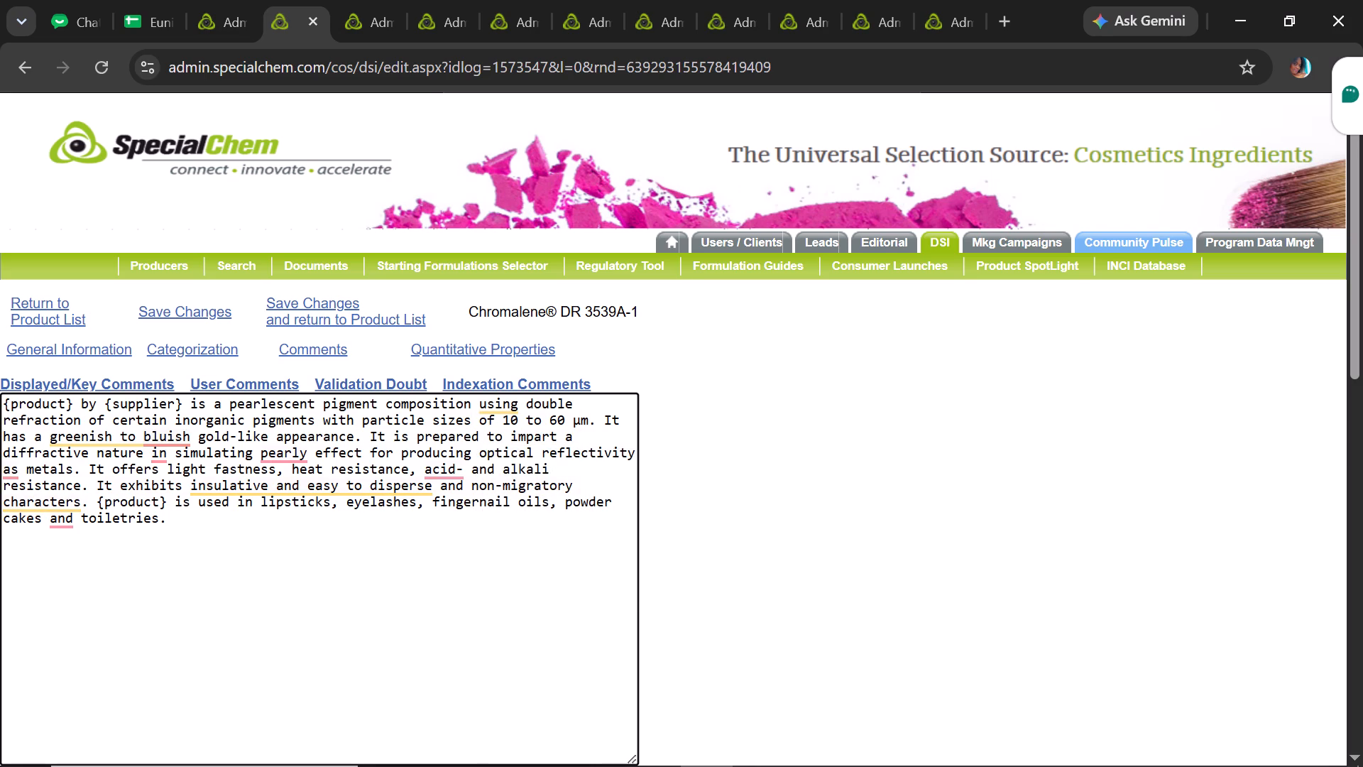
Apply the Grammarly corrections "bluish,", "a pearly", "and acid", "like" metals and "cakes, and" toiletries in the comment.
{"action": "left_click", "coordinate": [184, 461]}
{"action": "key", "text": "comma"}
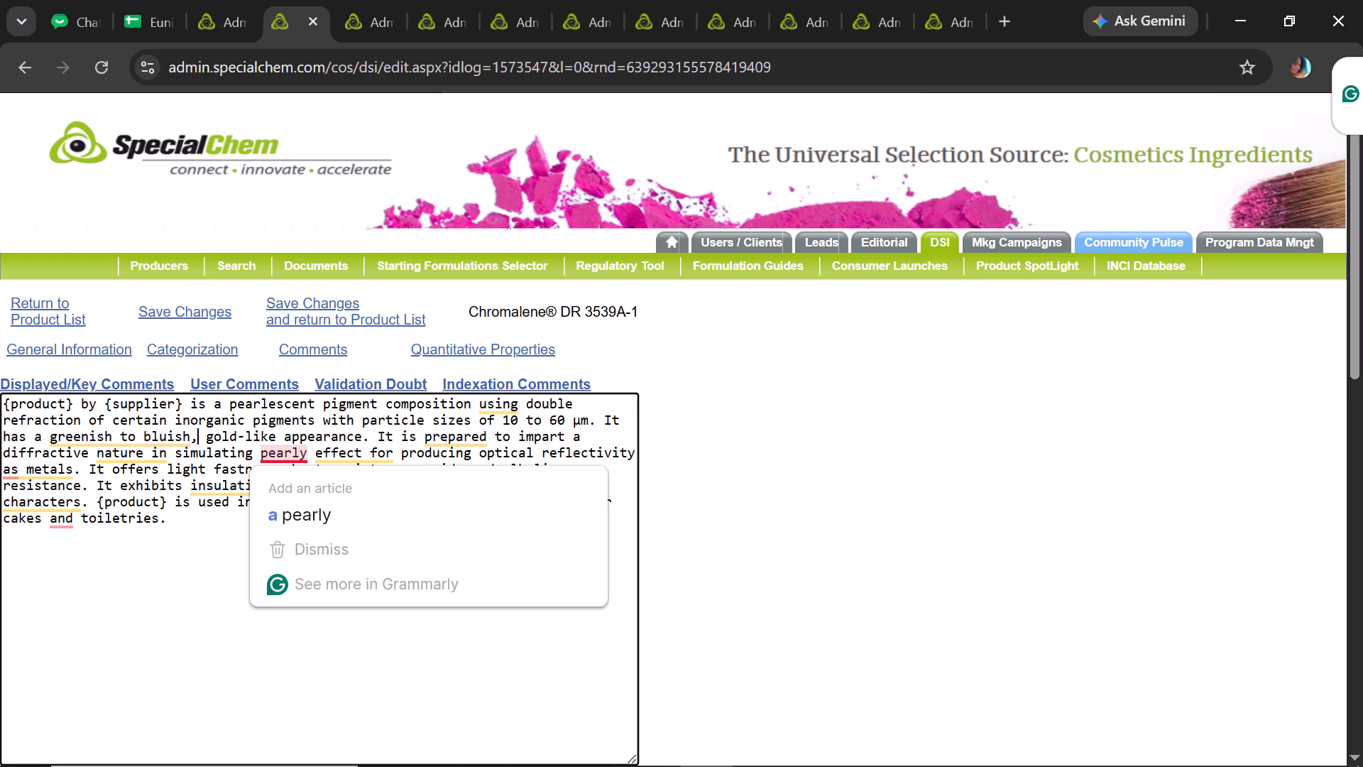
{"action": "left_click", "coordinate": [296, 495]}
{"action": "type", "text": "a"}
{"action": "key", "text": "space"}
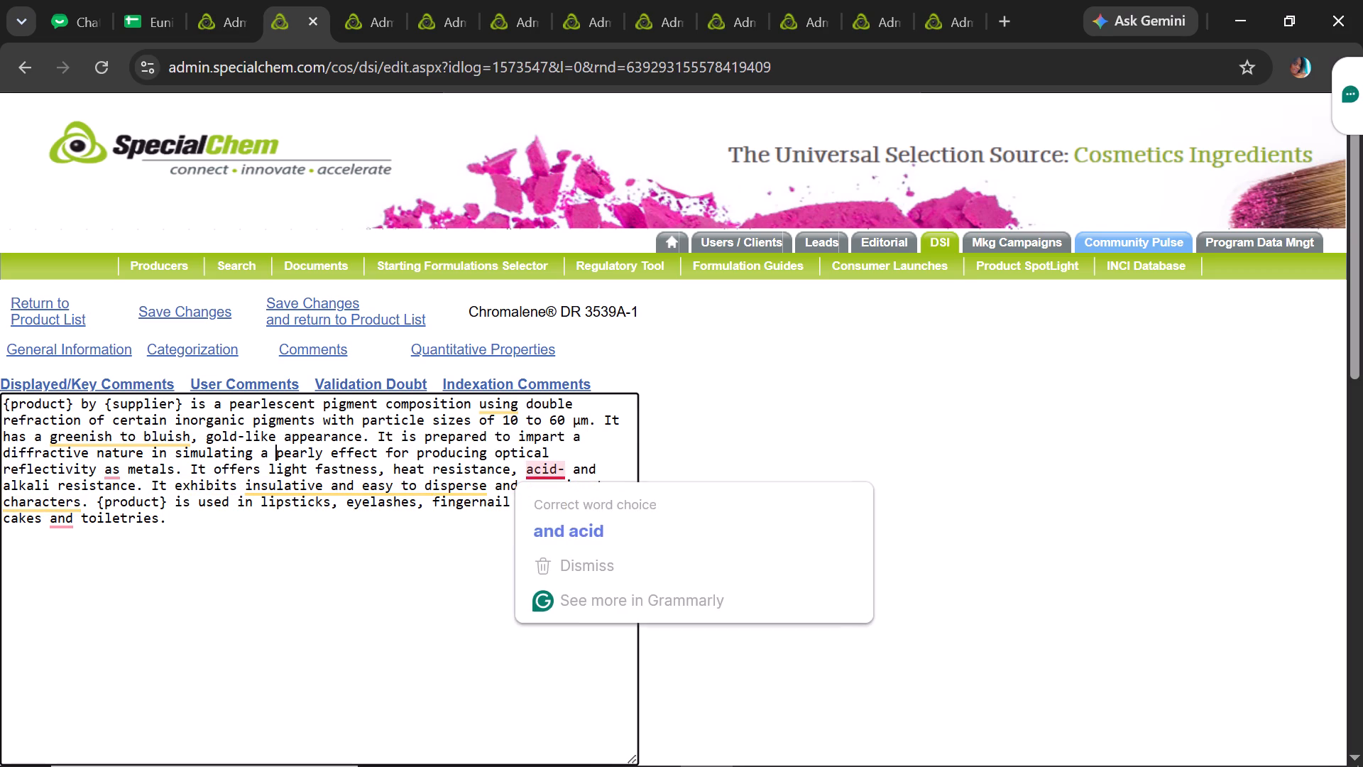
{"action": "left_click", "coordinate": [559, 503]}
{"action": "type", "text": "and acid"}
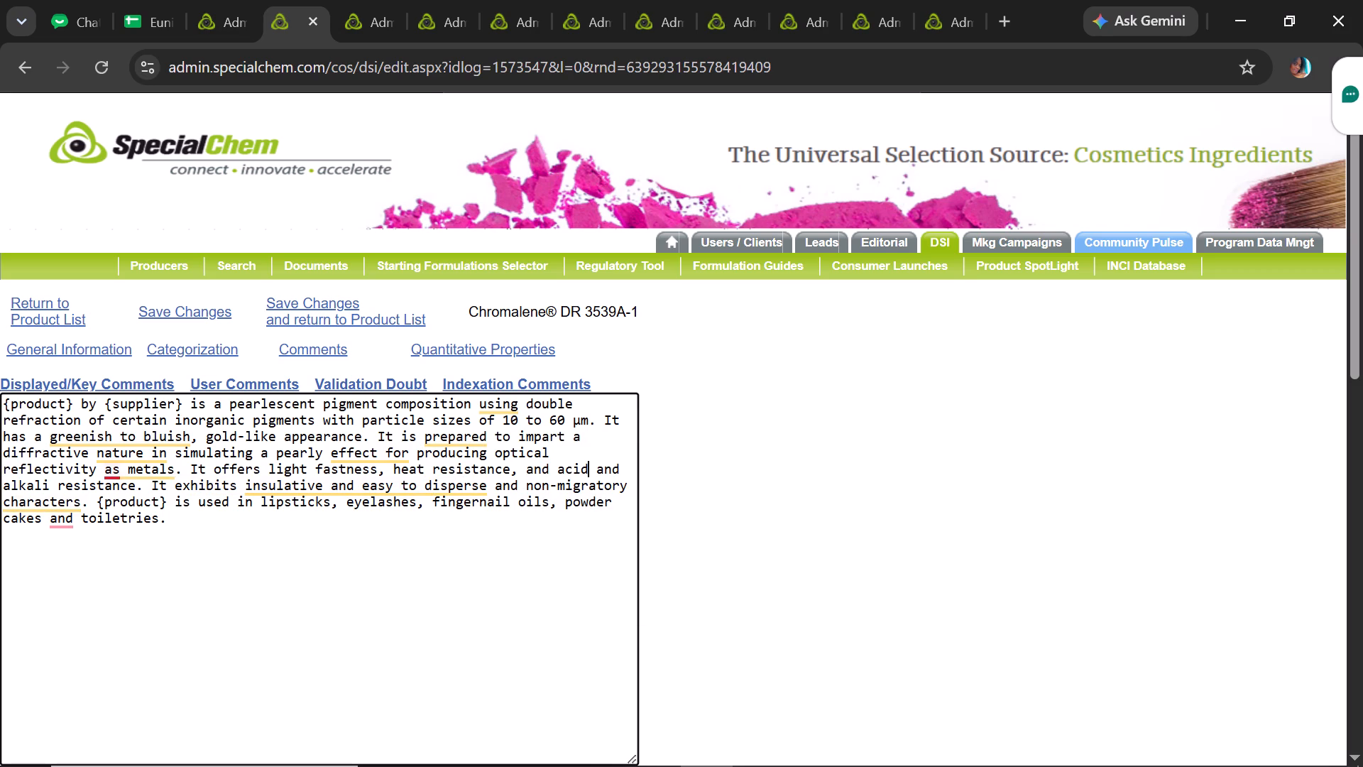
{"action": "left_click", "coordinate": [129, 502]}
{"action": "type", "text": "like"}
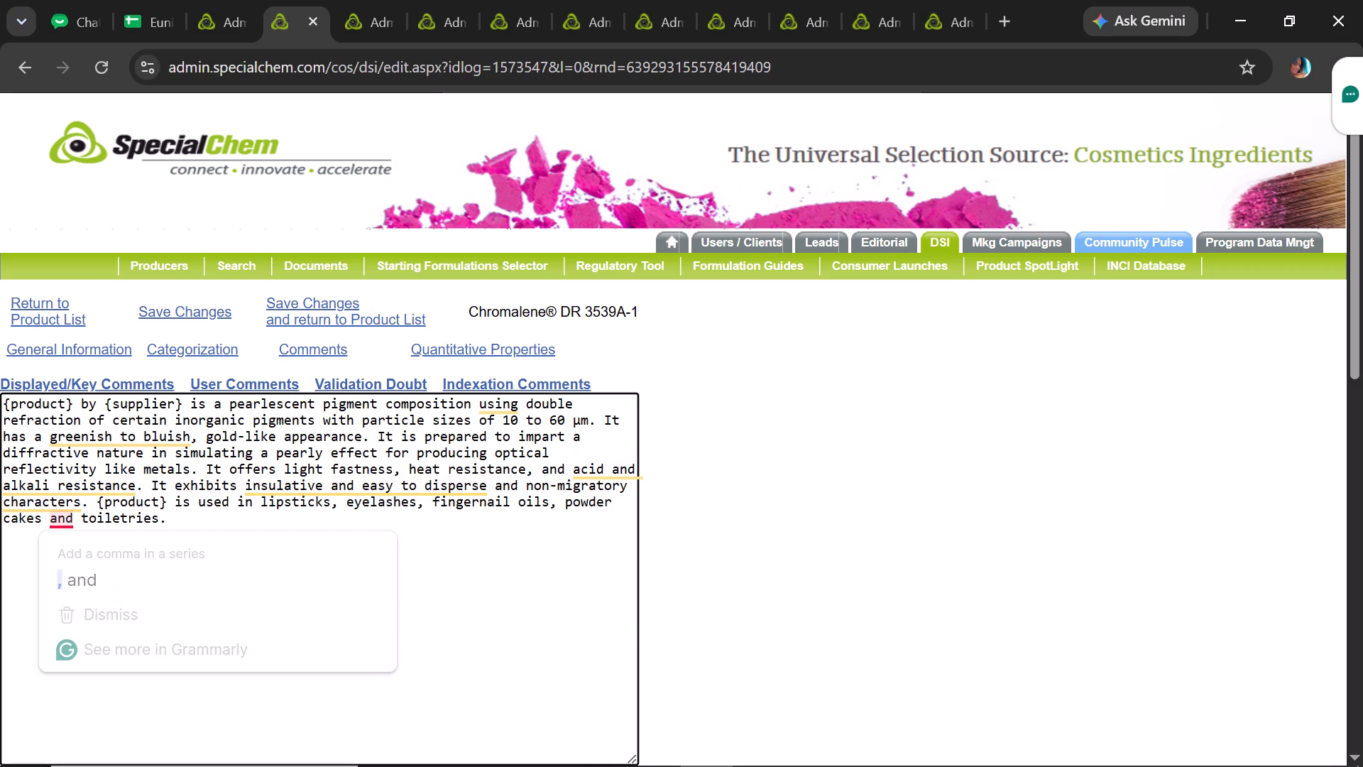
{"action": "left_click", "coordinate": [102, 551]}
{"action": "key", "text": "comma"}
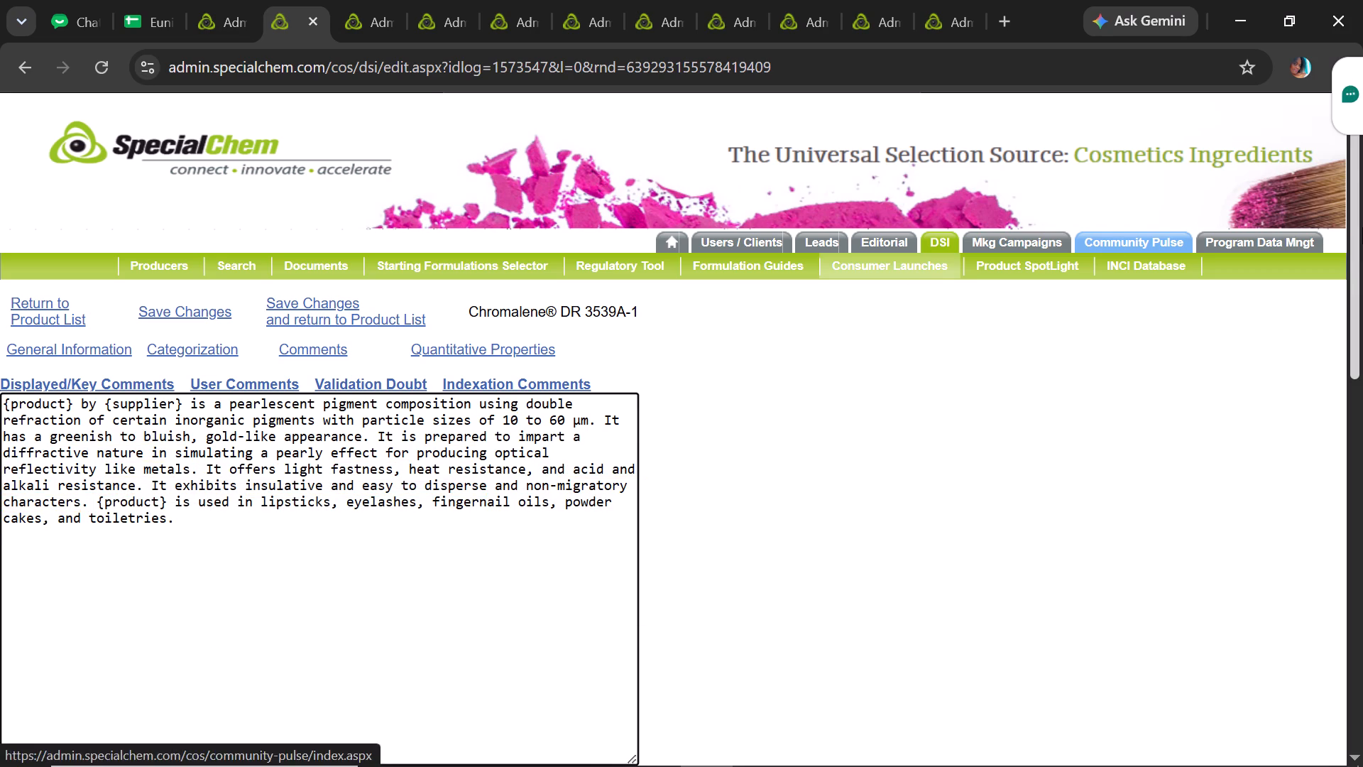
Enable Display as HTML for the Chromalene® DR 3539A-1 displayed/key comments and save the changes.
{"action": "left_click_drag", "start_coordinate": [1362, 227], "coordinate": [1362, 305]}
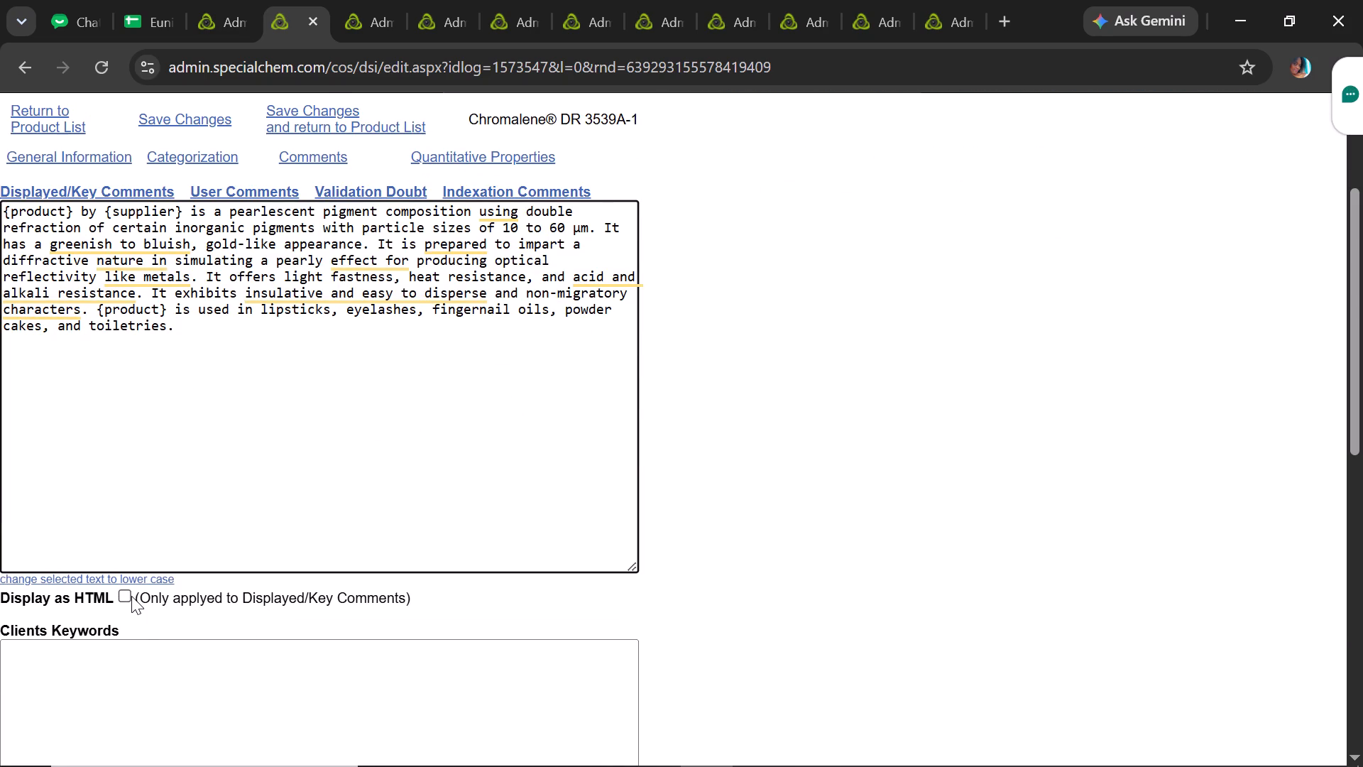
{"action": "left_click", "coordinate": [131, 596]}
{"action": "left_click", "coordinate": [173, 126]}
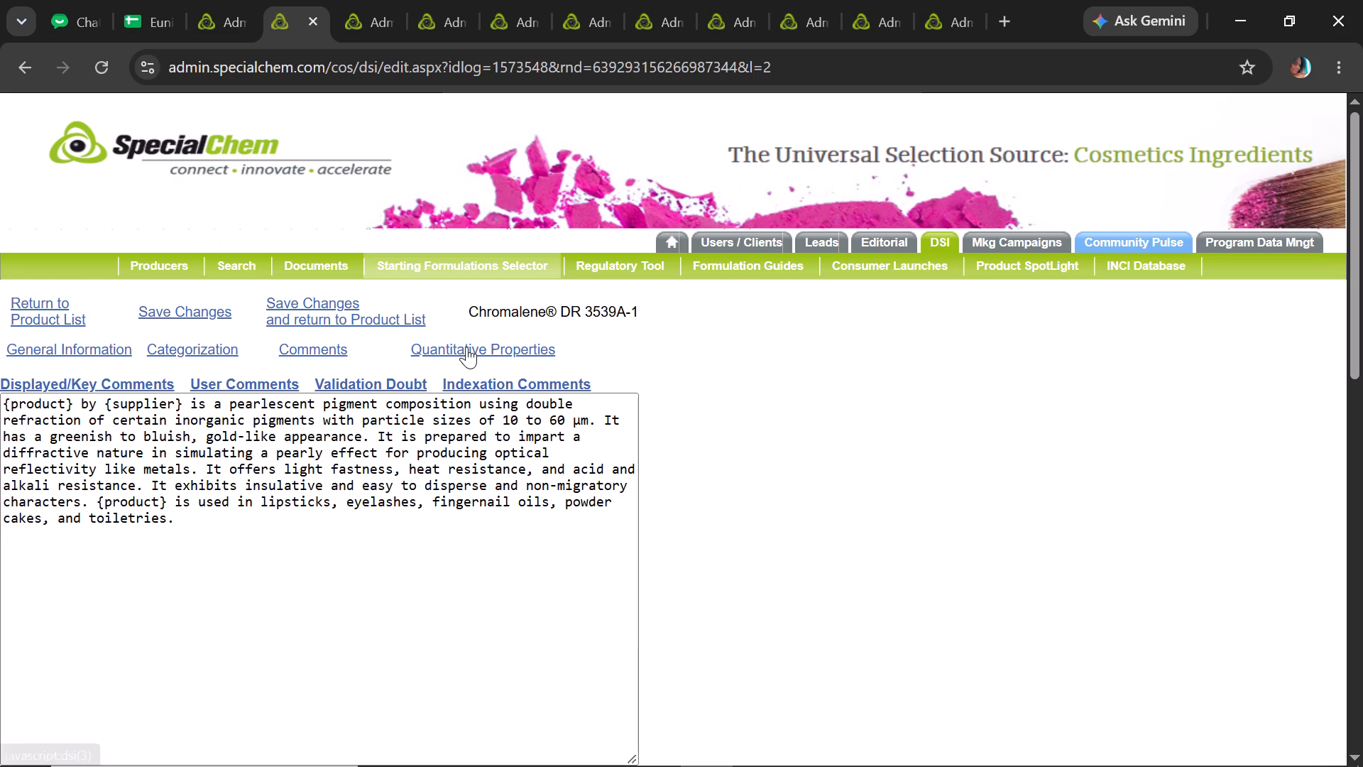
In the quantitative properties, standardize the first property name to "Particle Size", then save and return to the product list.
{"action": "left_click", "coordinate": [466, 347]}
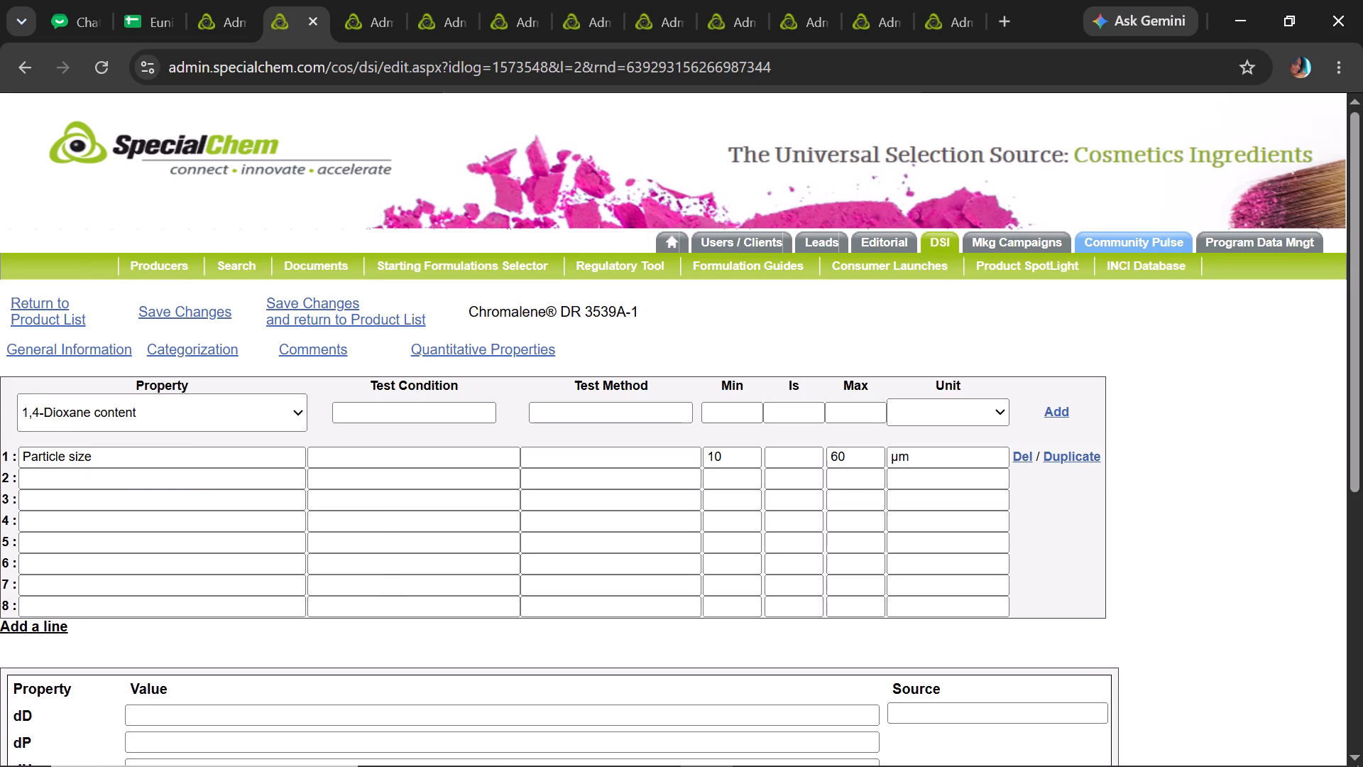
{"action": "left_click", "coordinate": [171, 450]}
{"action": "left_click", "coordinate": [193, 501]}
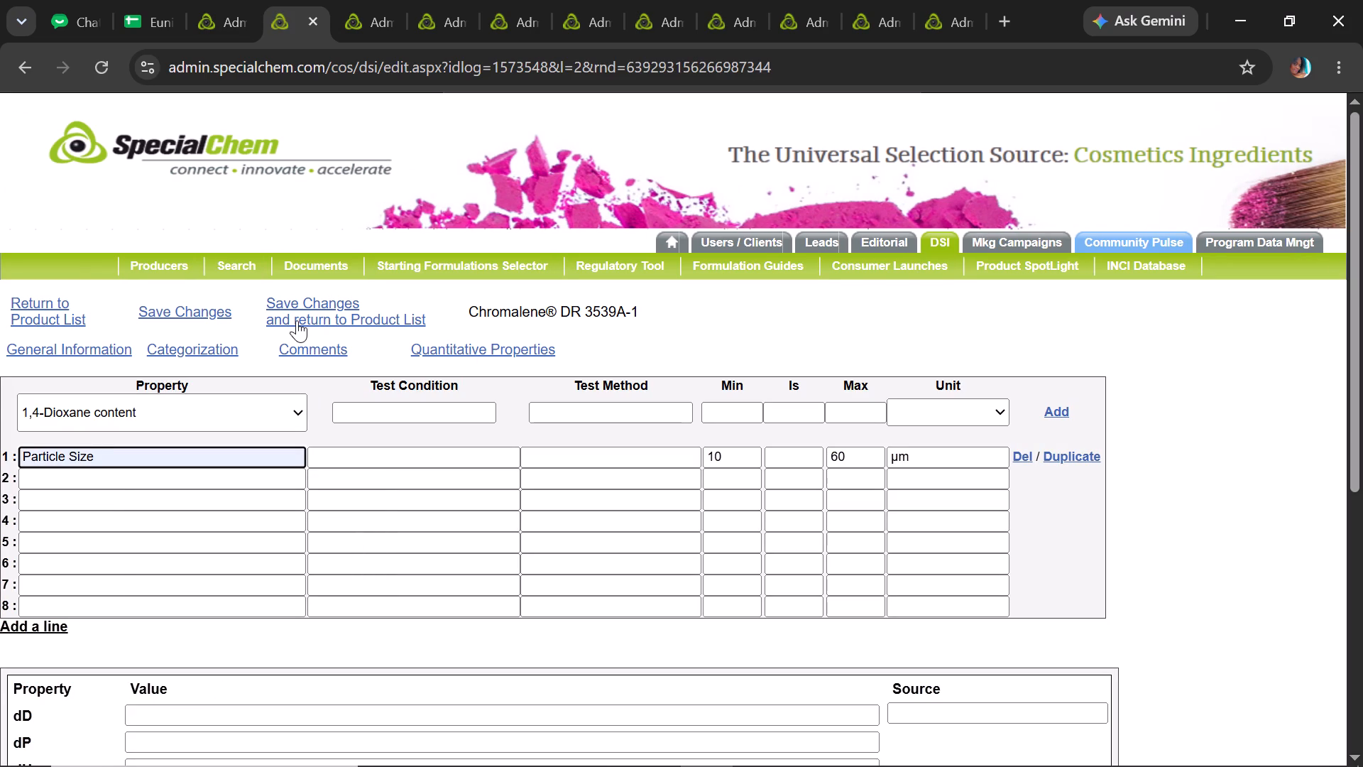
{"action": "left_click", "coordinate": [297, 320]}
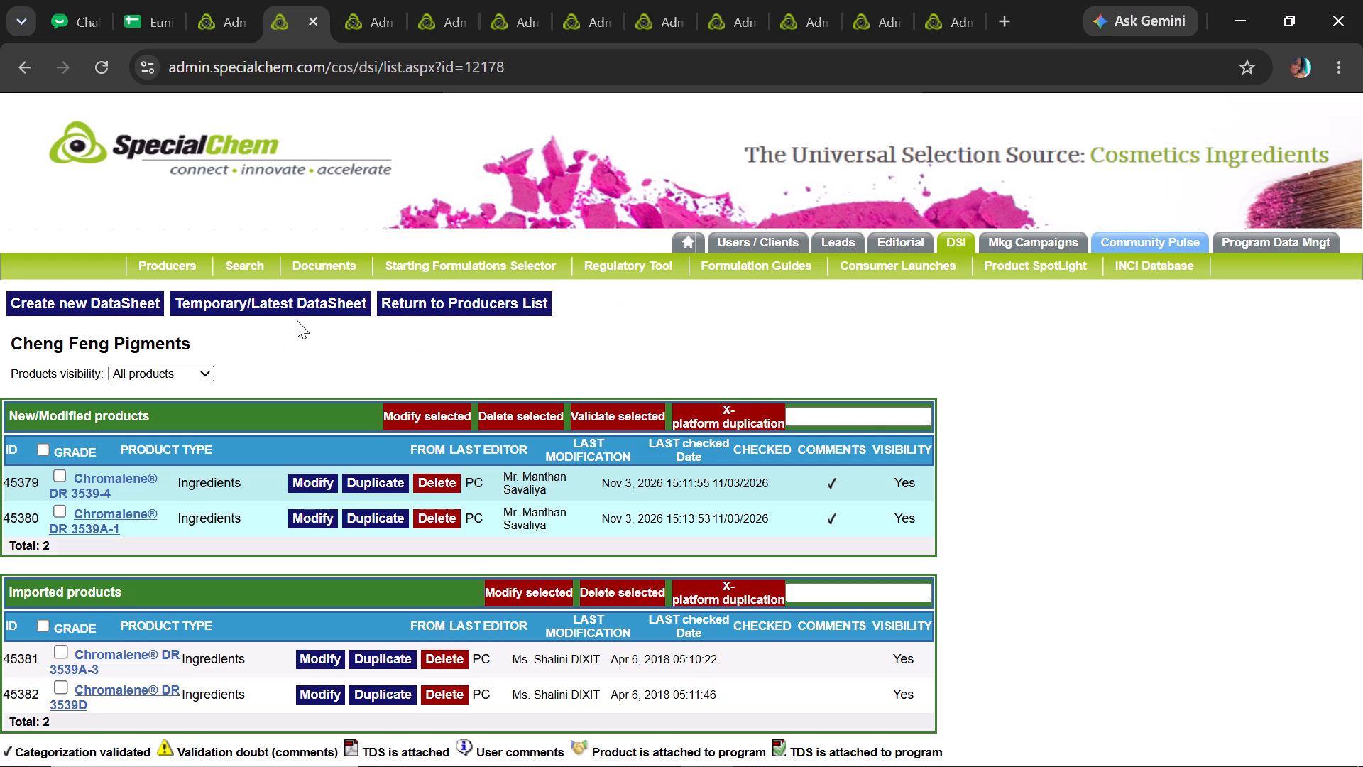
Look up the next Cheng Feng Pigments grade, Chromalene DR 3539A-3, in the Cosmetics sheet and compare it with the admin product list.
{"action": "left_click", "coordinate": [152, 36]}
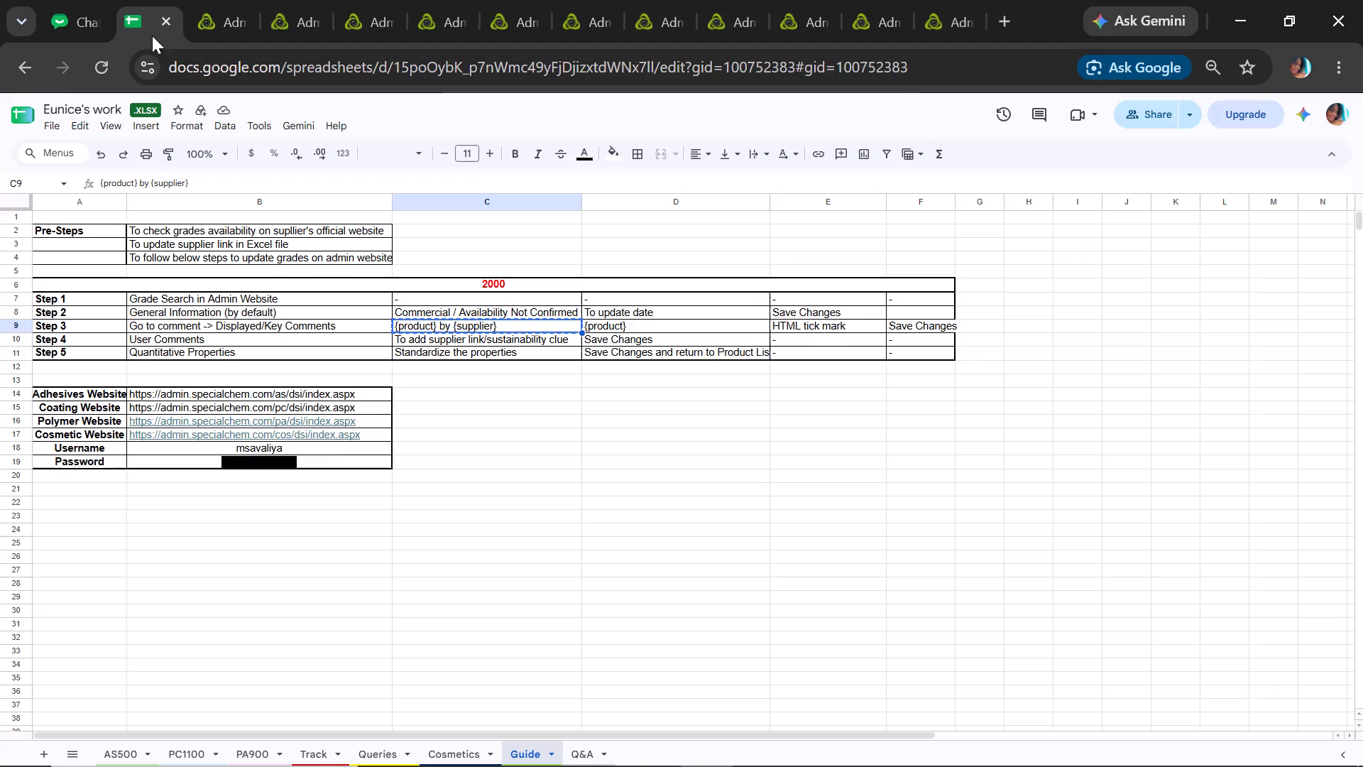
{"action": "left_click", "coordinate": [448, 756]}
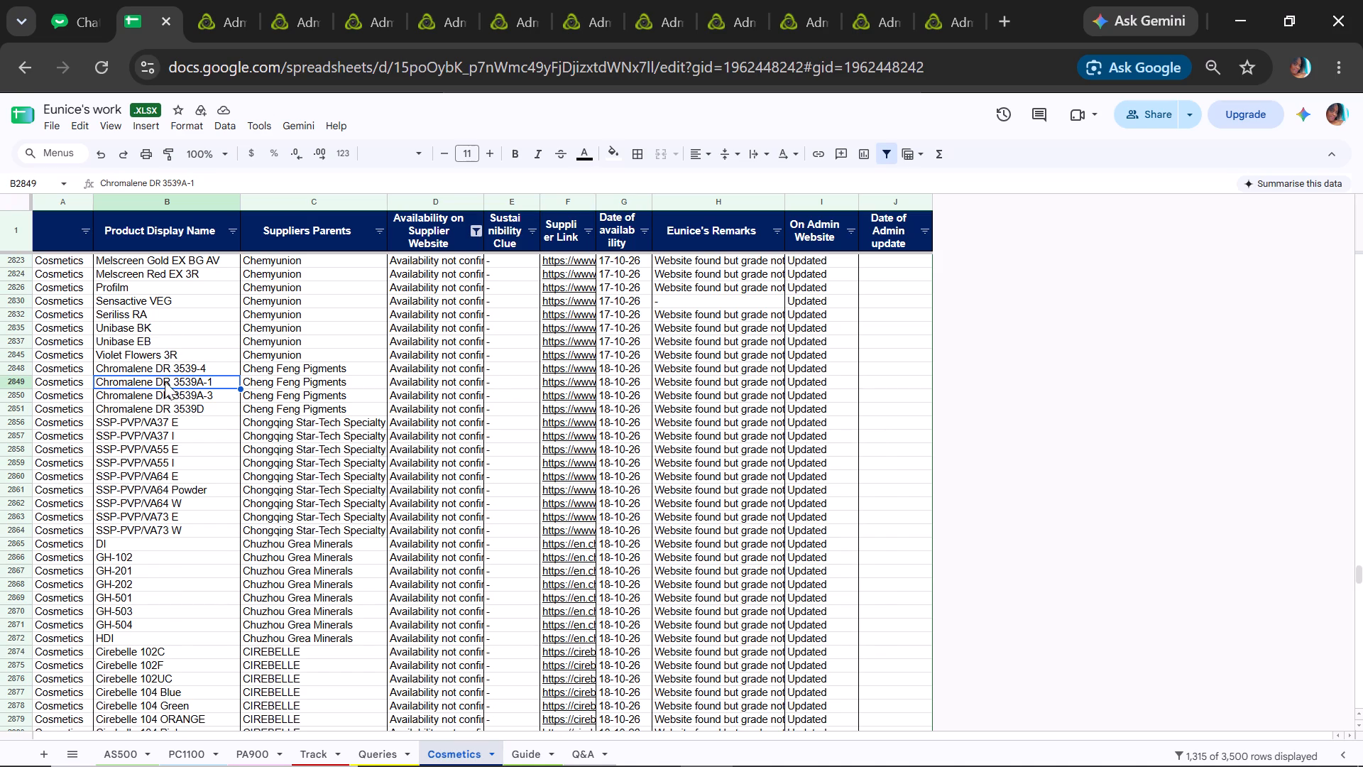
{"action": "left_click", "coordinate": [170, 394]}
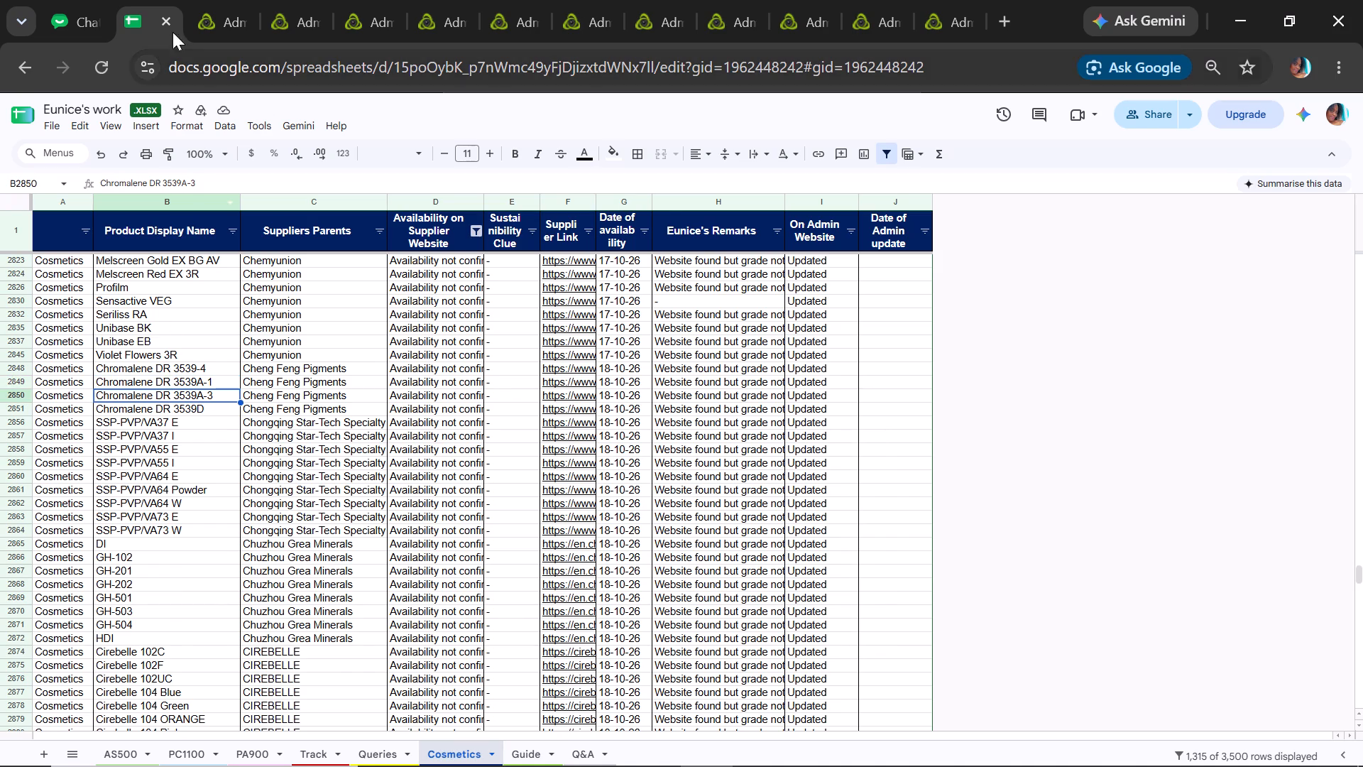
{"action": "left_click", "coordinate": [229, 3]}
{"action": "left_click", "coordinate": [280, 1]}
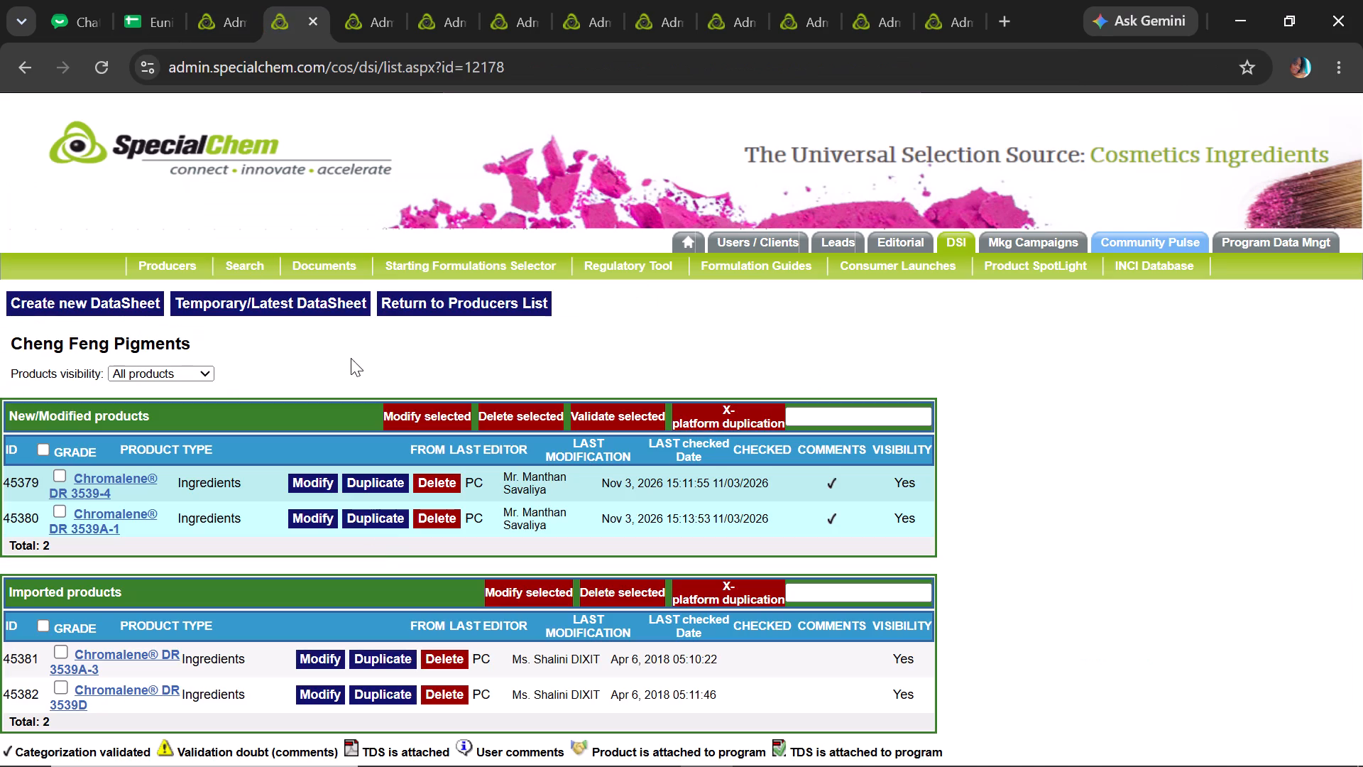
{"action": "left_click", "coordinate": [168, 1]}
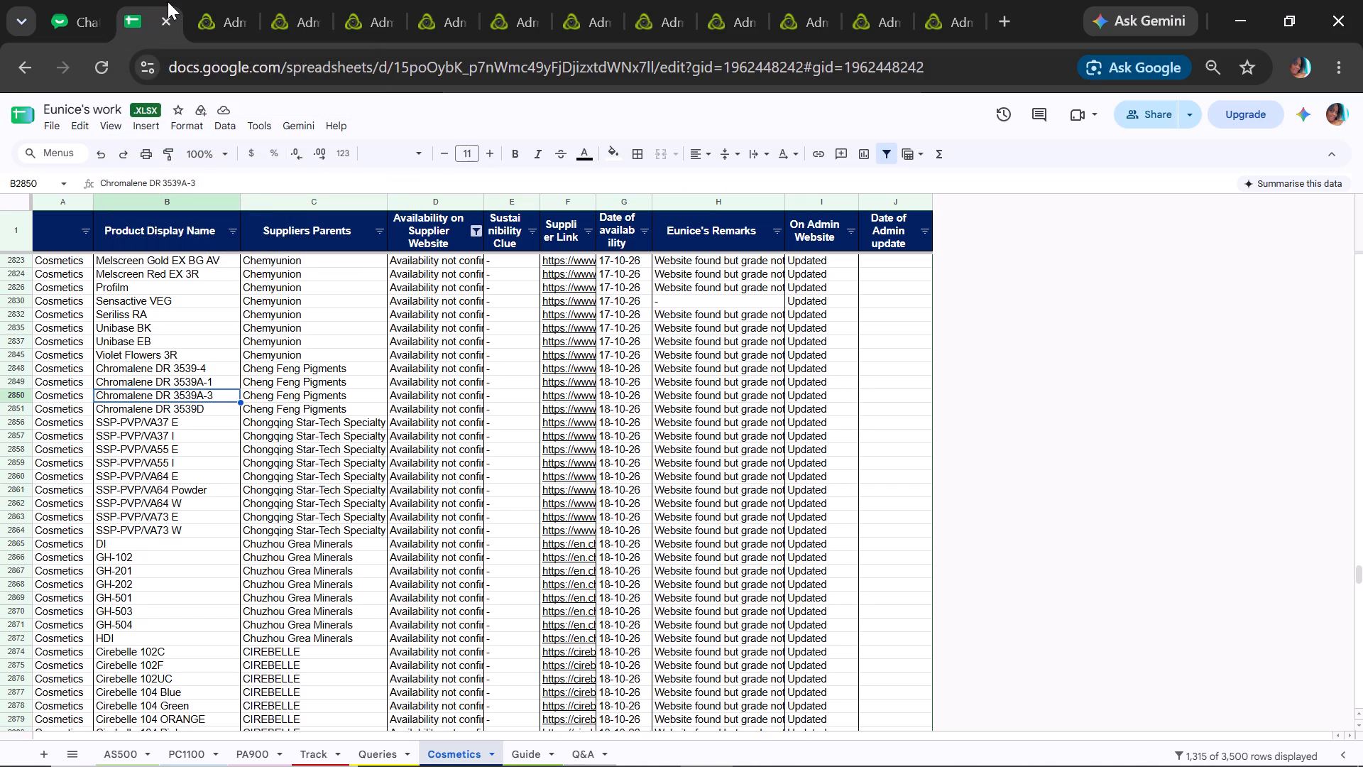
{"action": "left_click", "coordinate": [275, 0]}
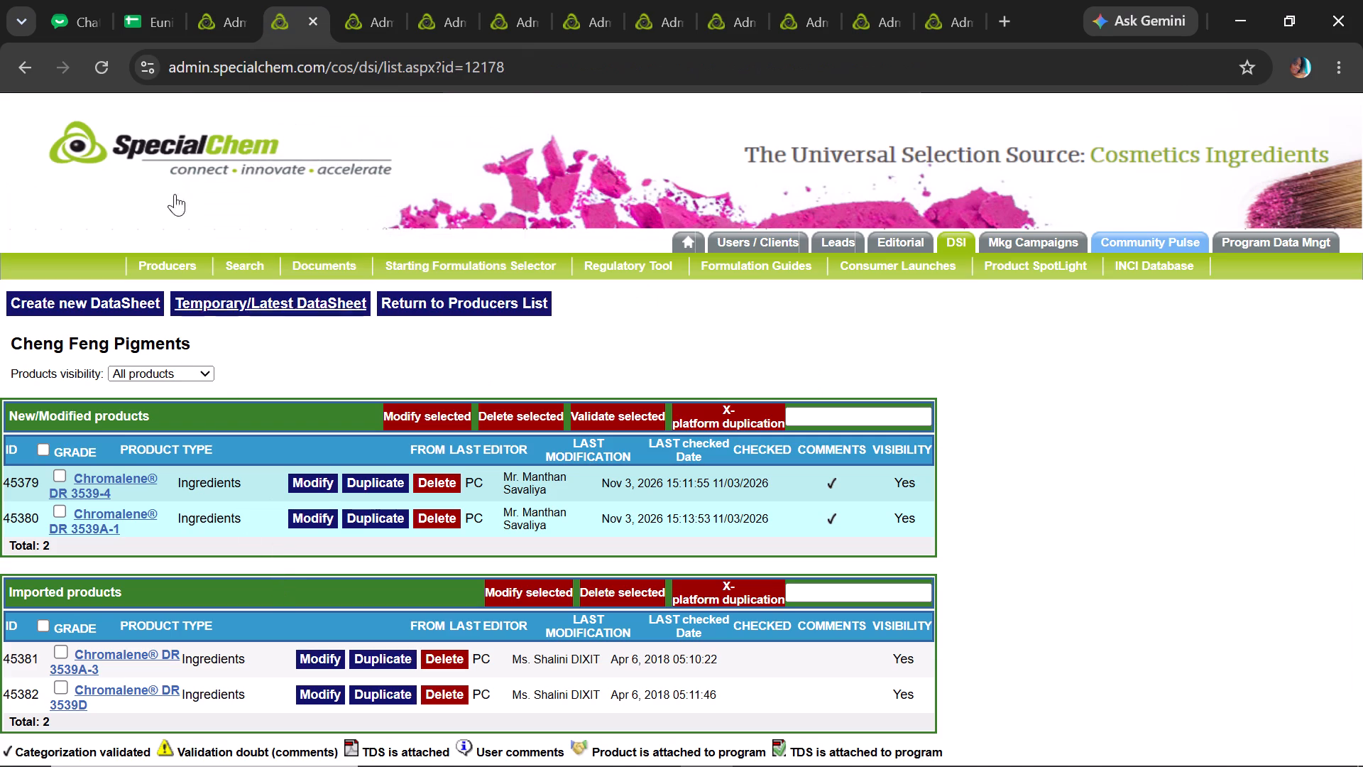
{"action": "left_click", "coordinate": [164, 22]}
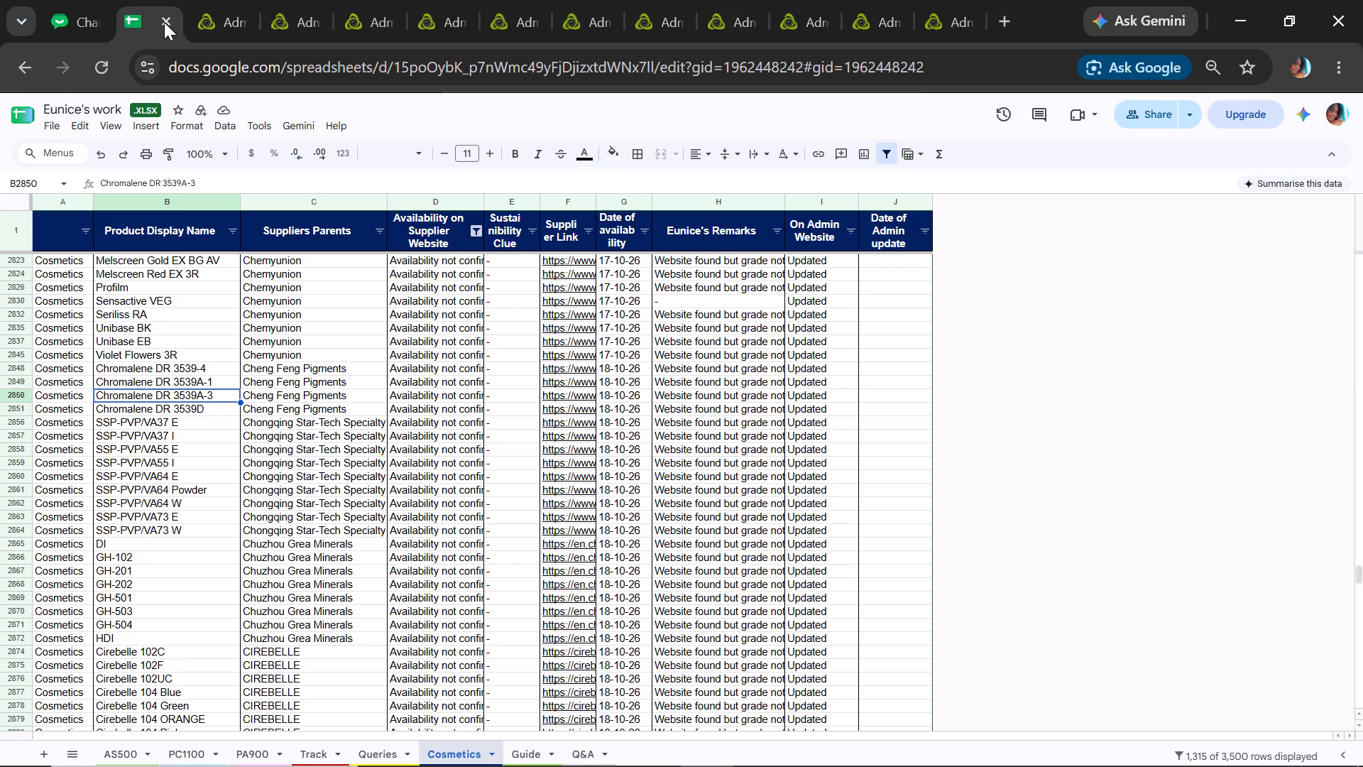
{"action": "left_click", "coordinate": [209, 9]}
{"action": "left_click", "coordinate": [278, 4]}
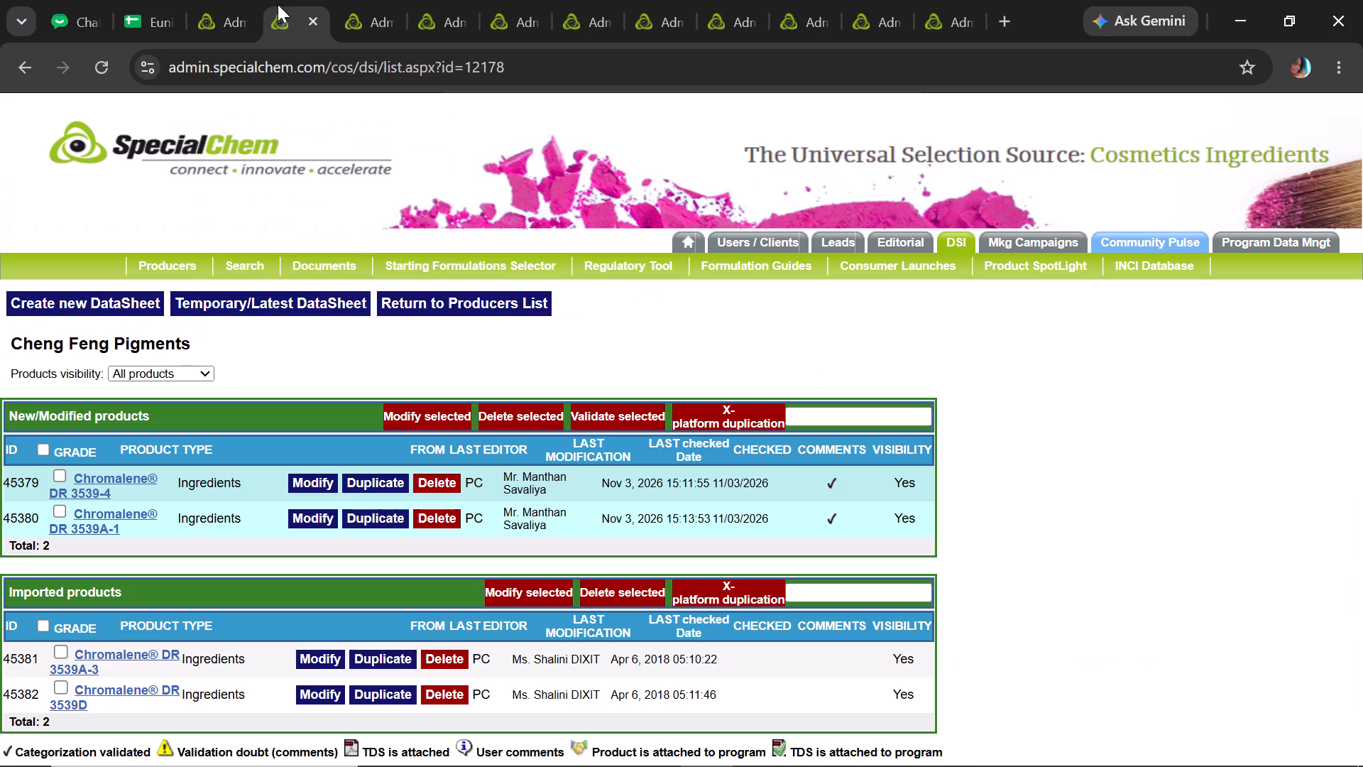
Open Chromalene® DR 3539A-3 for modification, set its status to Availability Not Confirmed with status checked 11/03/2026, and save.
{"action": "left_click", "coordinate": [324, 660]}
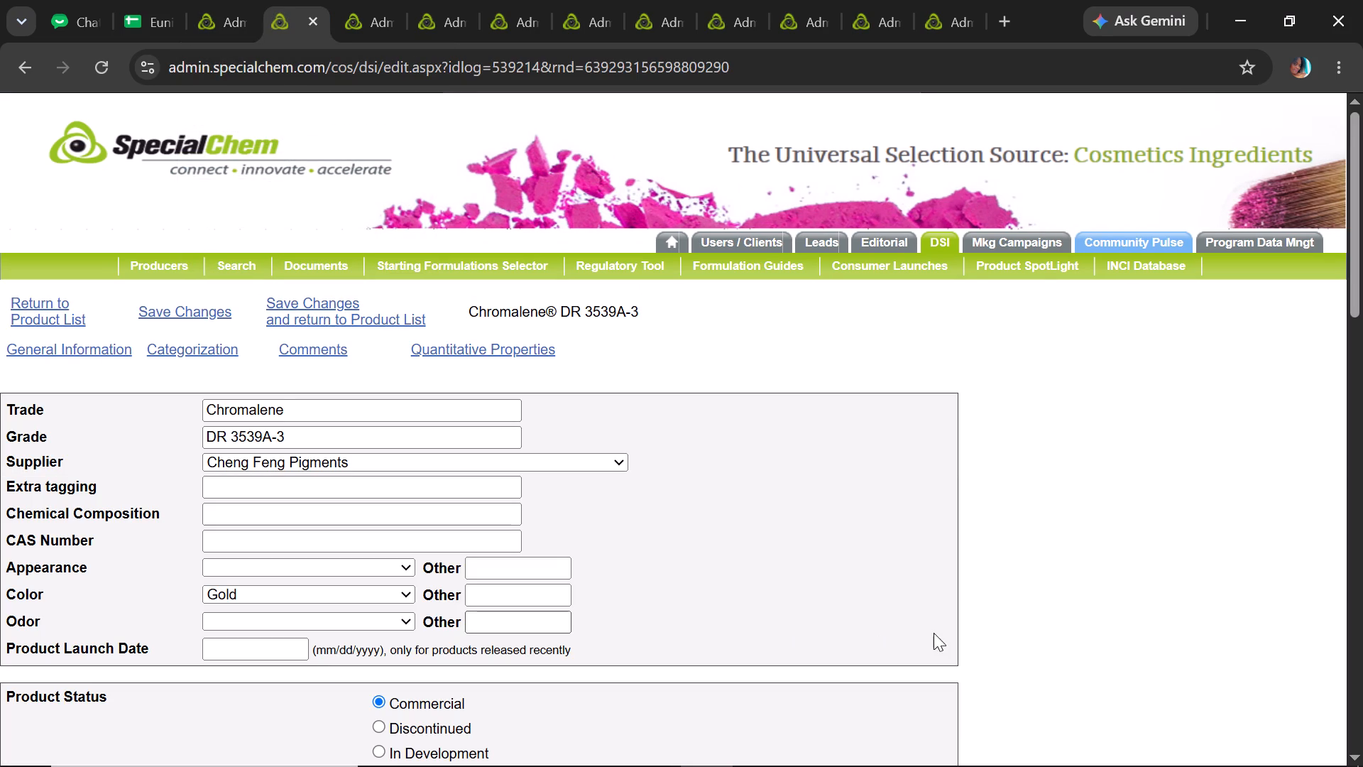
{"action": "left_click_drag", "start_coordinate": [1362, 261], "coordinate": [1362, 273]}
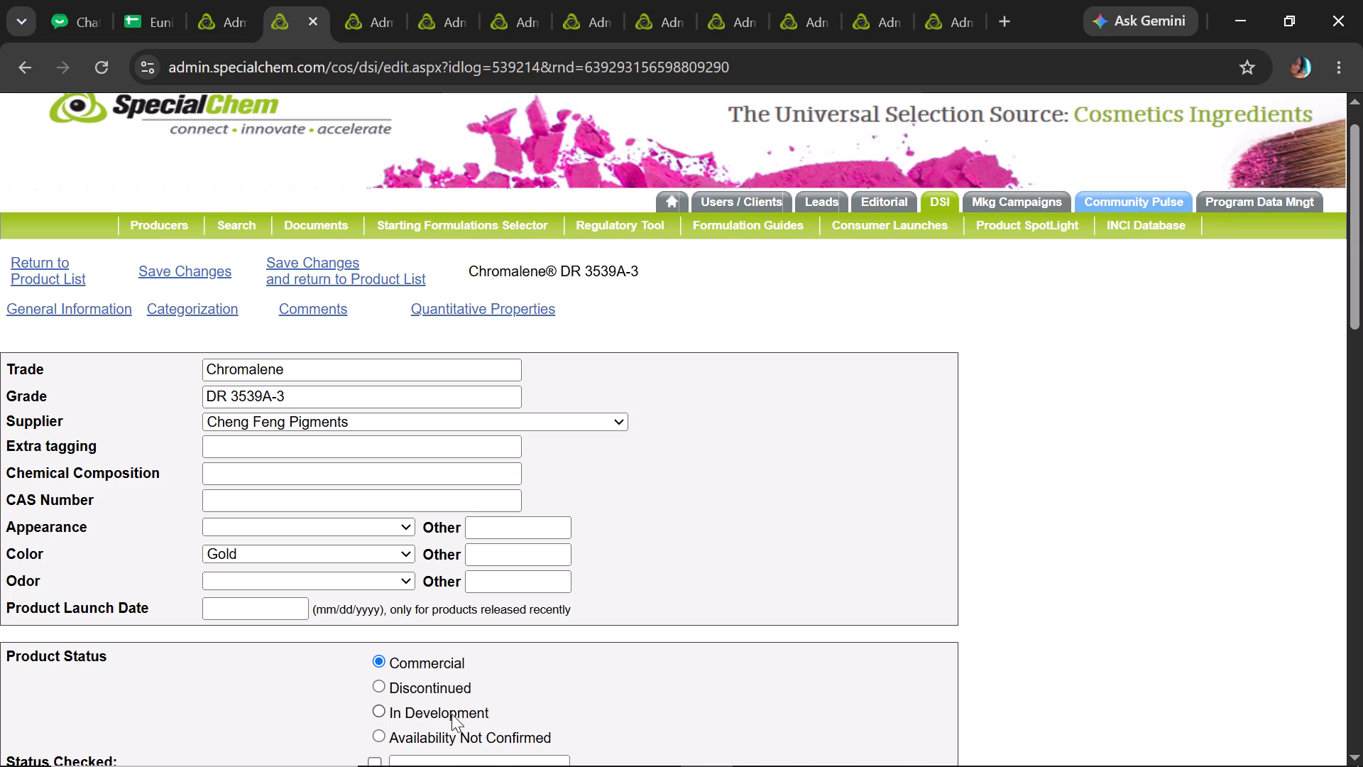
{"action": "left_click", "coordinate": [381, 731]}
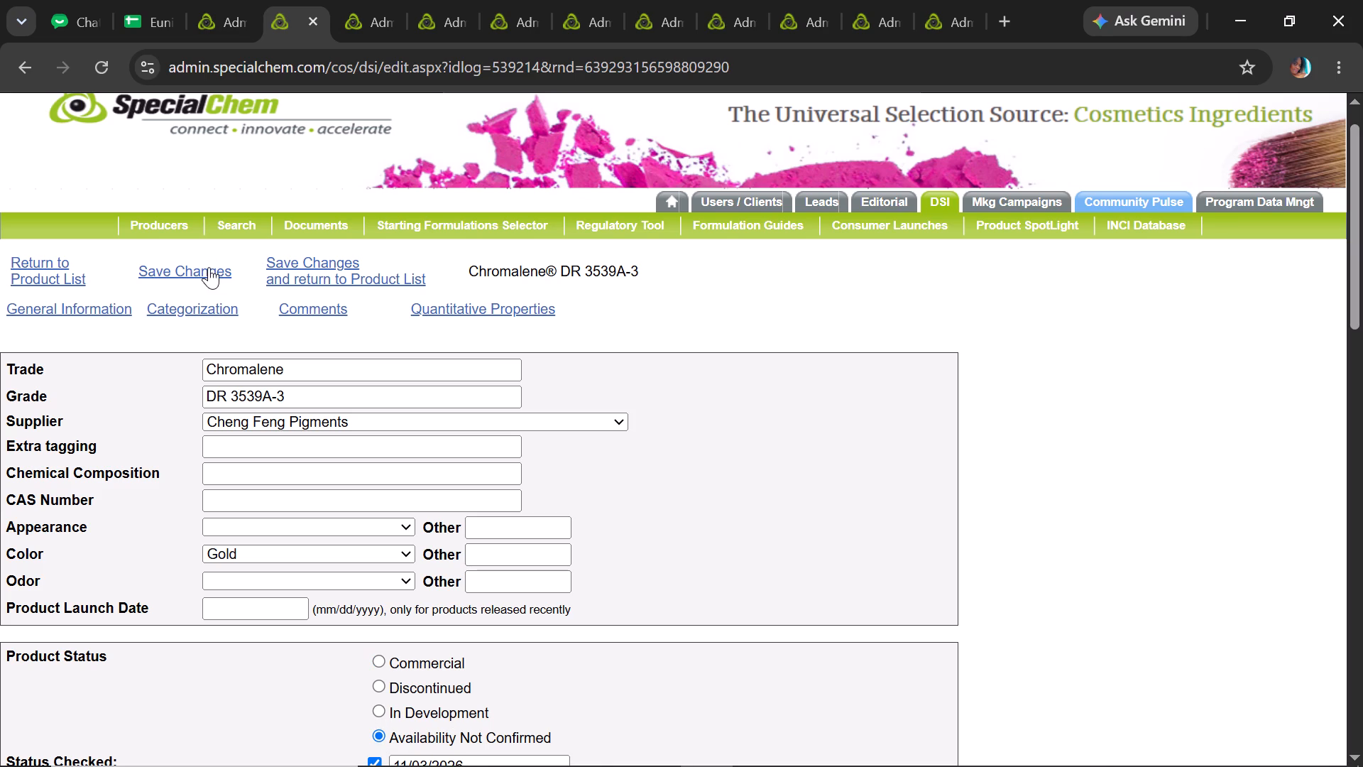
{"action": "left_click", "coordinate": [209, 271]}
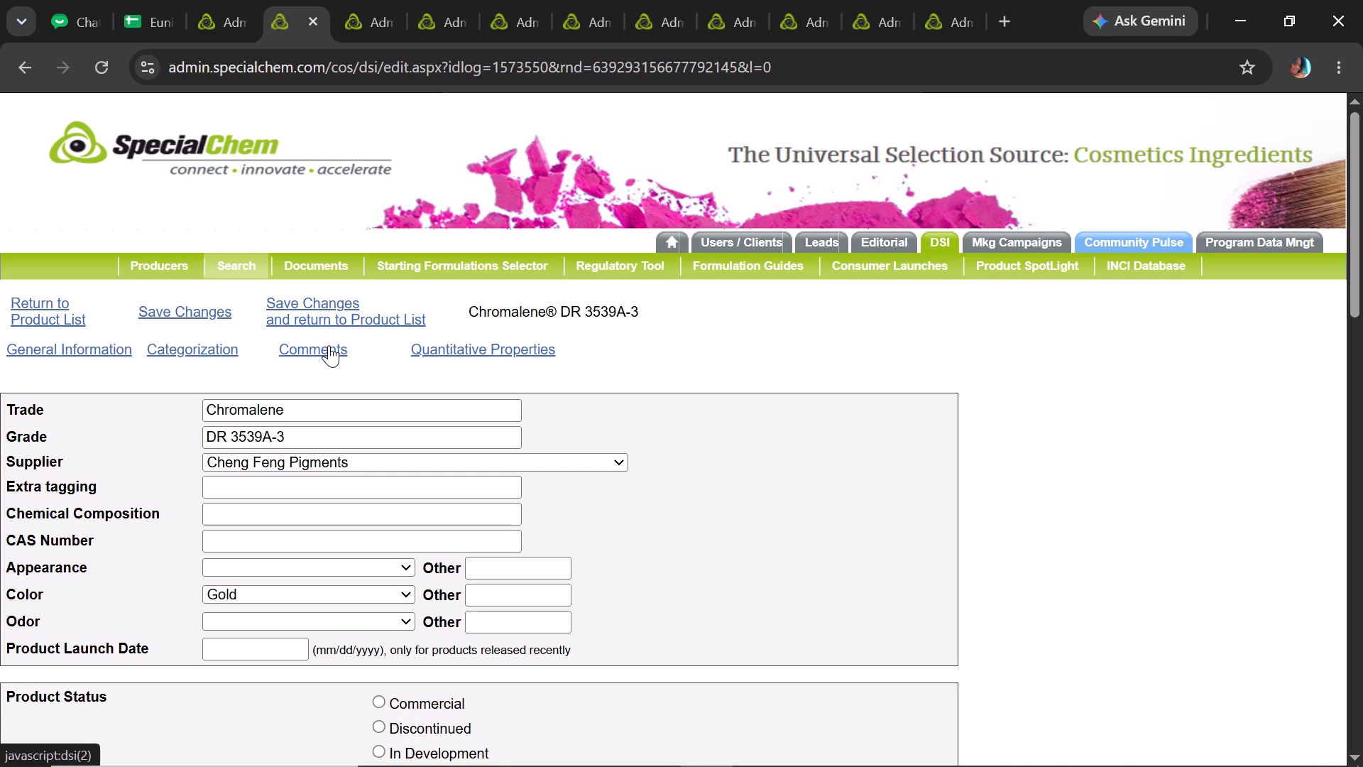
In the displayed/key comments, replace "Chromalene® DR 3539A-3 by Cheng Feng Pigments" with "{product} by {supplier}" copied from the Guide sheet.
{"action": "left_click_drag", "start_coordinate": [1362, 270], "coordinate": [1362, 289]}
{"action": "left_click", "coordinate": [332, 287]}
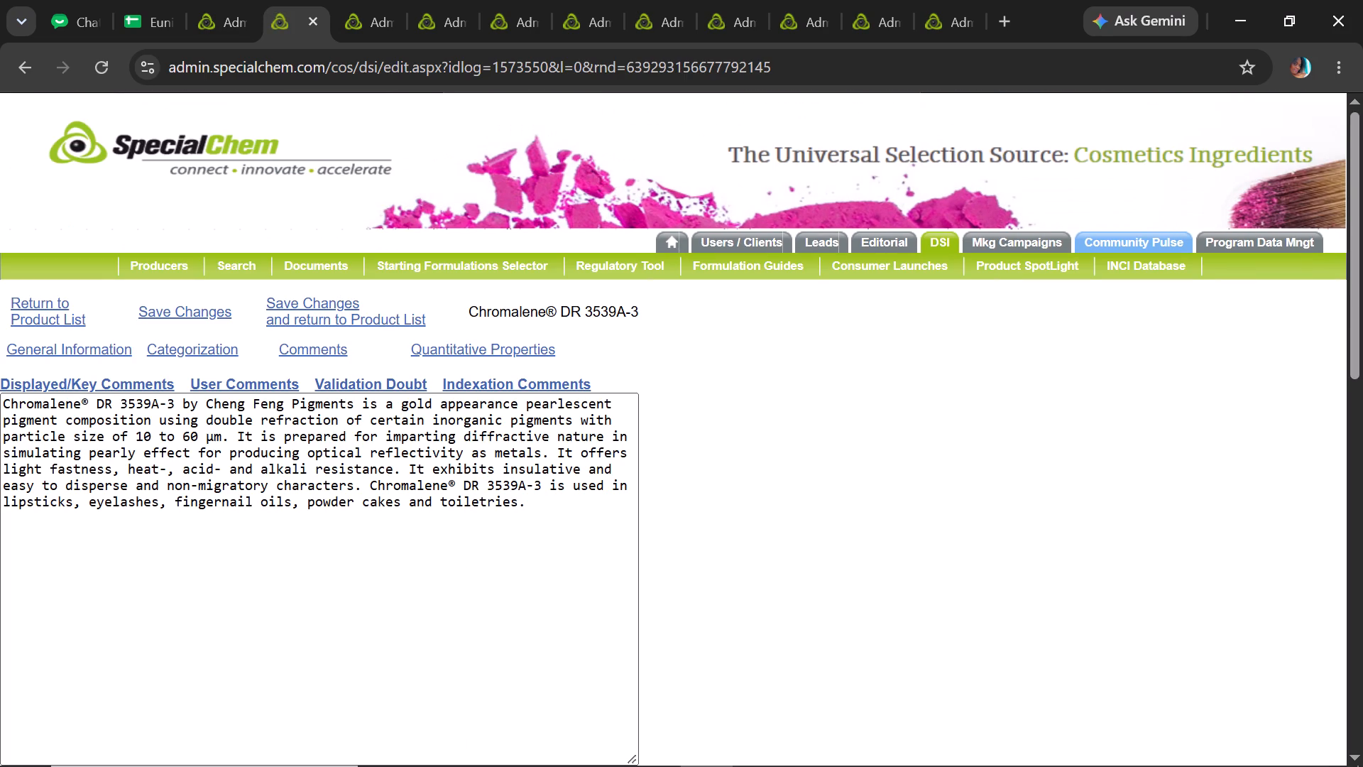
{"action": "left_click", "coordinate": [150, 0]}
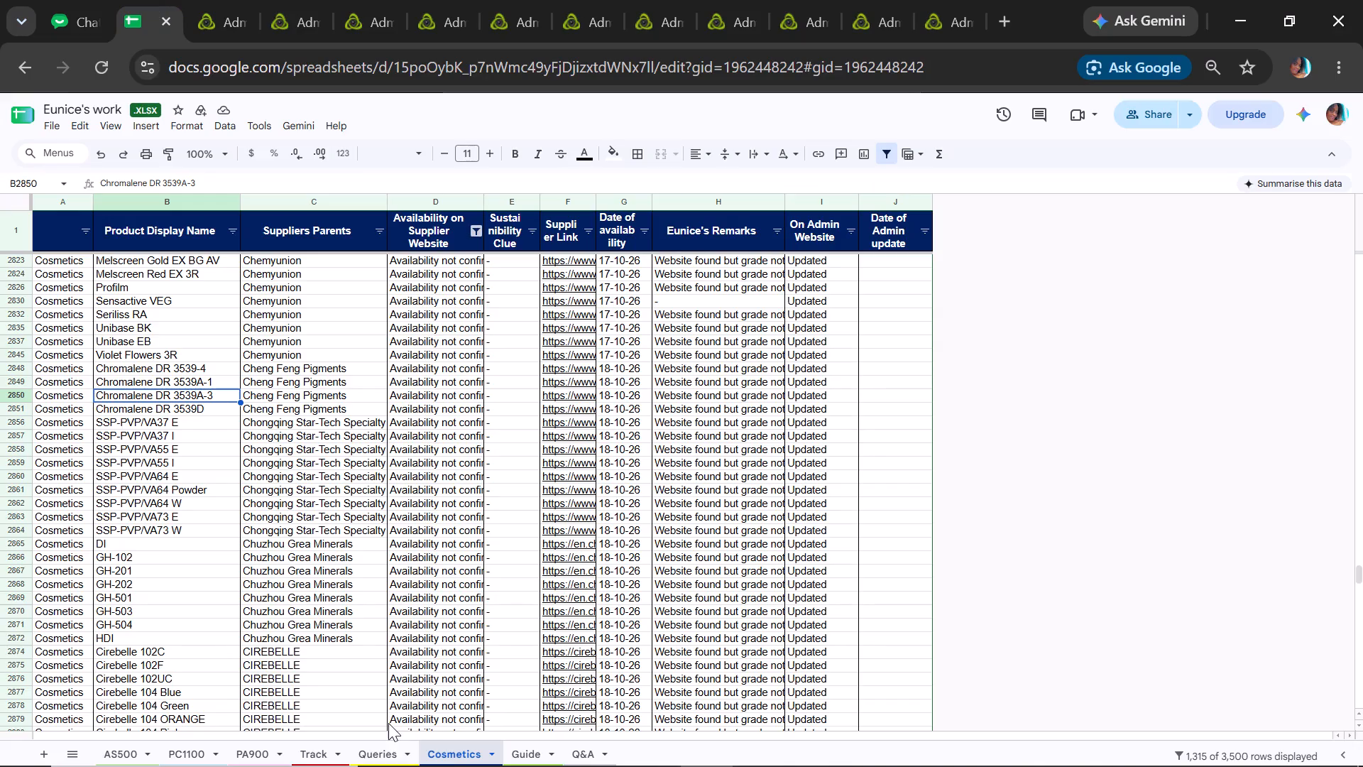
{"action": "left_click", "coordinate": [521, 749]}
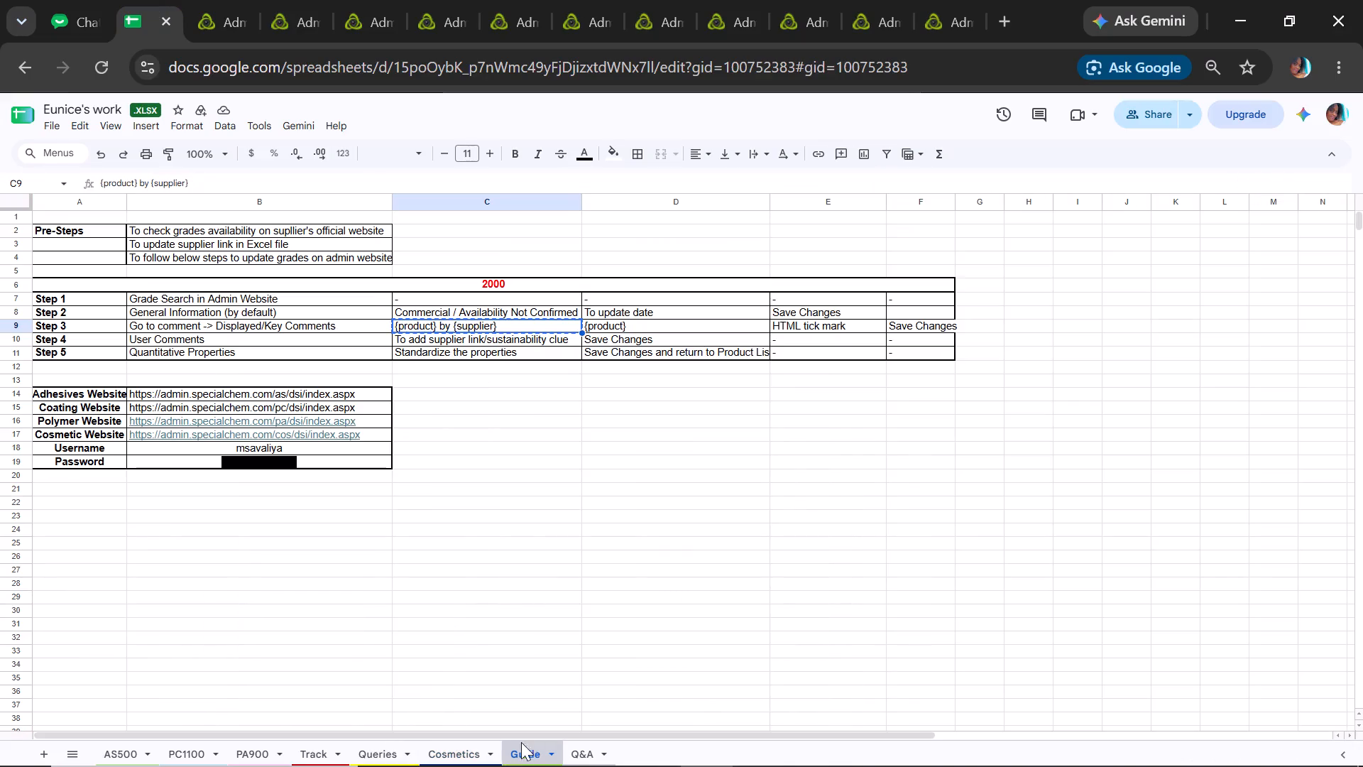
{"action": "key", "text": "ctrl+c"}
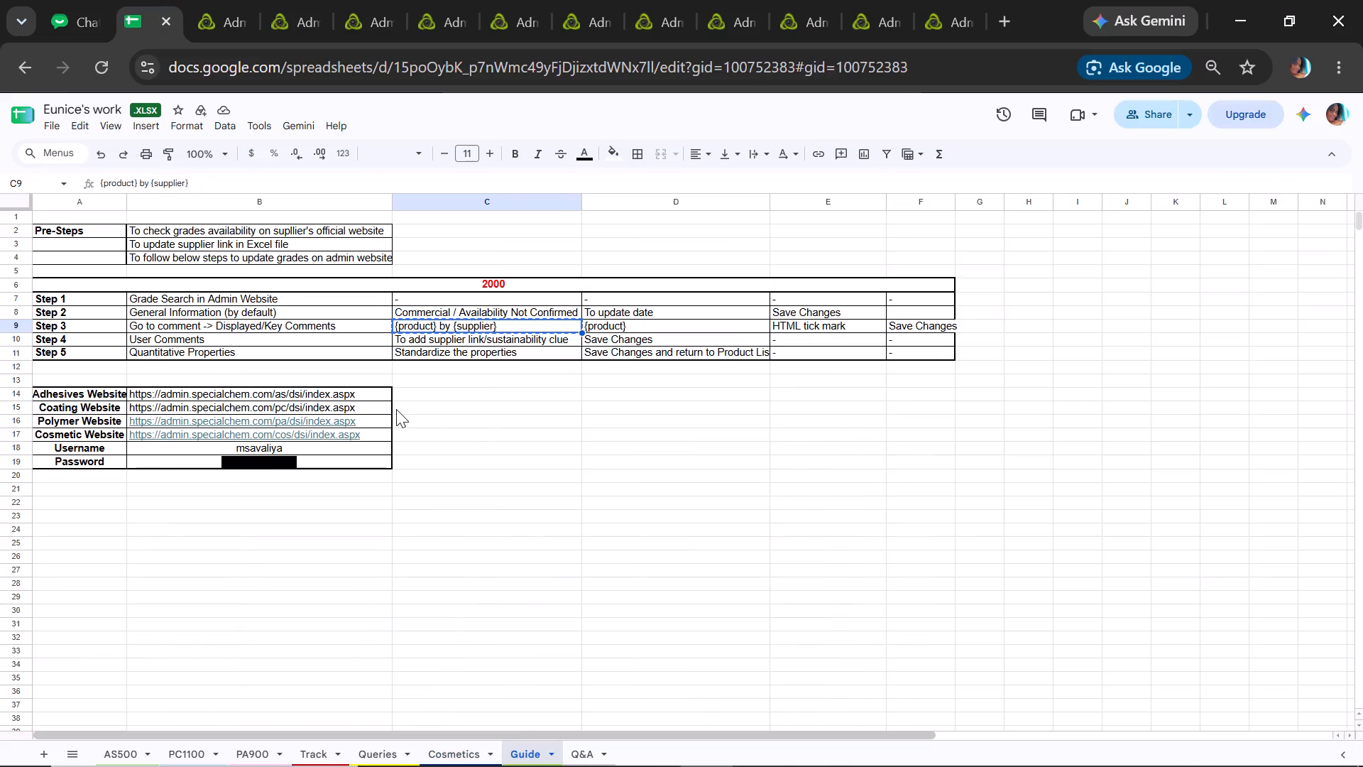
{"action": "left_click", "coordinate": [229, 0]}
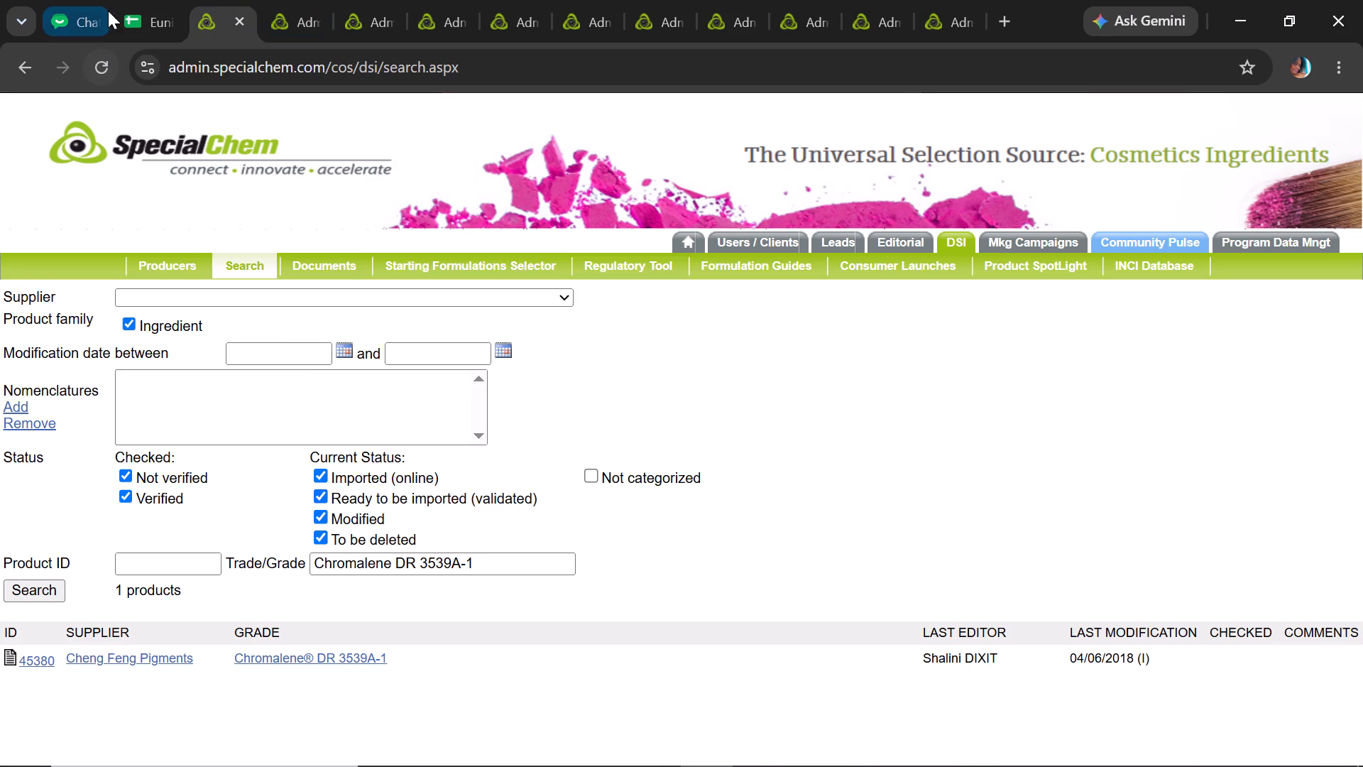
{"action": "left_click", "coordinate": [136, 5]}
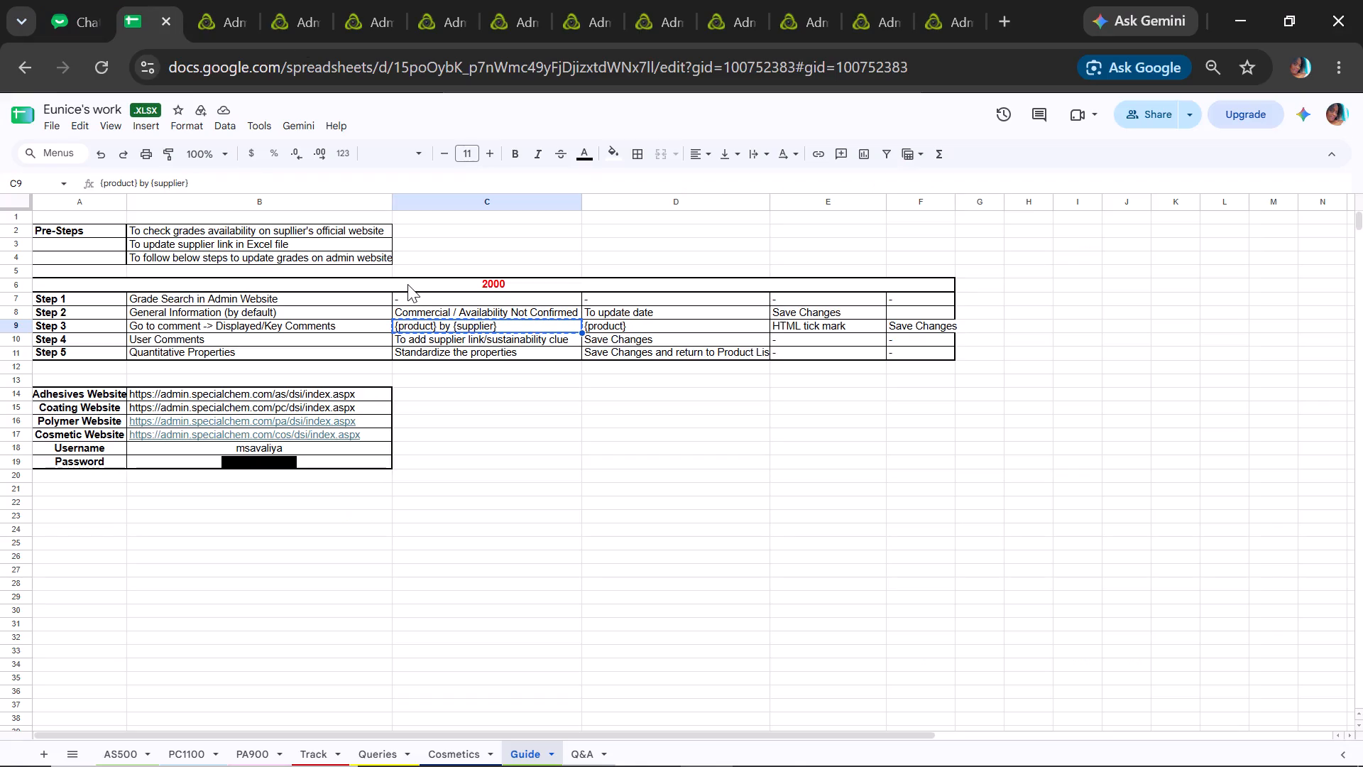
{"action": "left_click", "coordinate": [282, 0]}
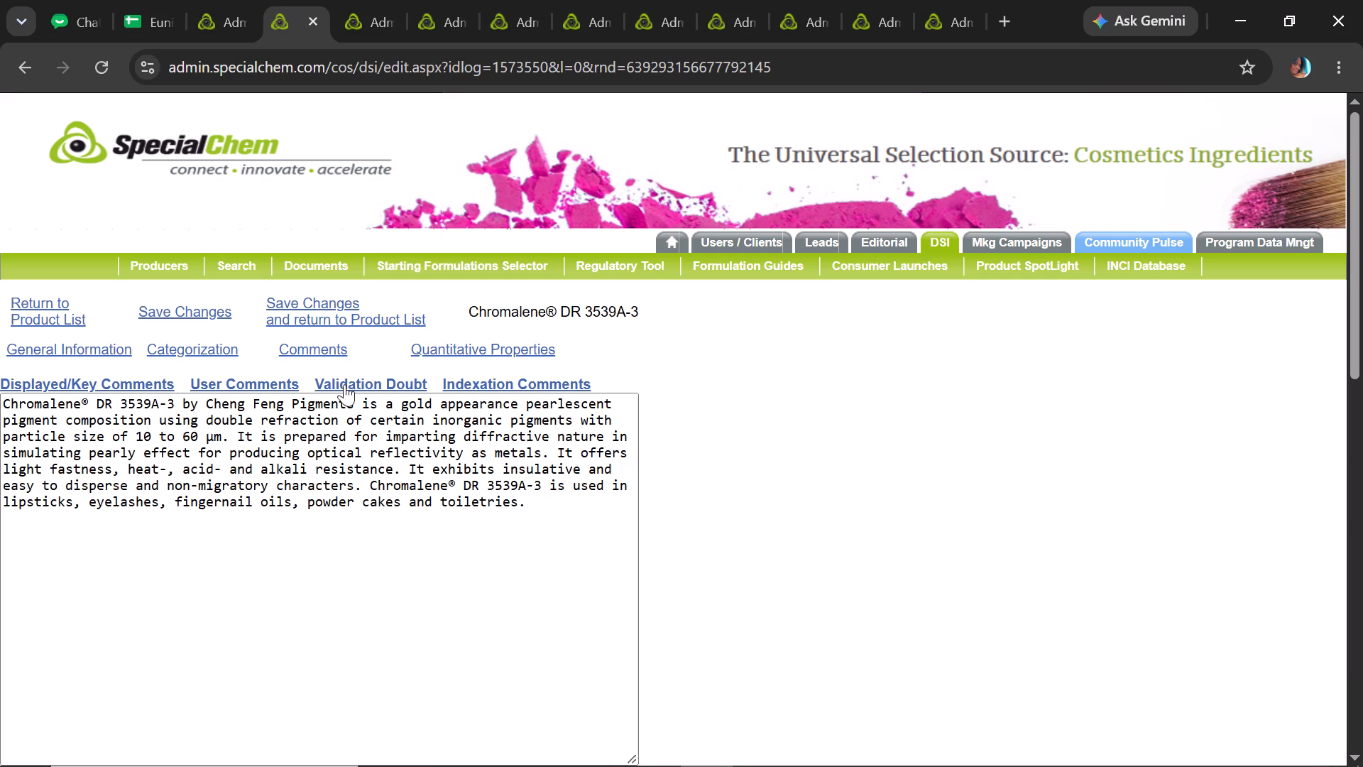
{"action": "double_click", "coordinate": [355, 402]}
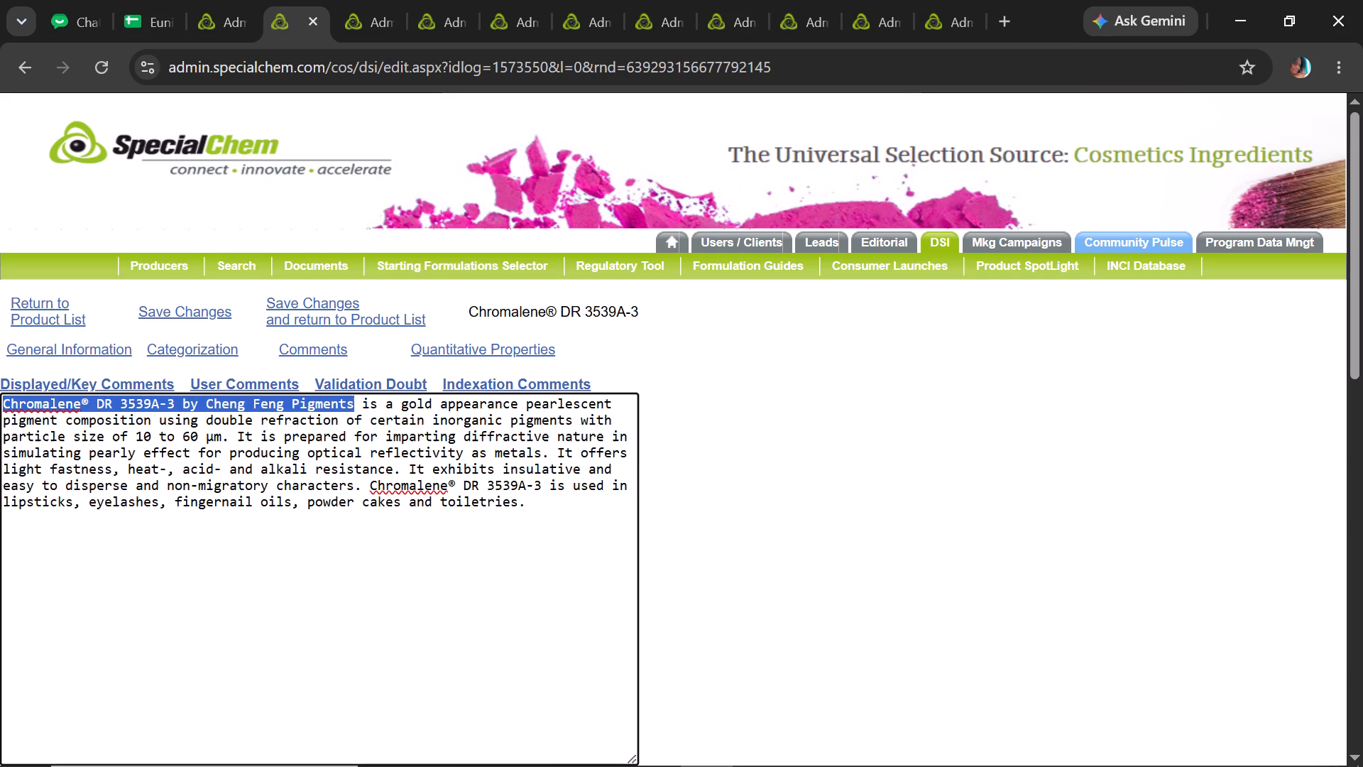
{"action": "key", "text": "ctrl+v"}
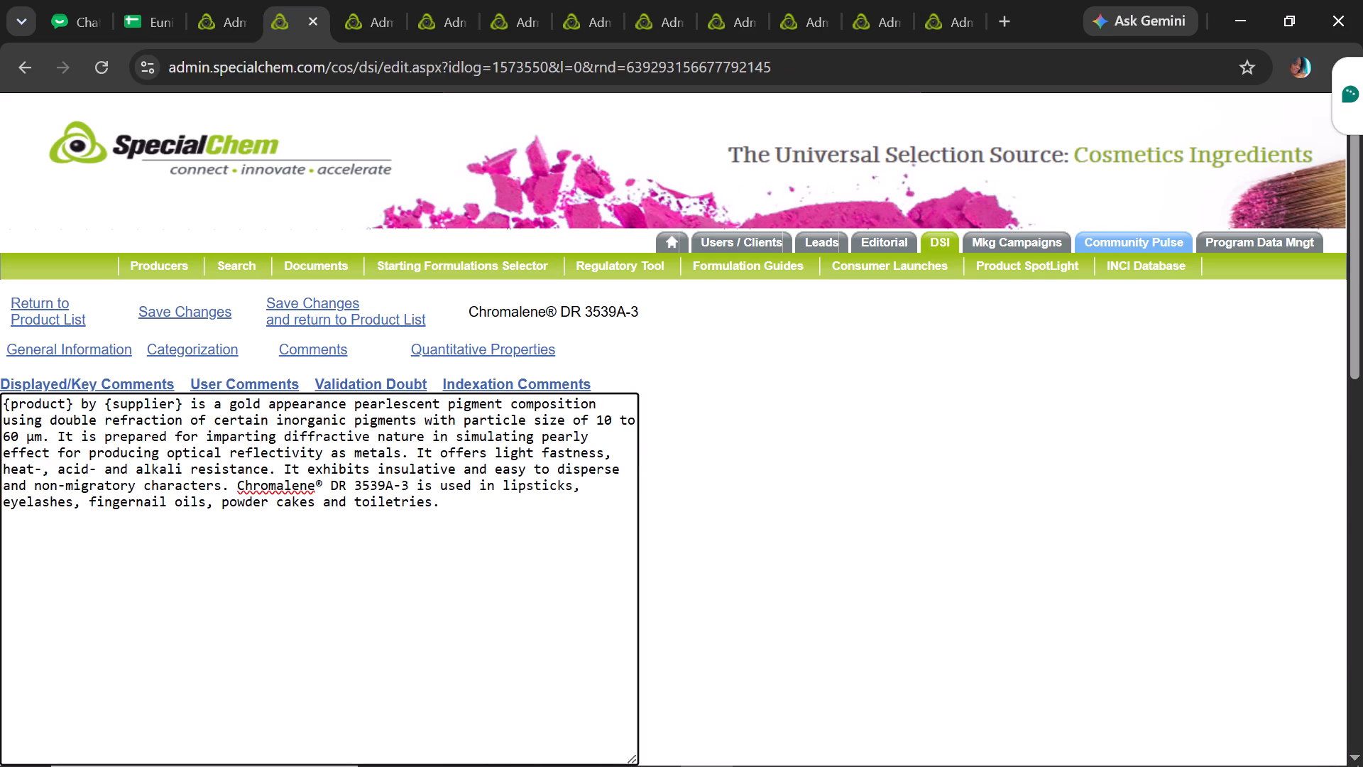
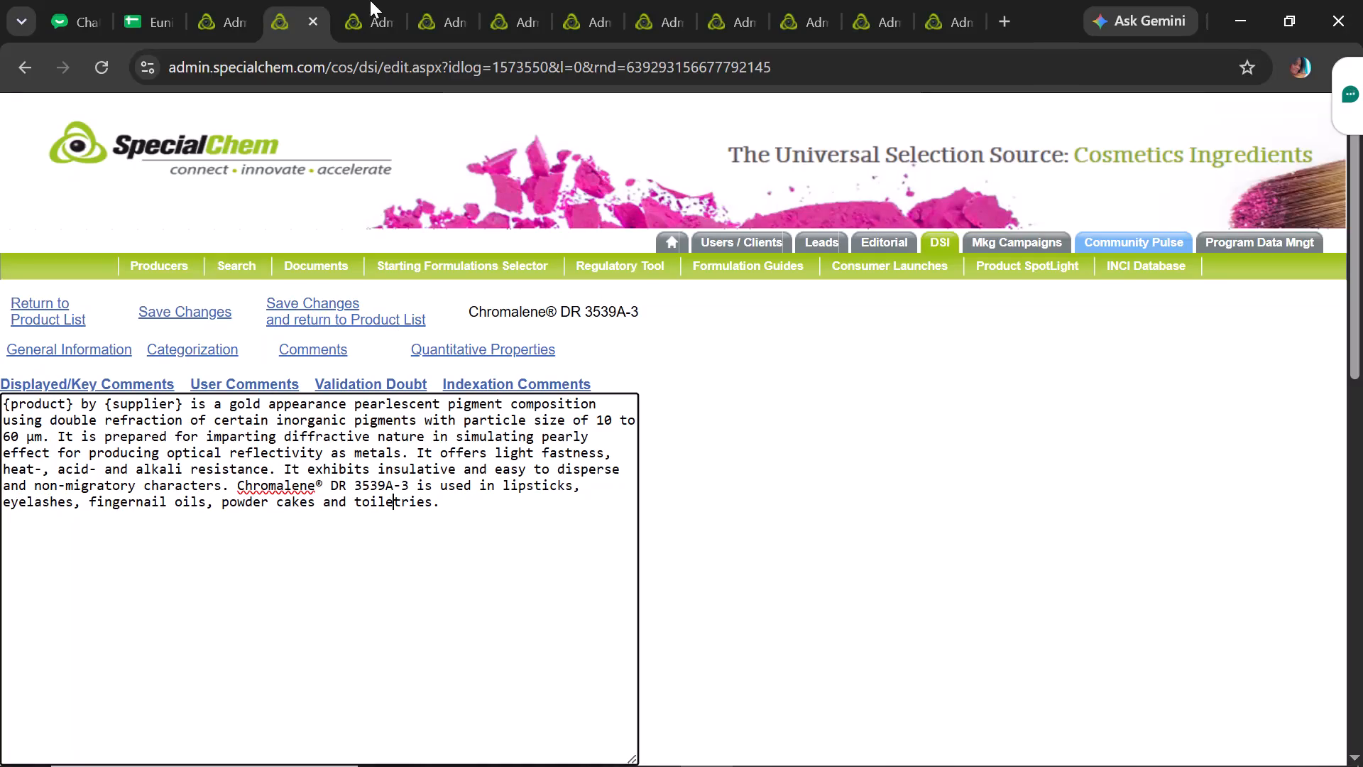
Replace the second "Chromalene® DR 3539A-3" in the displayed/key comments with the "{product}" placeholder.
{"action": "left_click", "coordinate": [150, 0]}
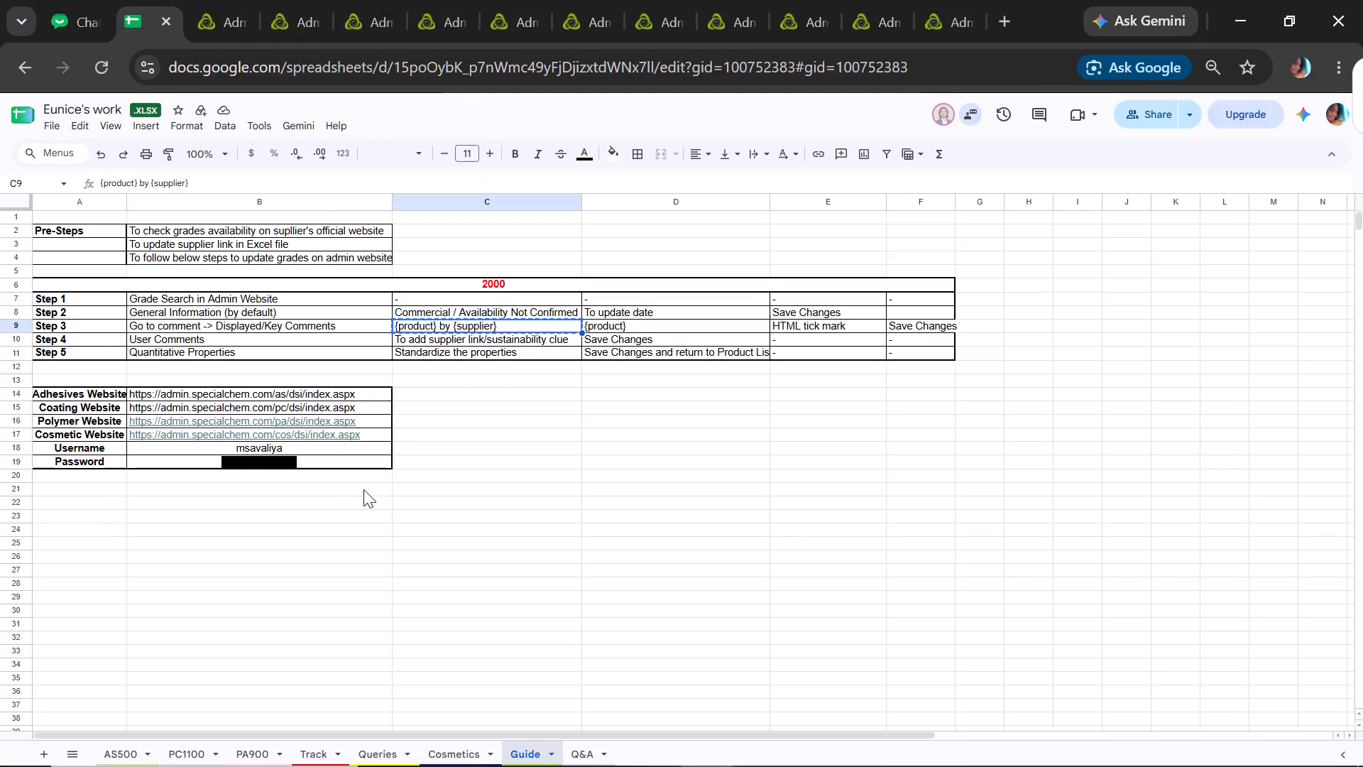
{"action": "key", "text": "ctrl+c"}
{"action": "left_click", "coordinate": [288, 9]}
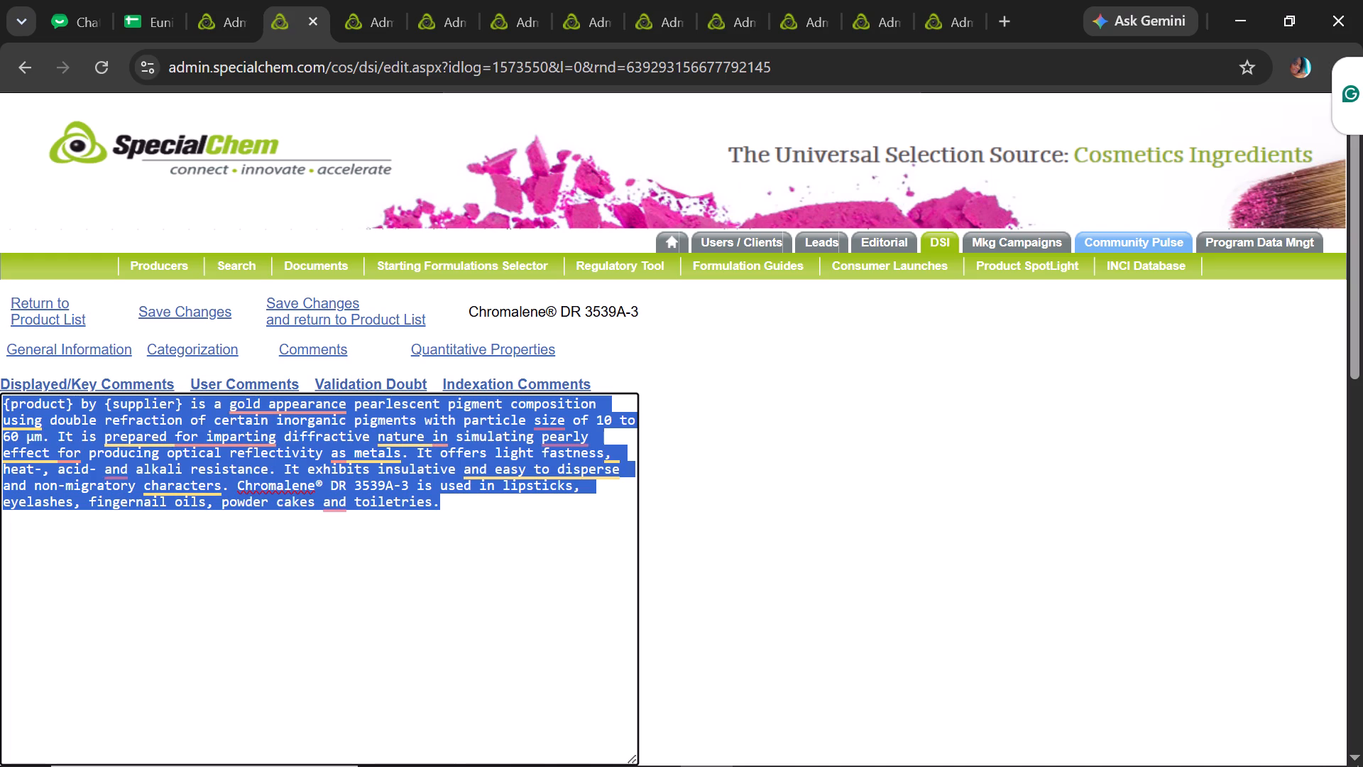
{"action": "left_click", "coordinate": [239, 492]}
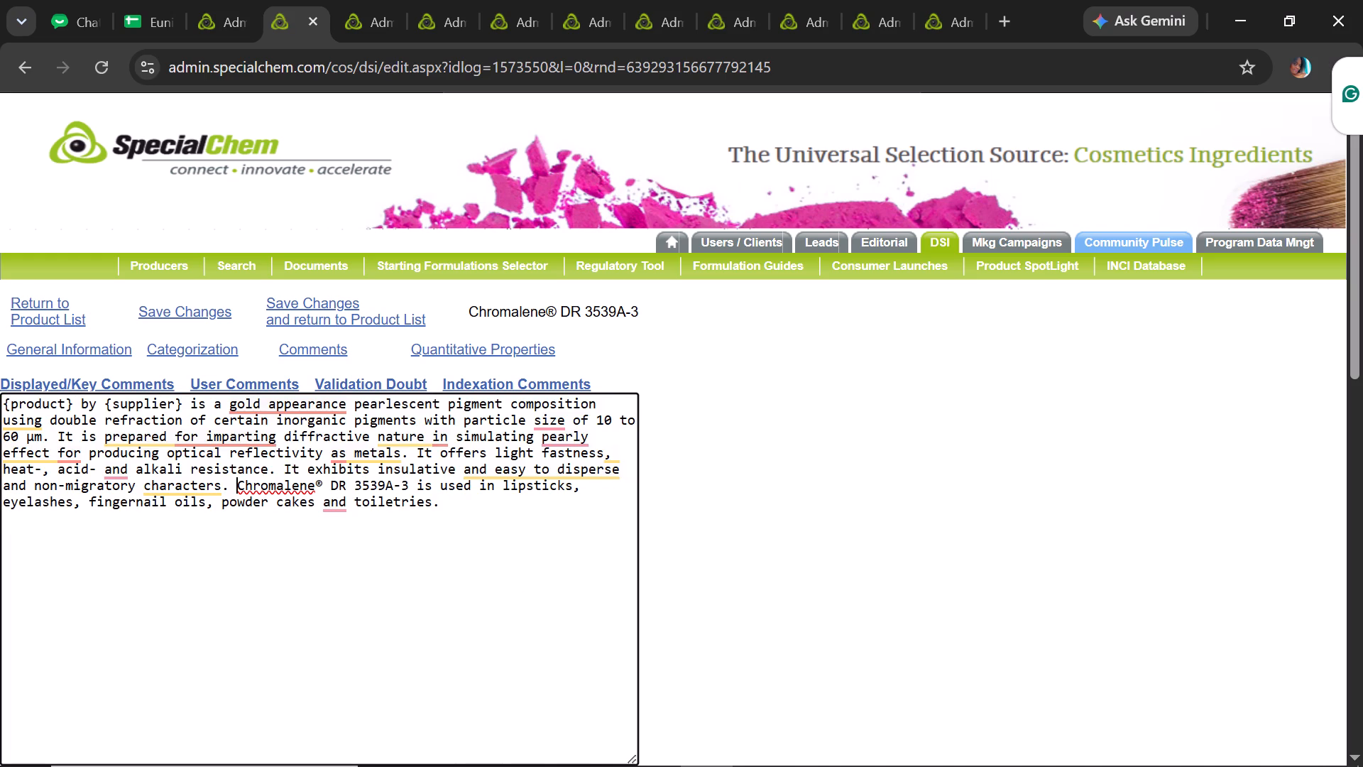
{"action": "left_click_drag", "start_coordinate": [75, 401], "coordinate": [0, 404]}
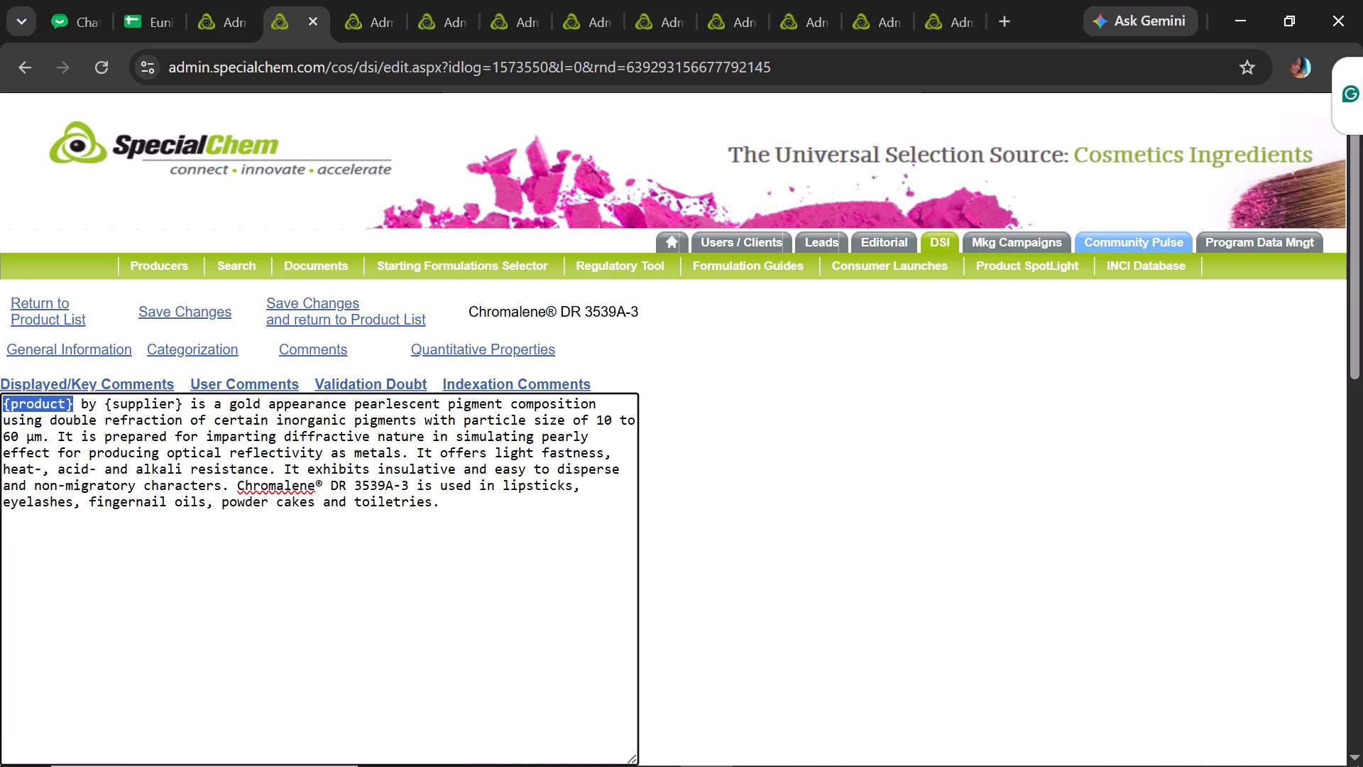
{"action": "key", "text": "ctrl+c"}
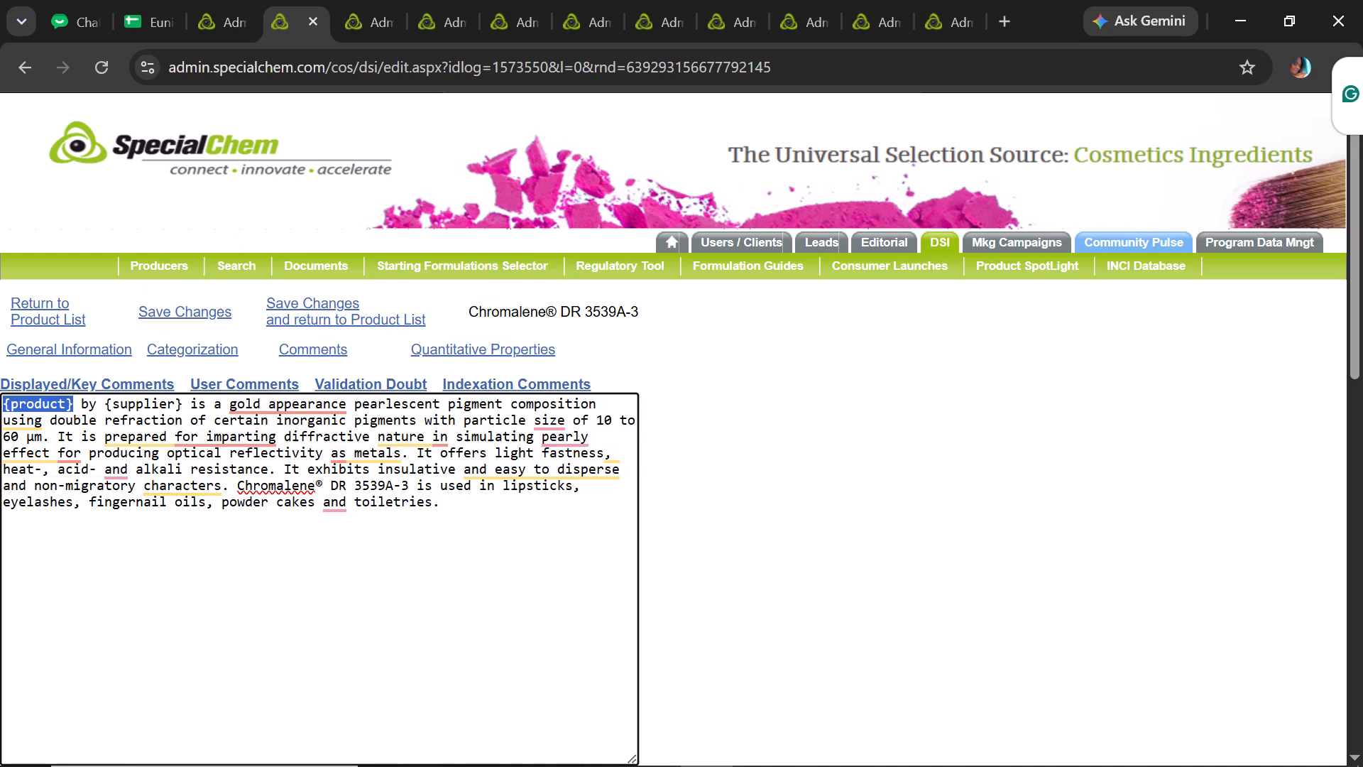
{"action": "left_click_drag", "start_coordinate": [238, 486], "coordinate": [410, 486]}
{"action": "key", "text": "ctrl+v"}
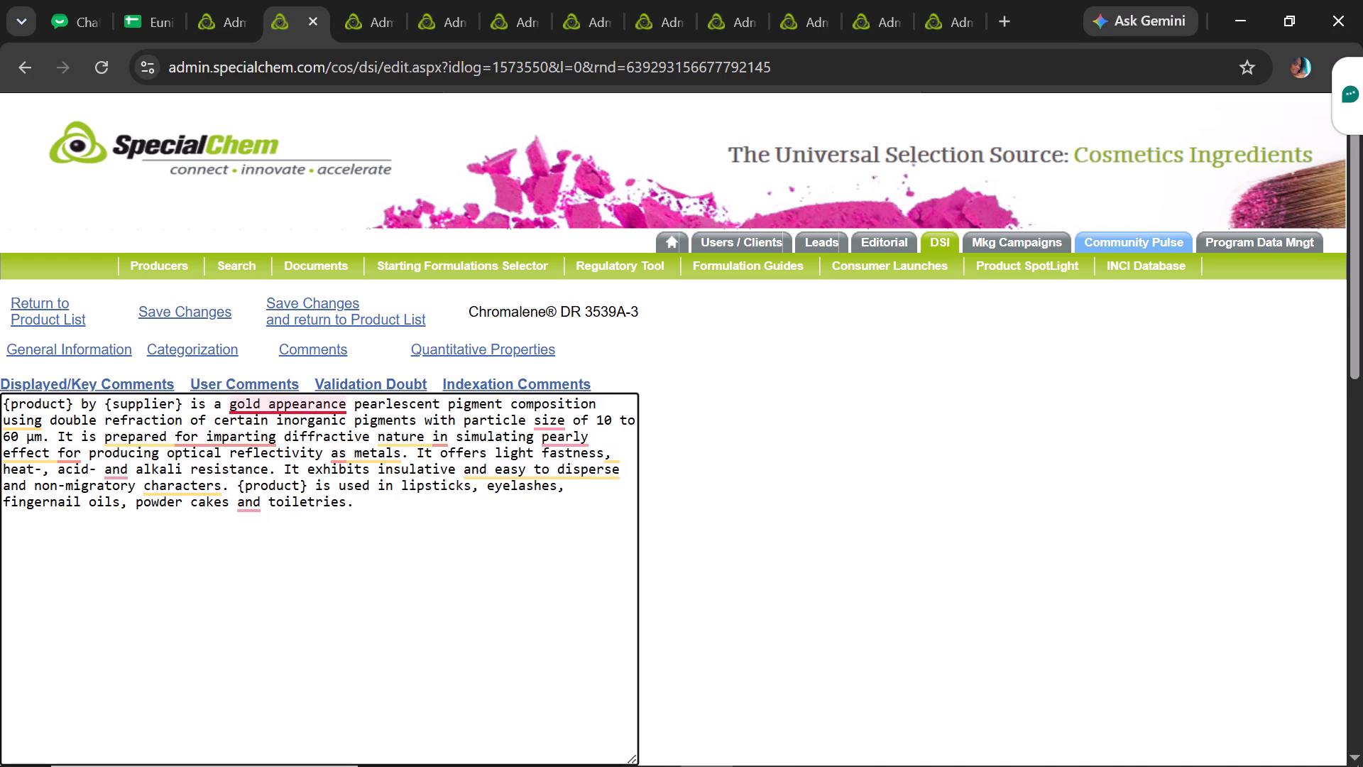
Accept the Grammarly corrections in the comment, changing "gold appearance" to "gold-appearance" and "for imparting" to "to impart a".
{"action": "left_click", "coordinate": [344, 448]}
{"action": "type", "text": "gold-appeara"}
{"action": "type", "text": "nce"}
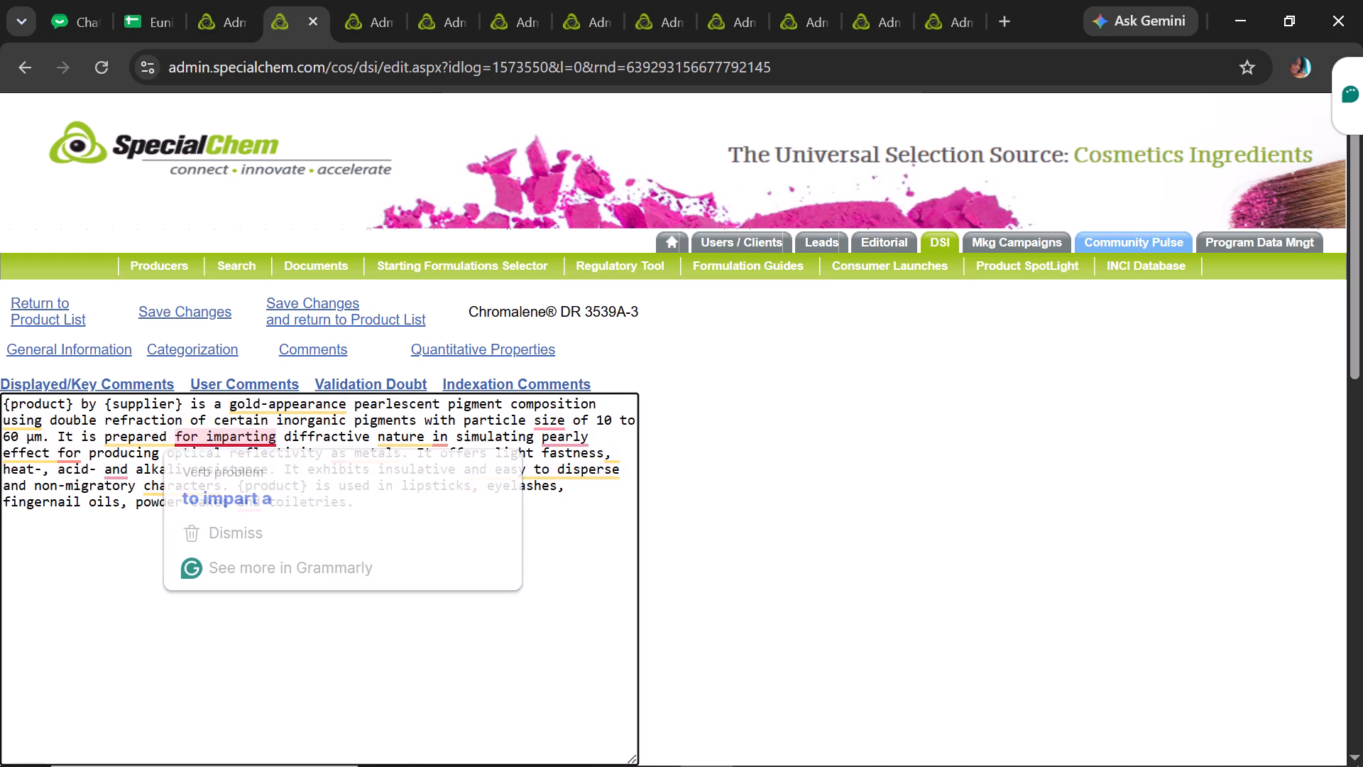
{"action": "left_click", "coordinate": [253, 455]}
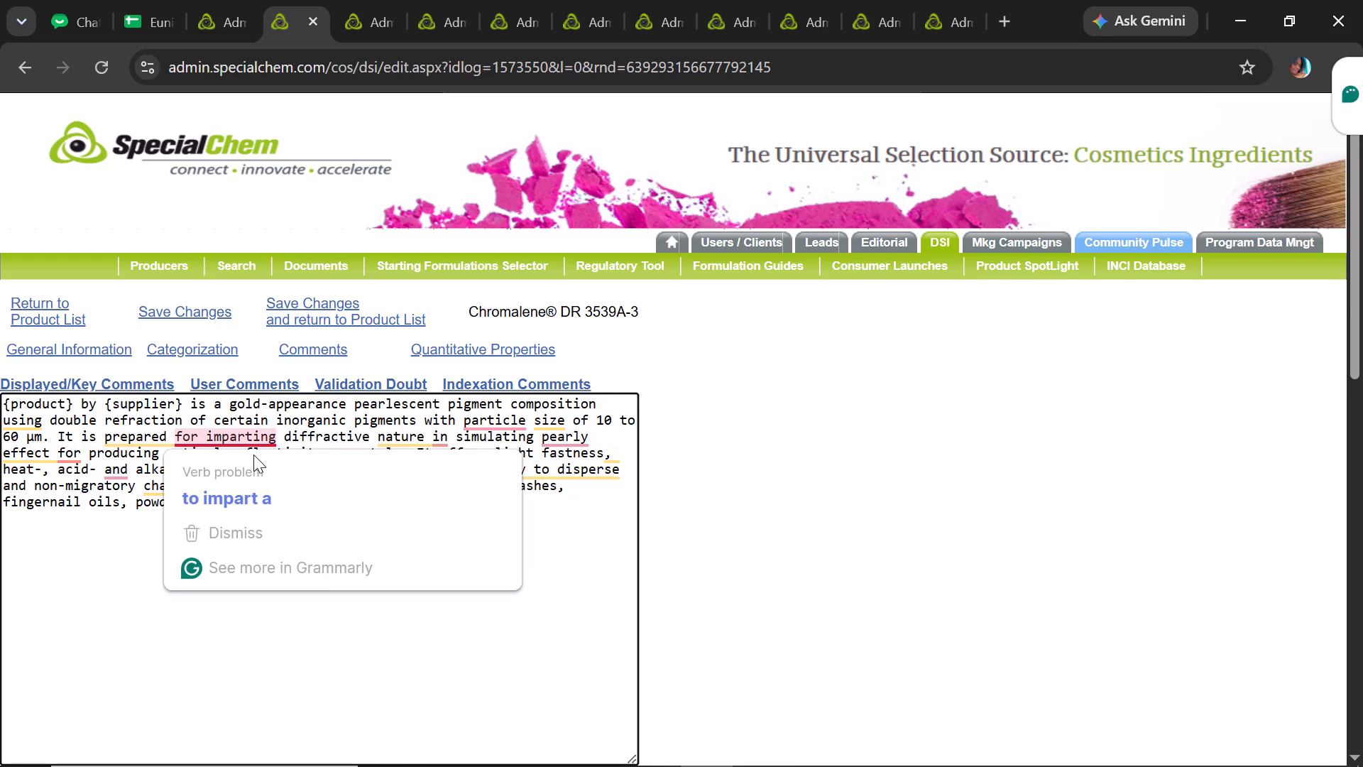
{"action": "left_click", "coordinate": [258, 470]}
{"action": "type", "text": "to impart"}
{"action": "key", "text": "space"}
{"action": "key", "text": "a"}
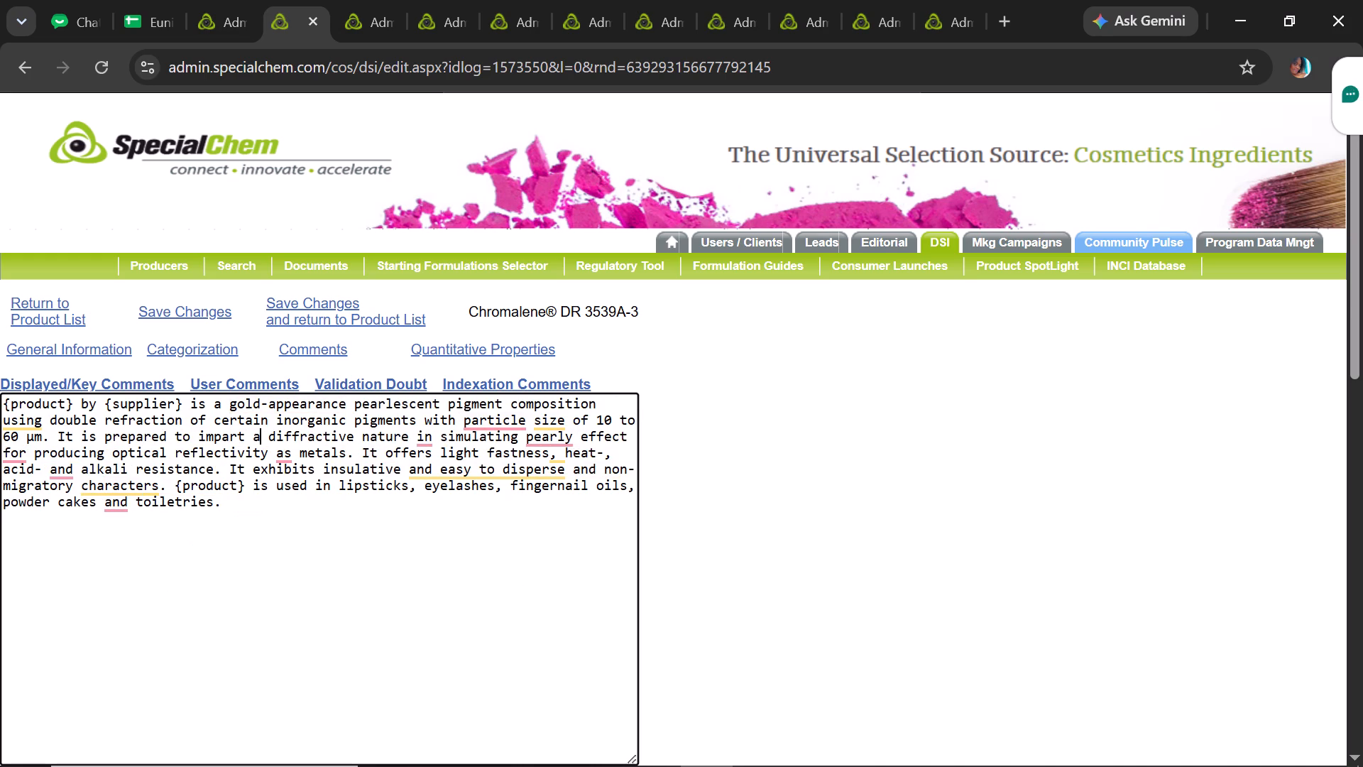
{"action": "left_click", "coordinate": [518, 452]}
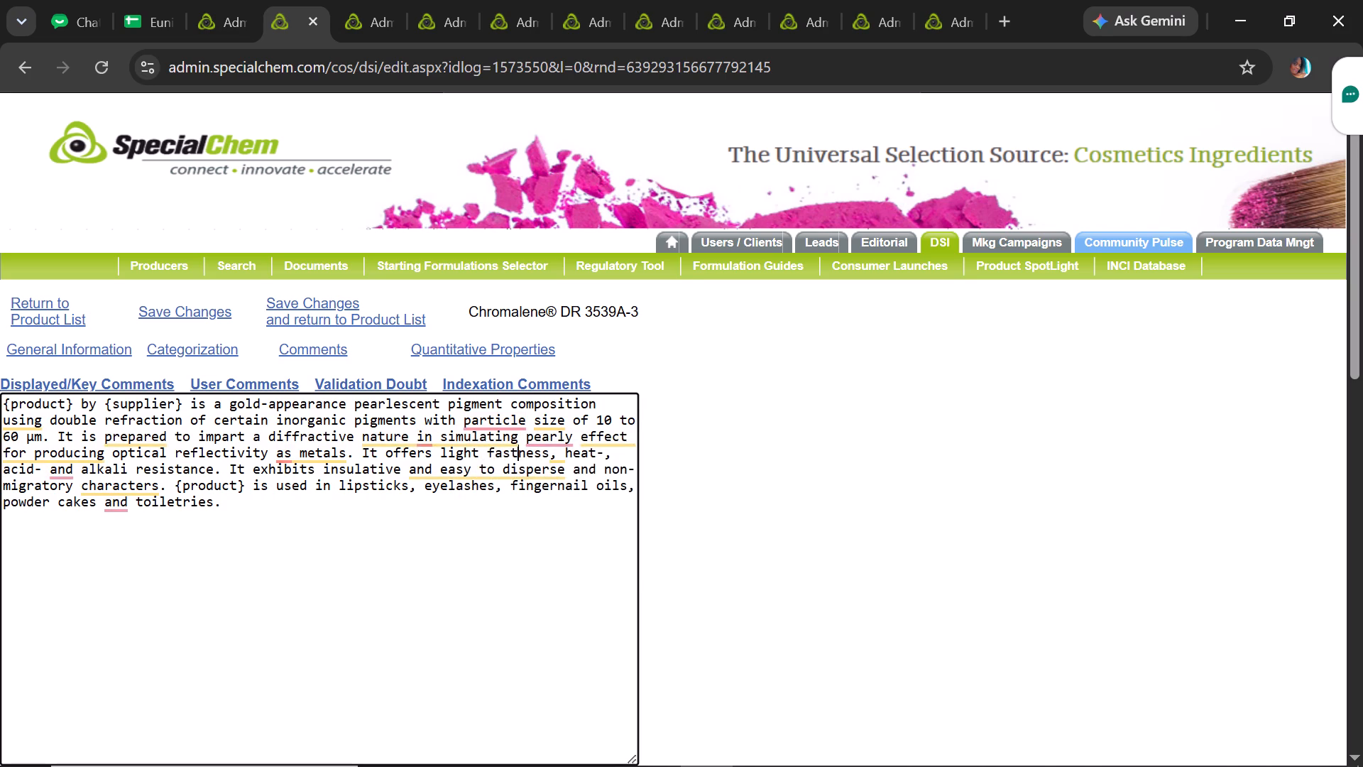
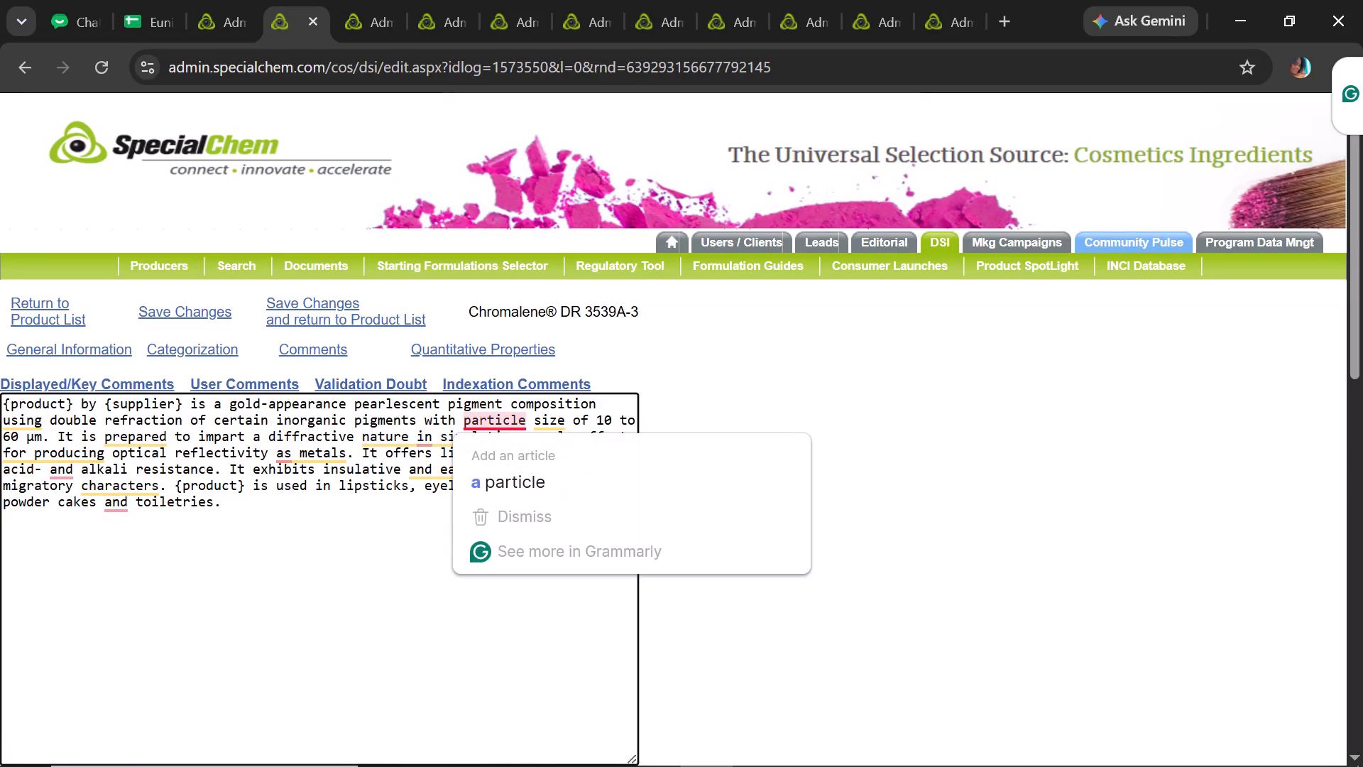
Apply the suggested grammar corrections in the comment: "a particle size", "nature, simulating" and "a pearly effect".
{"action": "left_click", "coordinate": [525, 449]}
{"action": "left_click", "coordinate": [529, 475]}
{"action": "type", "text": "a"}
{"action": "key", "text": "space"}
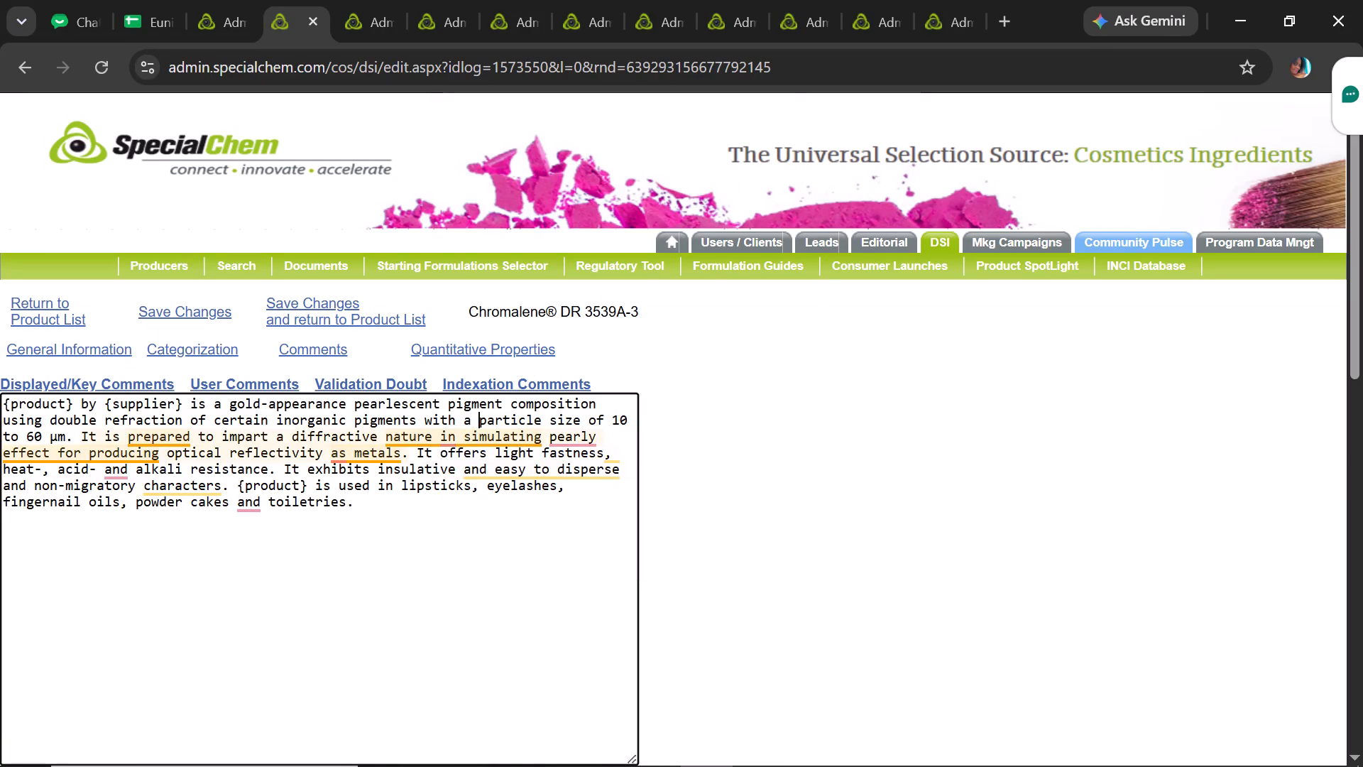
{"action": "left_click", "coordinate": [457, 476]}
{"action": "left_click", "coordinate": [461, 461]}
{"action": "key", "text": "comma"}
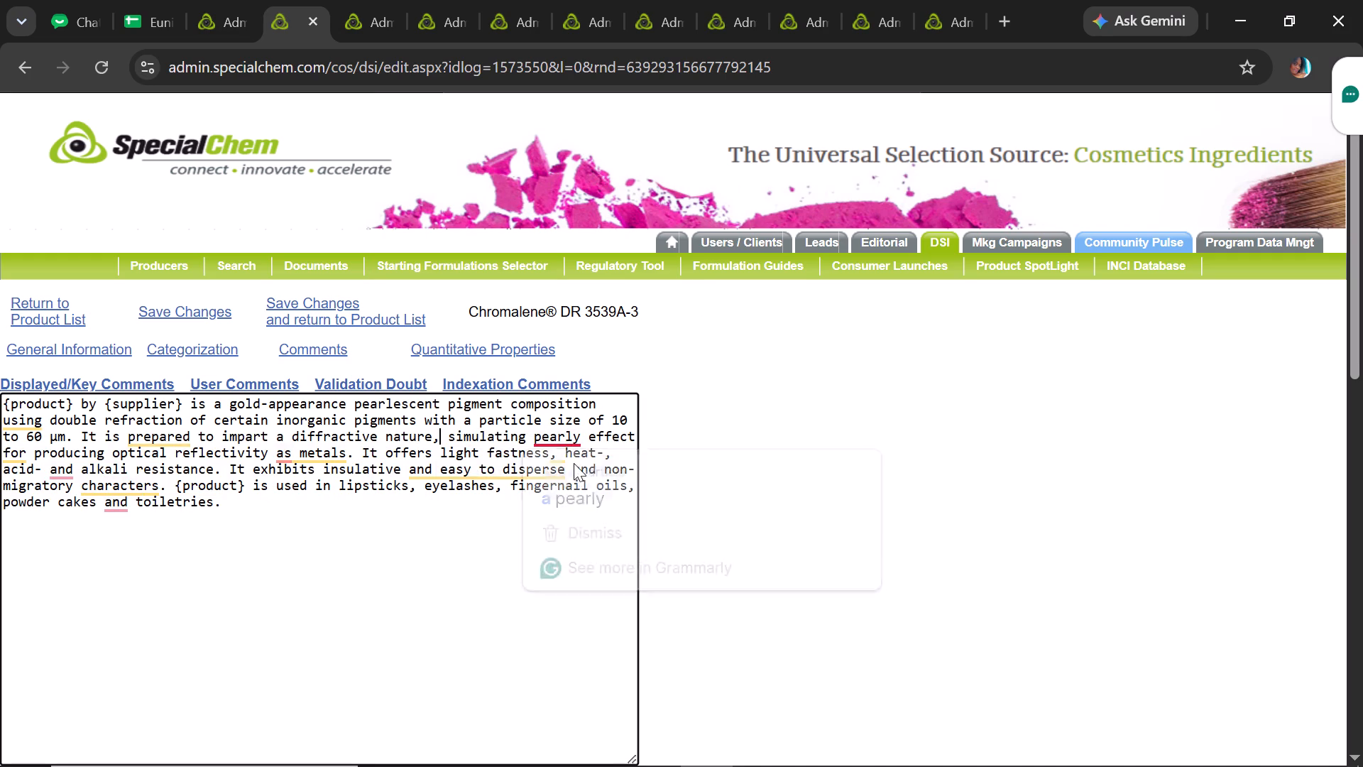
{"action": "left_click_drag", "start_coordinate": [574, 466], "coordinate": [554, 443]}
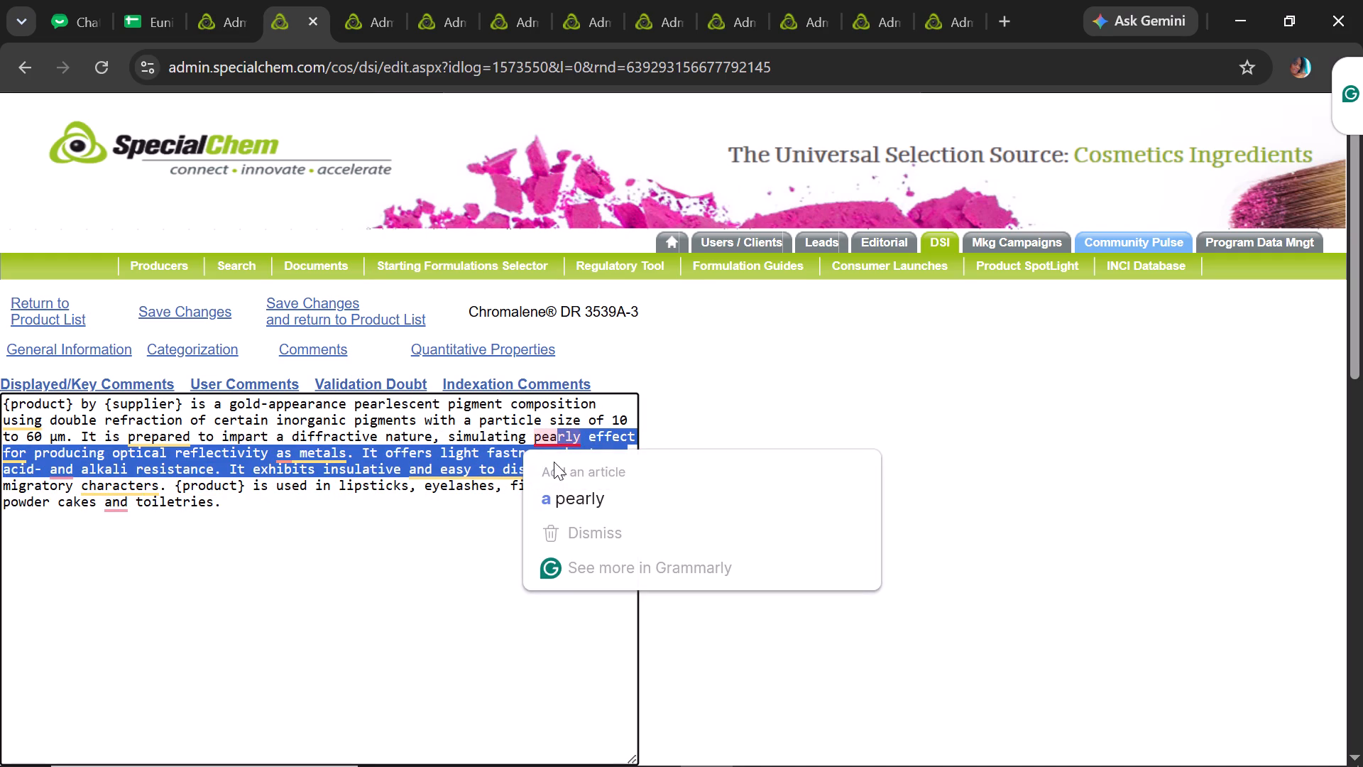
{"action": "left_click", "coordinate": [554, 467]}
{"action": "type", "text": "a"}
{"action": "key", "text": "space"}
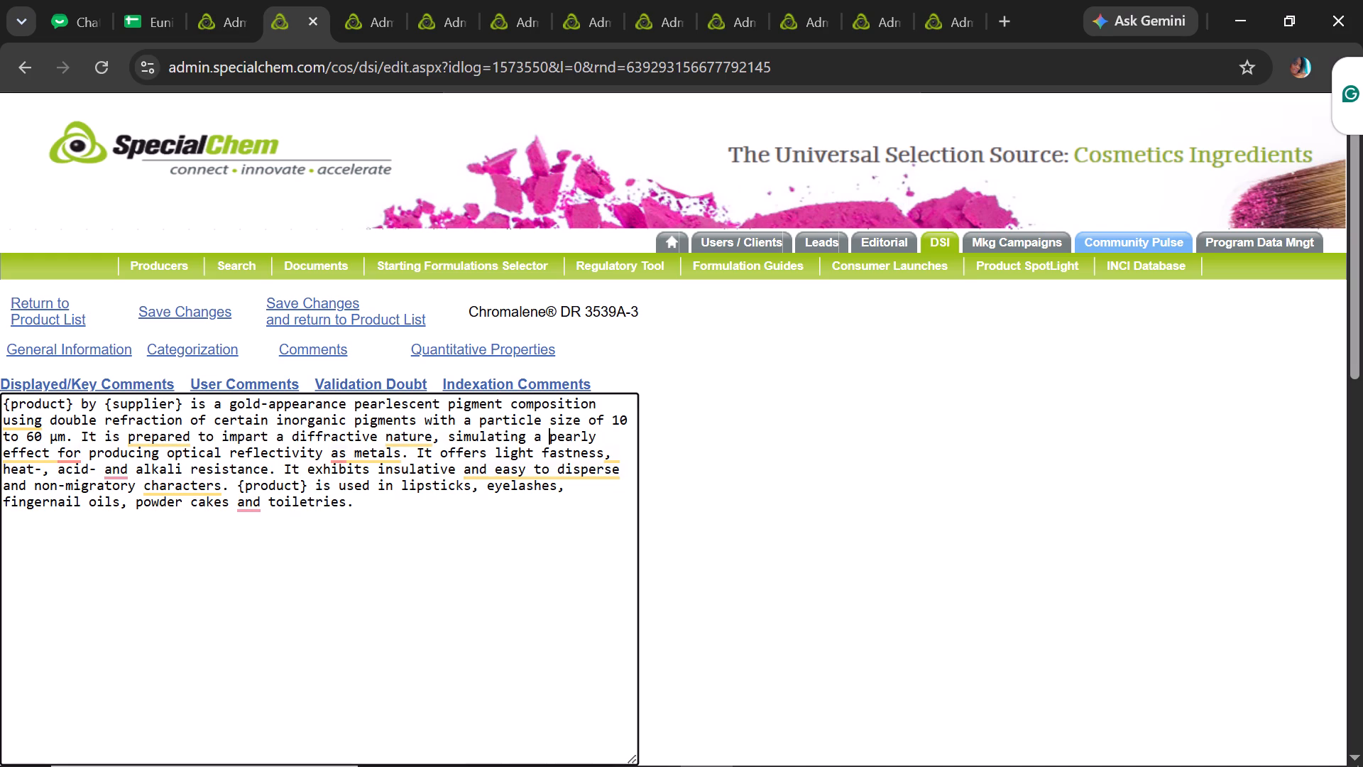
Add the suggested series commas in the comment, giving "powder cakes, and toiletries" and "acid-, and alkali resistance".
{"action": "left_click", "coordinate": [261, 532]}
{"action": "key", "text": "comma"}
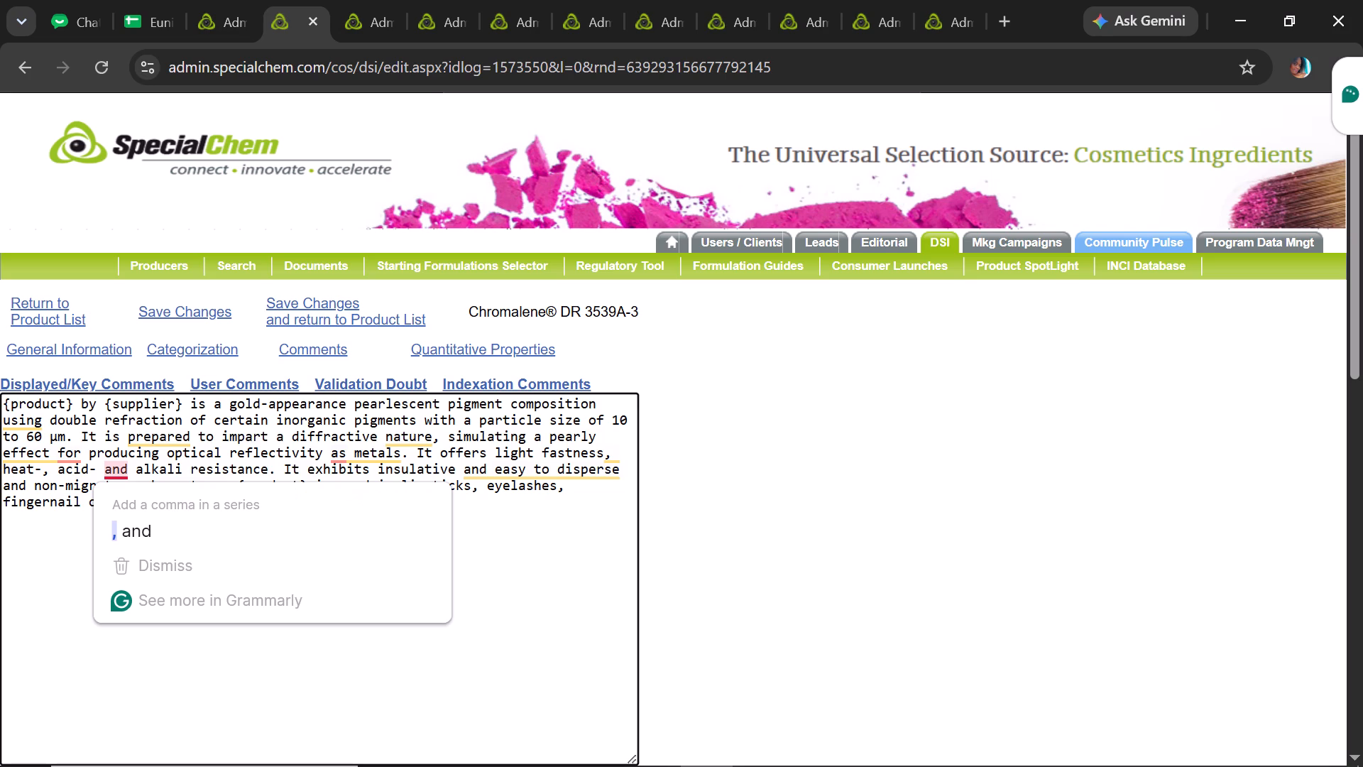
{"action": "left_click", "coordinate": [156, 502]}
{"action": "key", "text": "comma"}
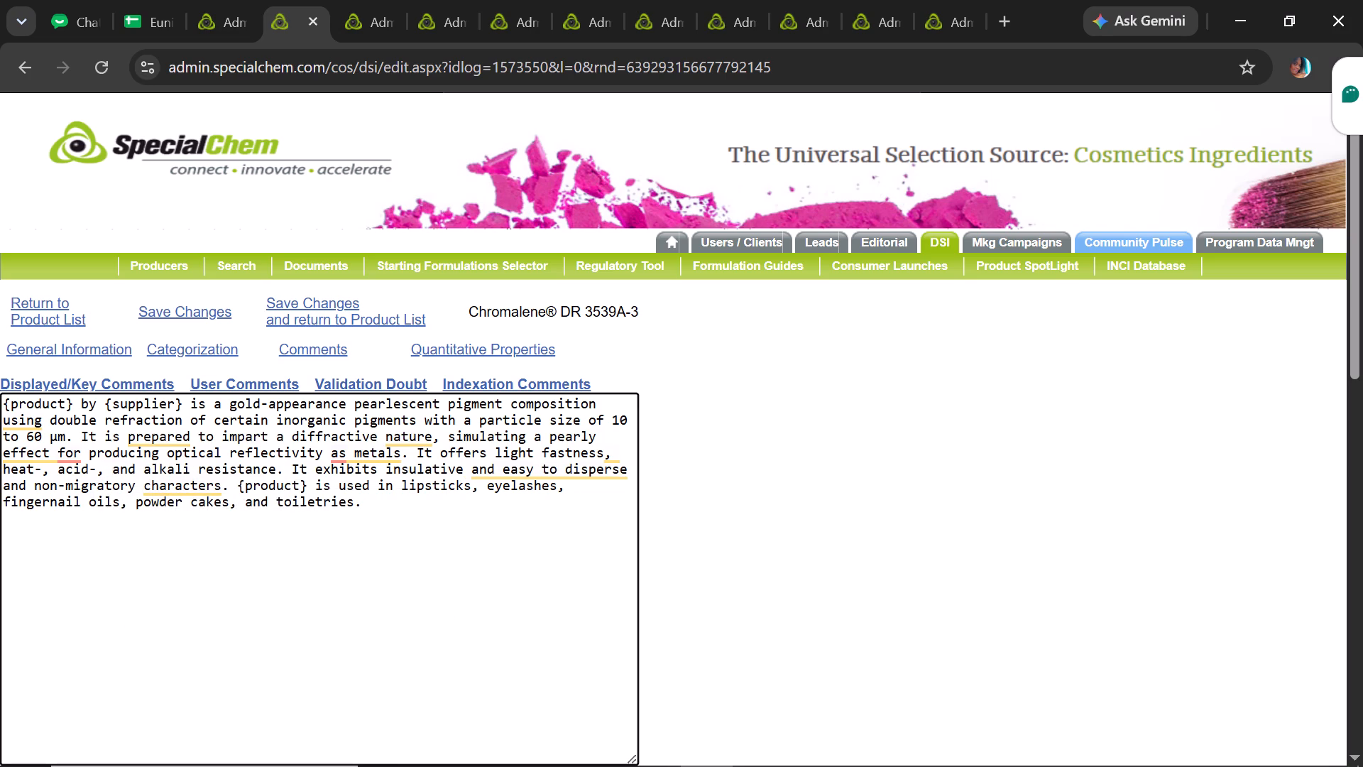
Change "for producing" to "and producing" and "as metals" to "like metals" in the comment, and save the changes.
{"action": "left_click", "coordinate": [84, 477]}
{"action": "type", "text": "and"}
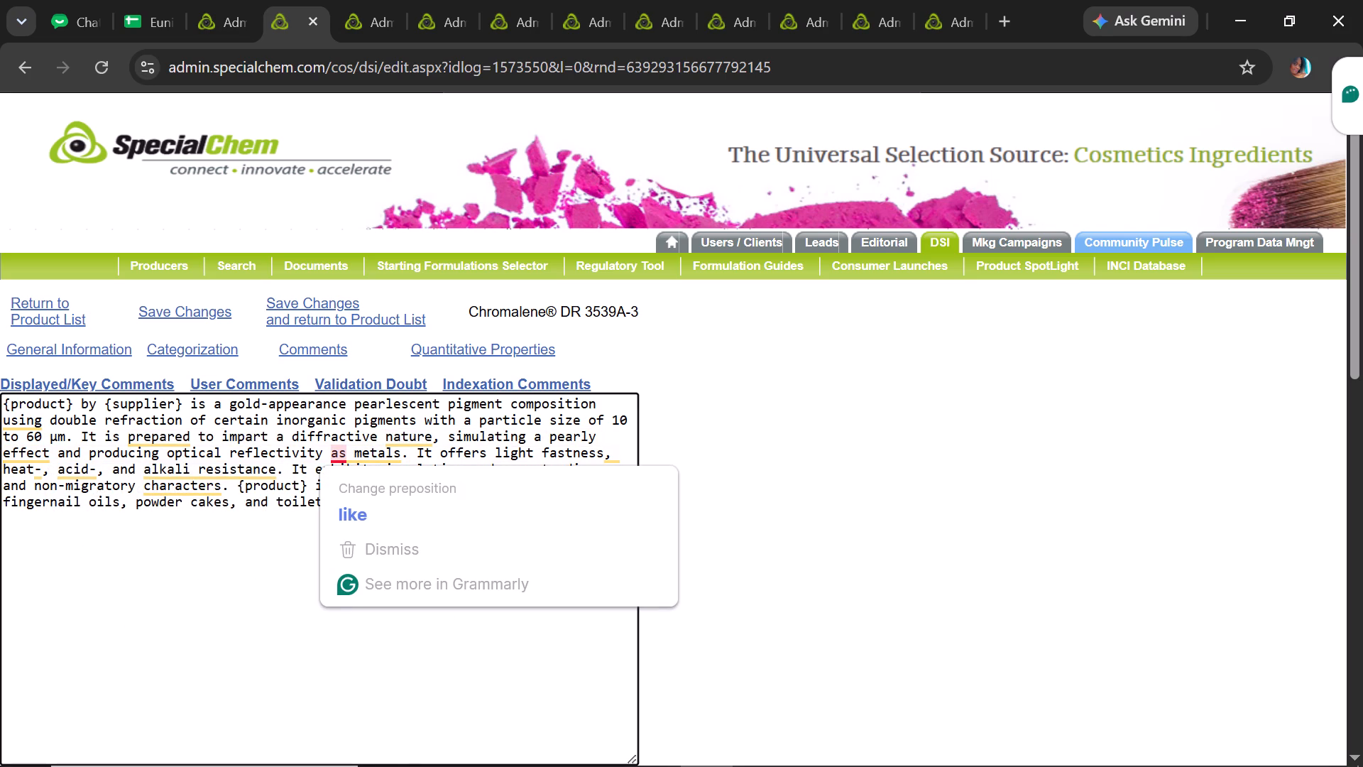
{"action": "left_click", "coordinate": [346, 480]}
{"action": "type", "text": "like"}
{"action": "left_click", "coordinate": [160, 313]}
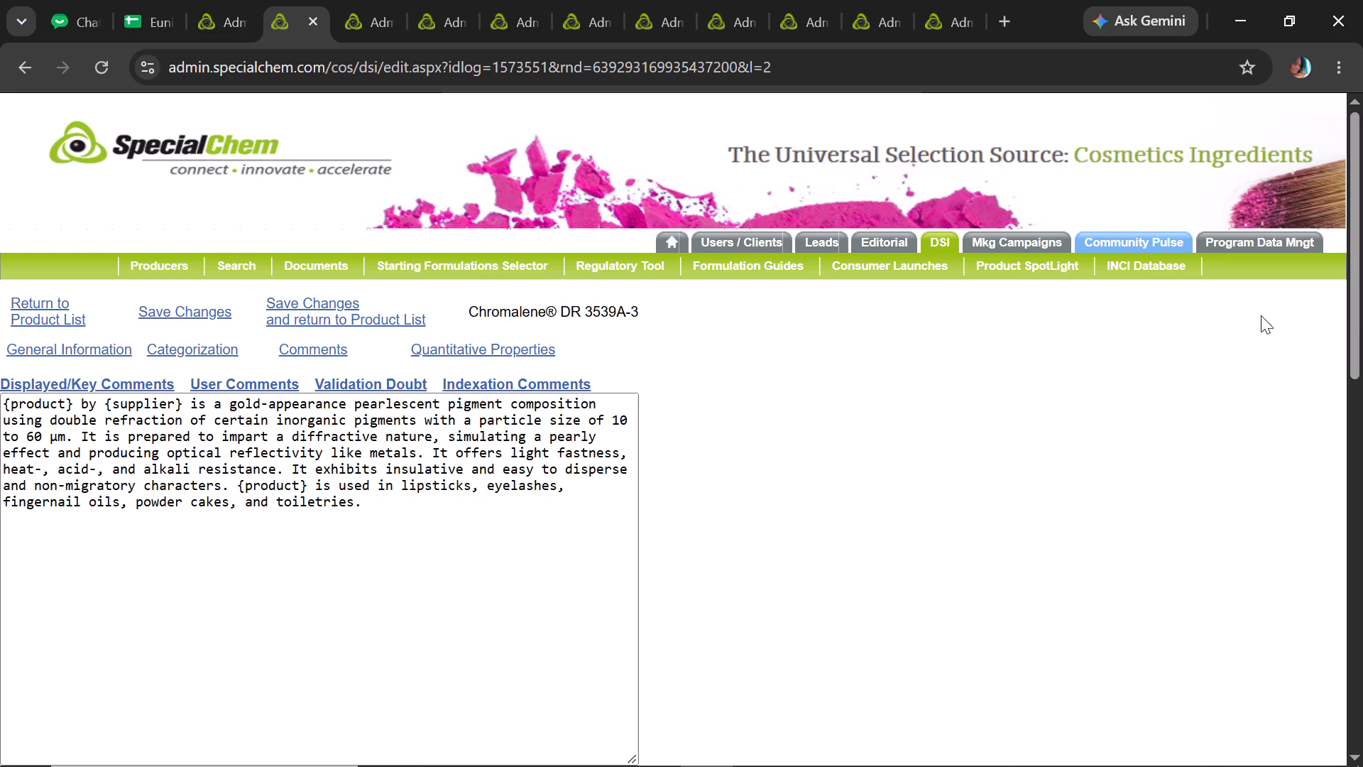
{"action": "left_click_drag", "start_coordinate": [1362, 298], "coordinate": [1357, 349]}
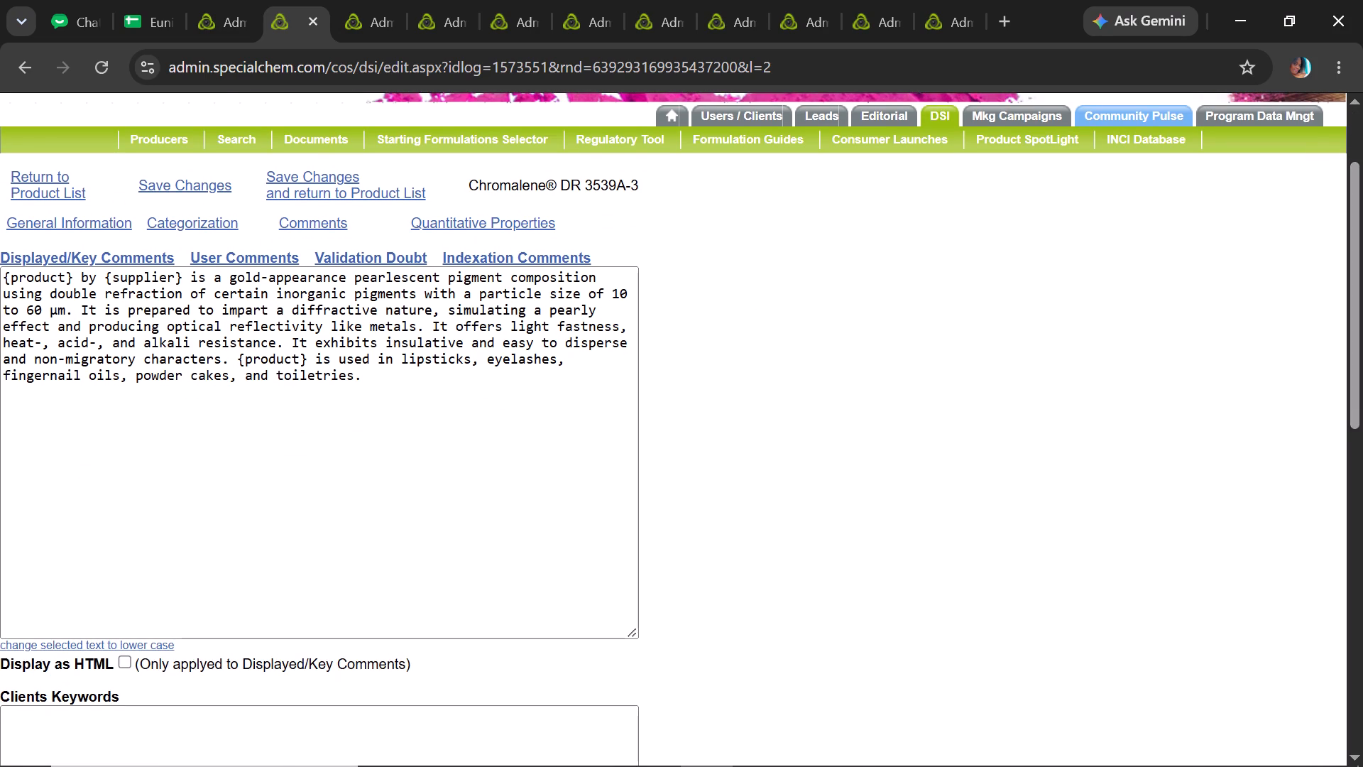
{"action": "left_click", "coordinate": [128, 663]}
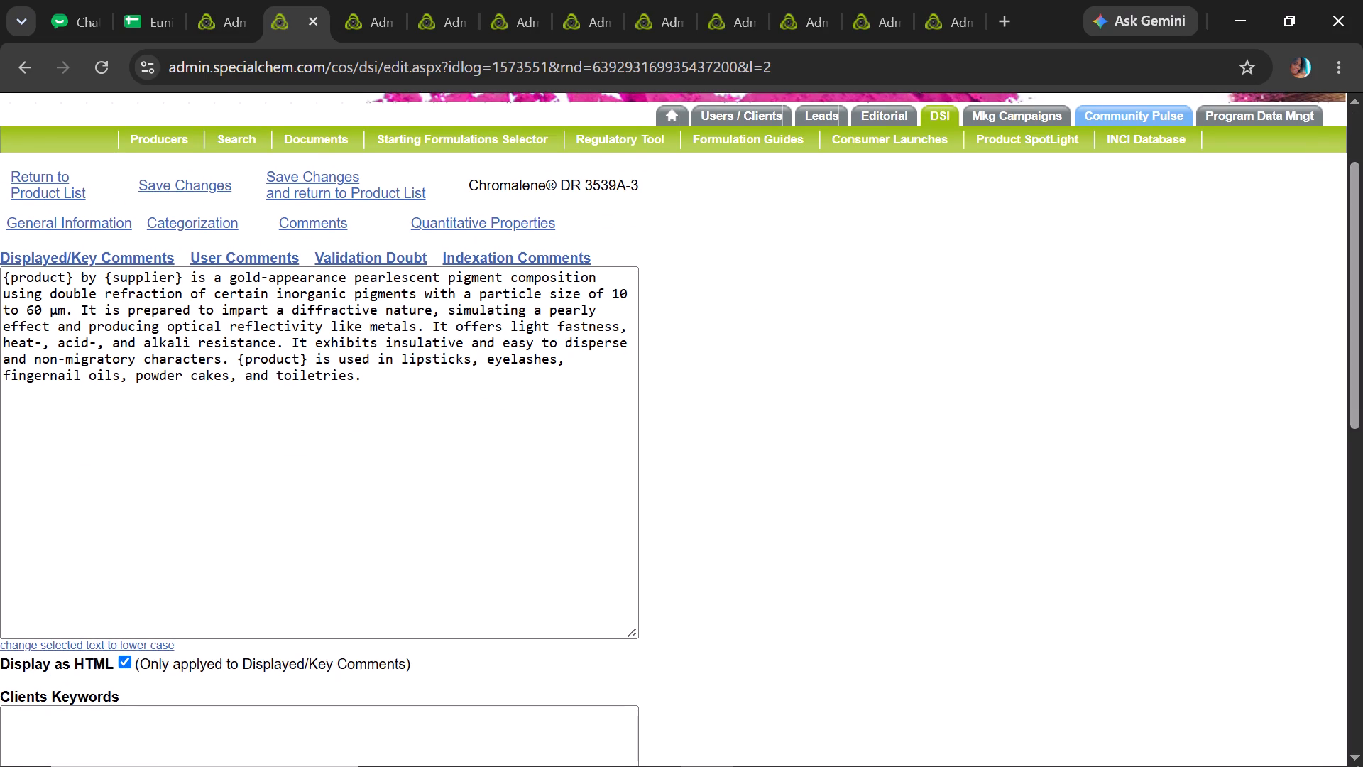
{"action": "left_click", "coordinate": [199, 187]}
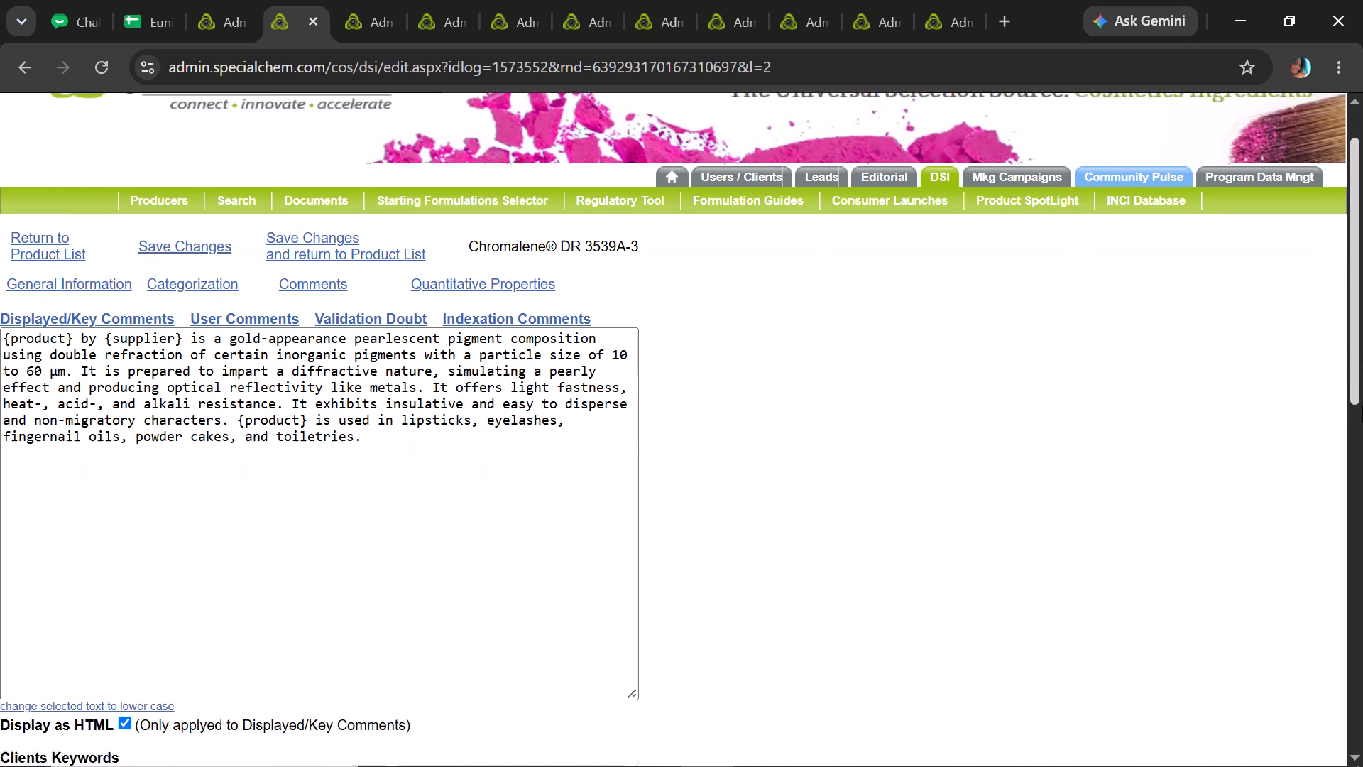
{"action": "left_click_drag", "start_coordinate": [1362, 406], "coordinate": [1362, 413]}
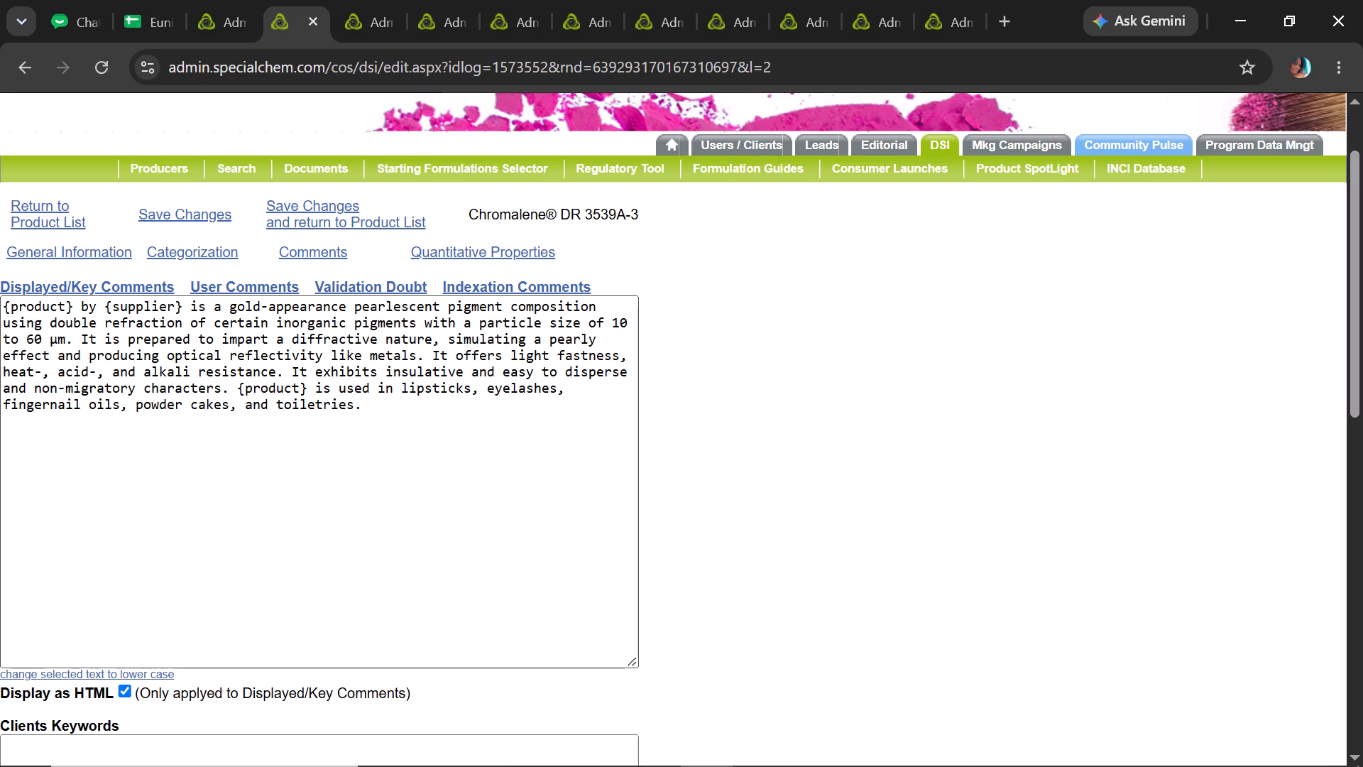
{"action": "left_click", "coordinate": [191, 214]}
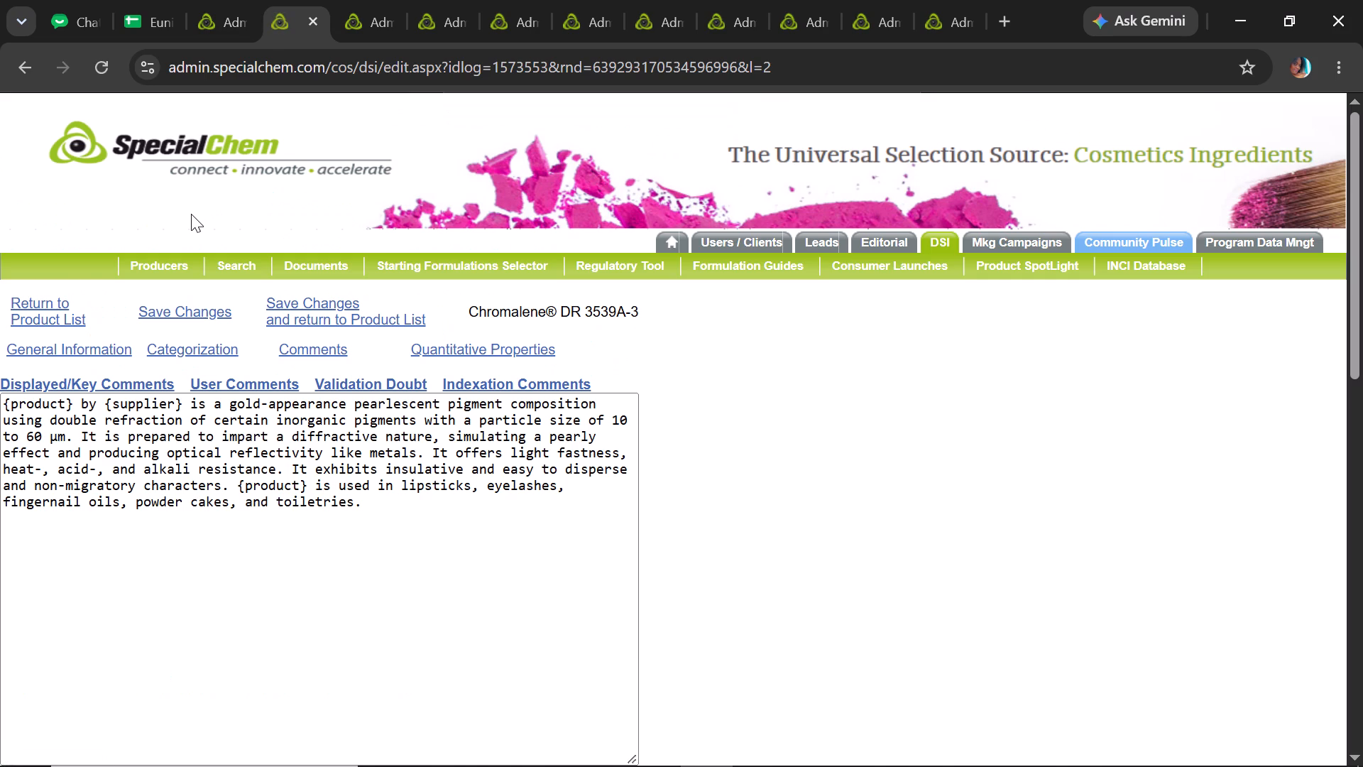
Standardize the first quantitative property's name to "Particle Size", save the changes and return to the product list.
{"action": "left_click", "coordinate": [495, 346]}
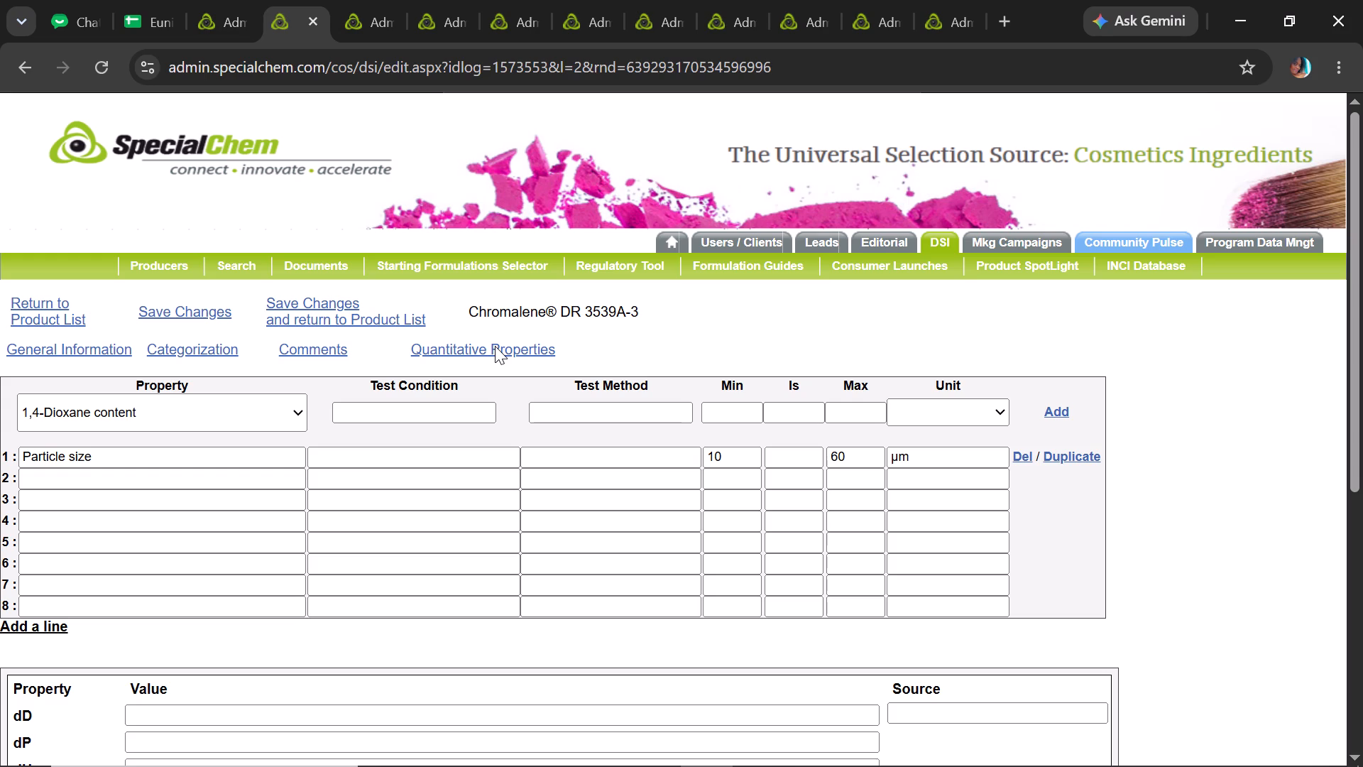
{"action": "left_click", "coordinate": [196, 452]}
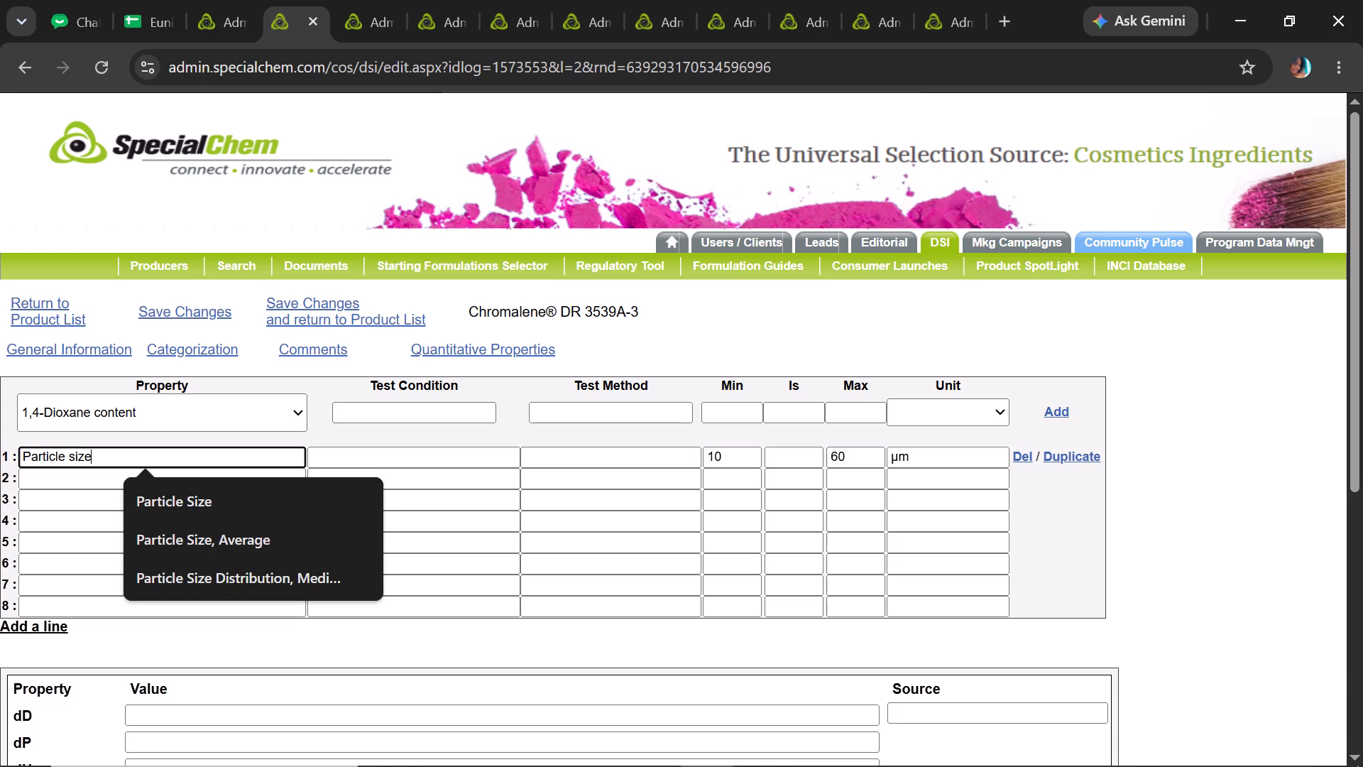
{"action": "left_click", "coordinate": [201, 499]}
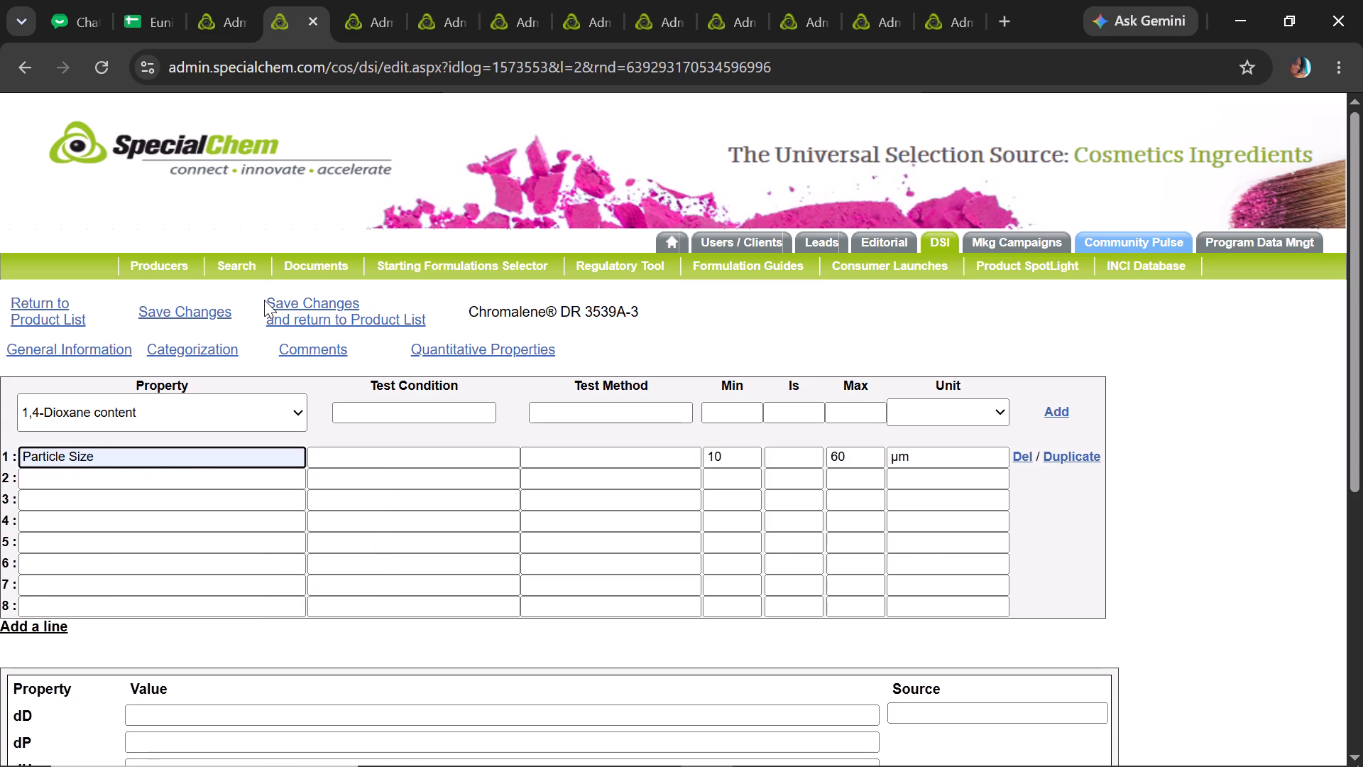
{"action": "left_click", "coordinate": [264, 300]}
{"action": "left_click", "coordinate": [300, 309]}
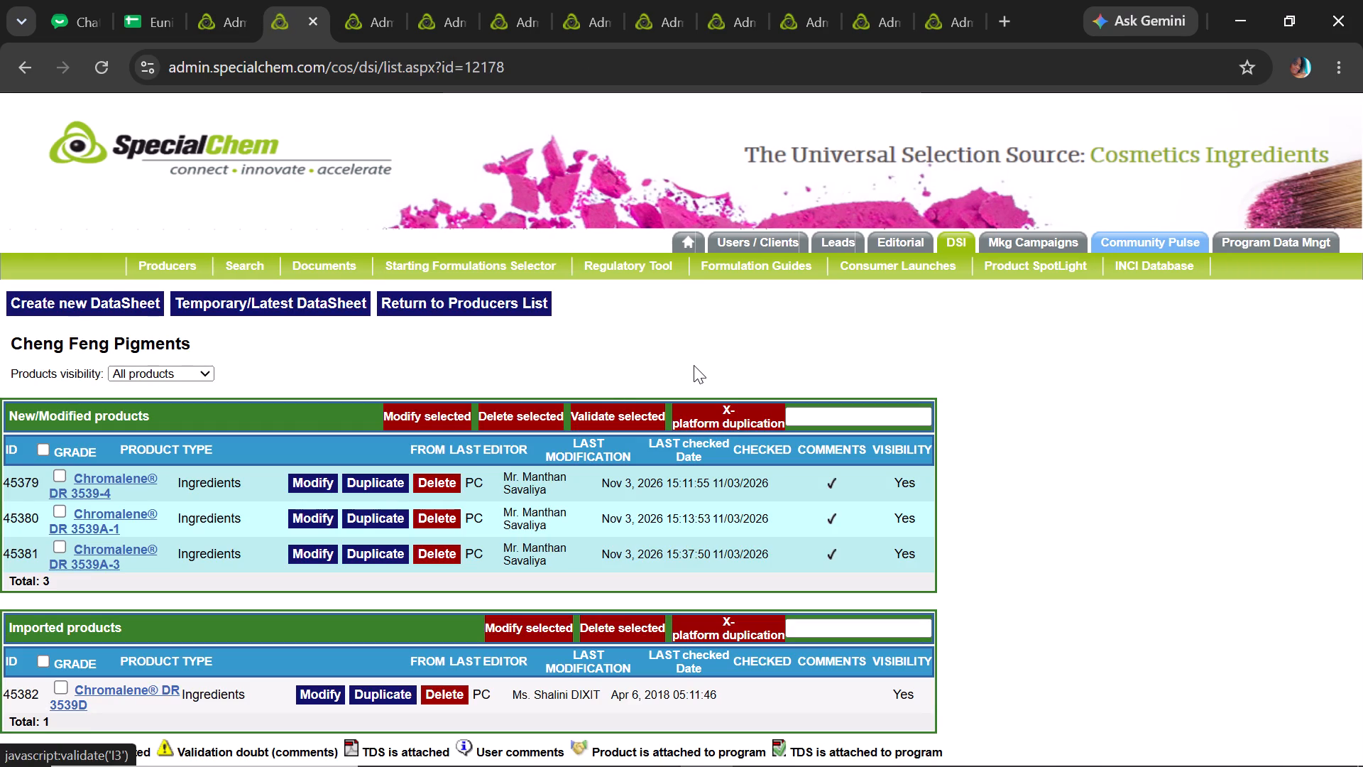
Look up the grade following Chromalene DR 3539A-3 in the Cosmetics sheet of the tracking spreadsheet, and return to the Cheng Feng Pigments product list.
{"action": "left_click", "coordinate": [165, 0]}
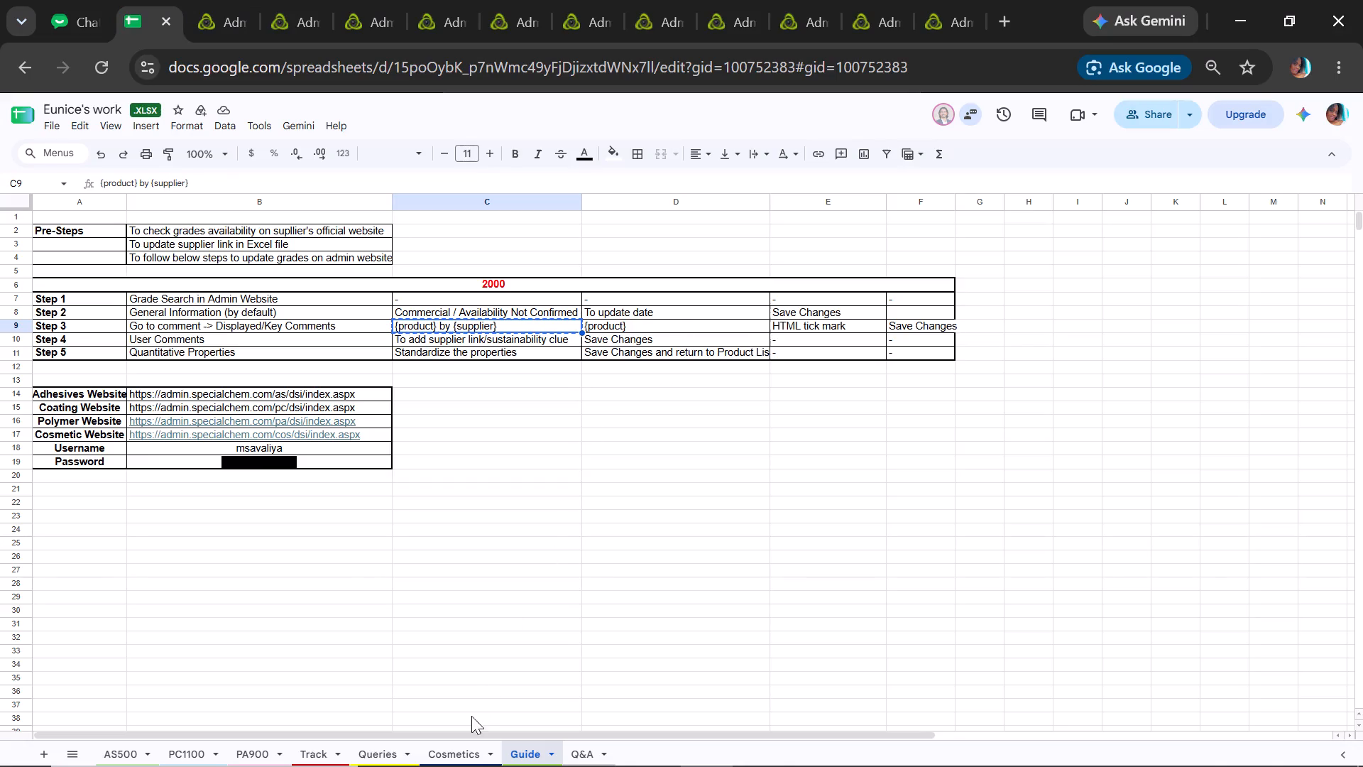
{"action": "left_click", "coordinate": [466, 746]}
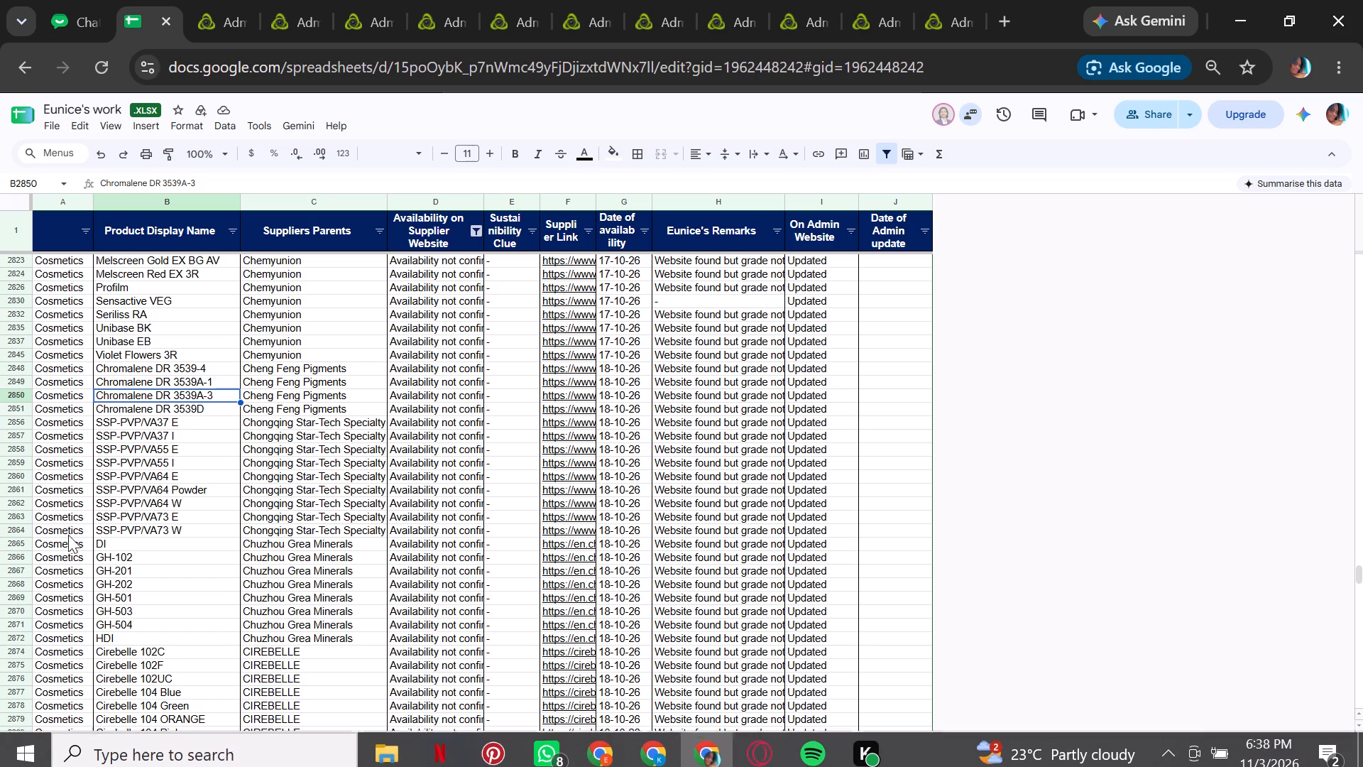
{"action": "left_click", "coordinate": [174, 406]}
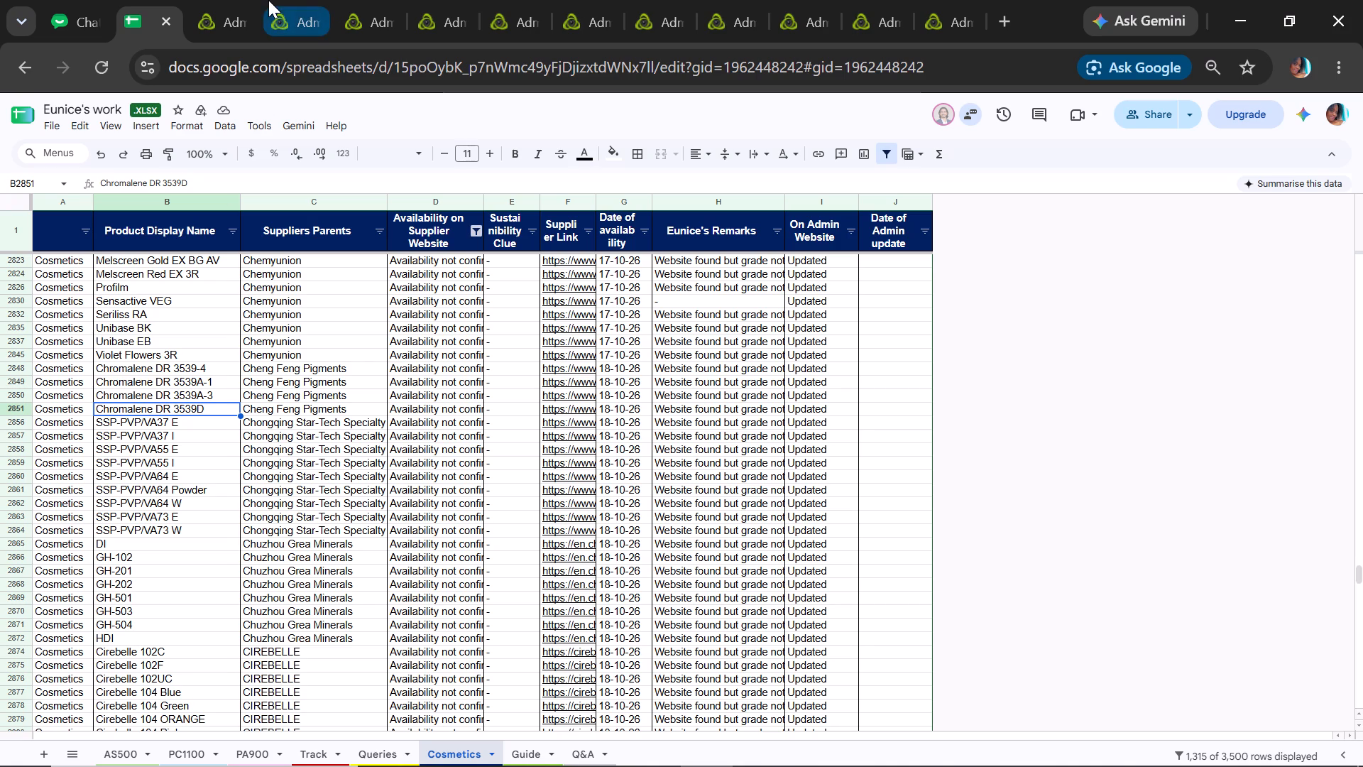
{"action": "left_click", "coordinate": [946, 113]}
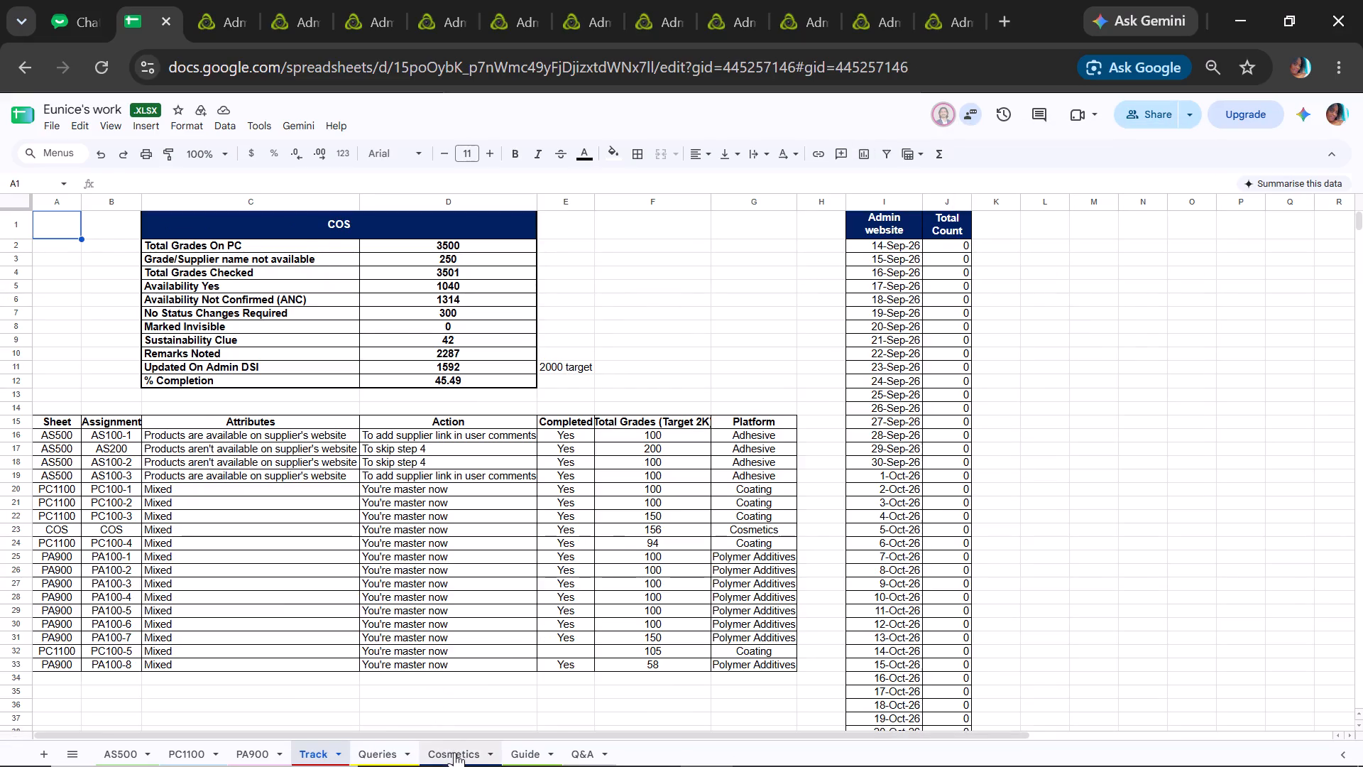
{"action": "left_click", "coordinate": [454, 752]}
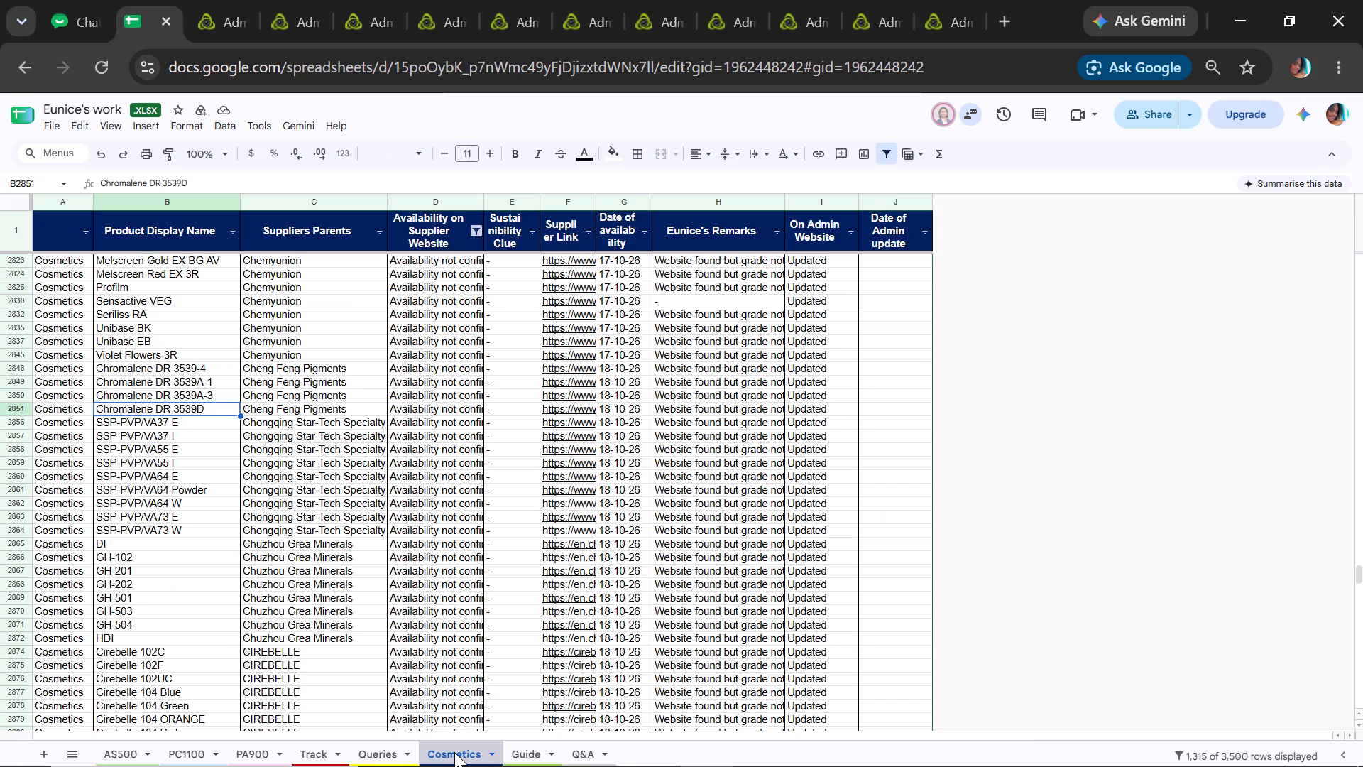
{"action": "left_click", "coordinate": [238, 16]}
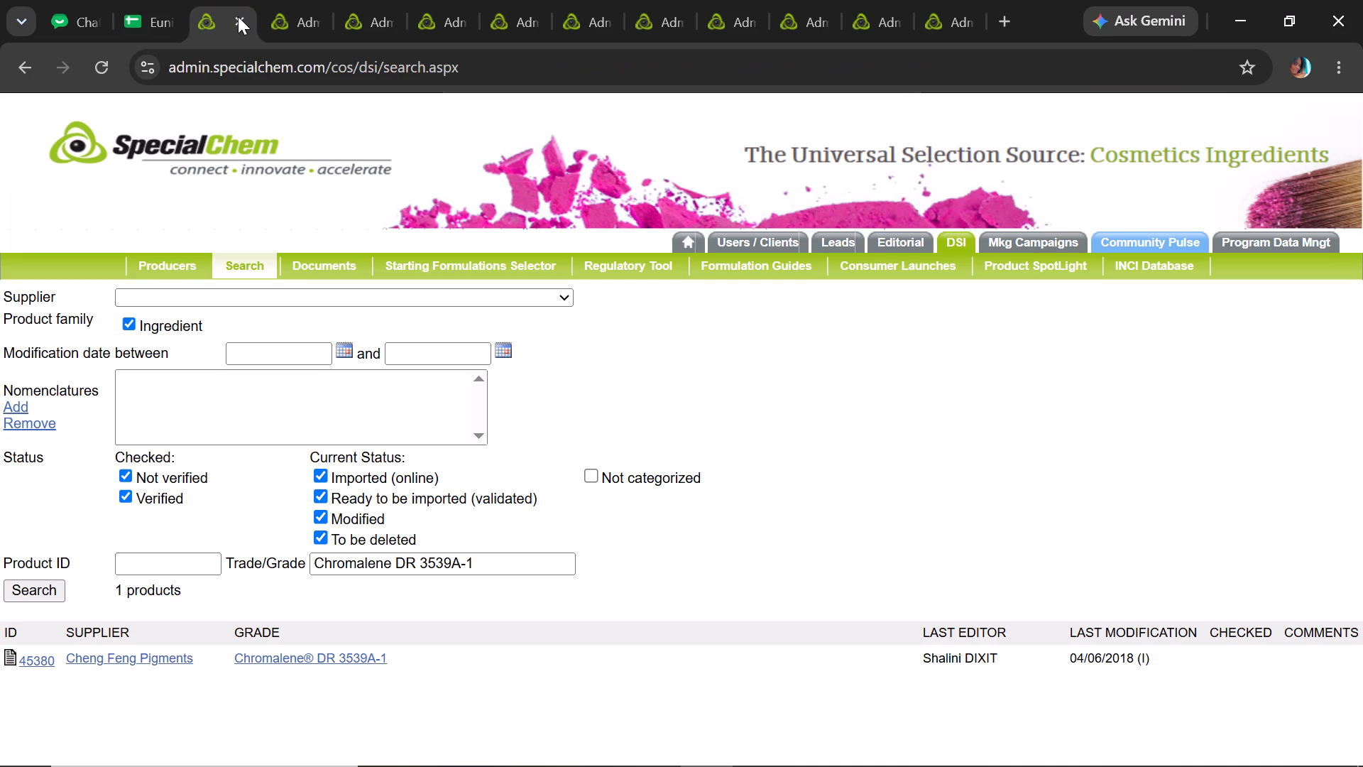
{"action": "left_click", "coordinate": [302, 1]}
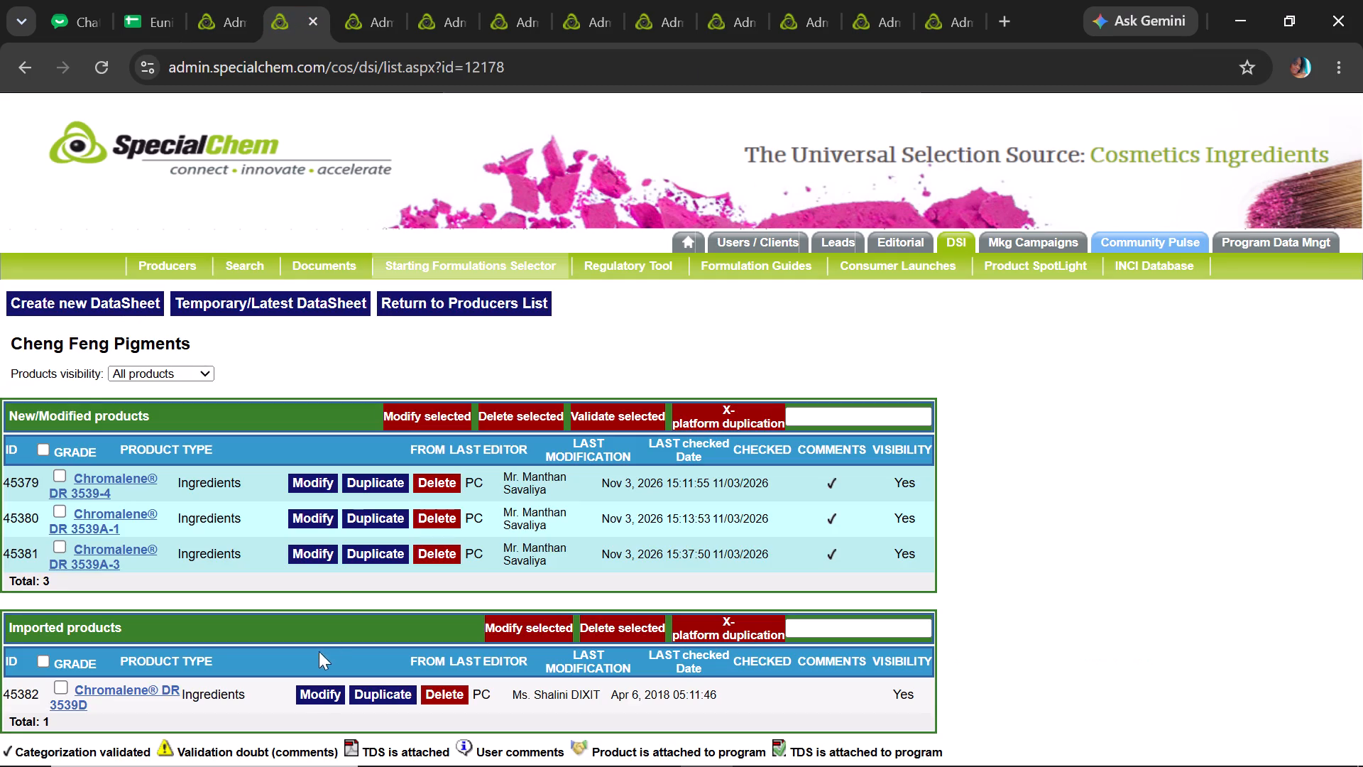
Open Chromalene® DR 3539D for modification, set its product status to Availability Not Confirmed and save the changes.
{"action": "left_click", "coordinate": [319, 687]}
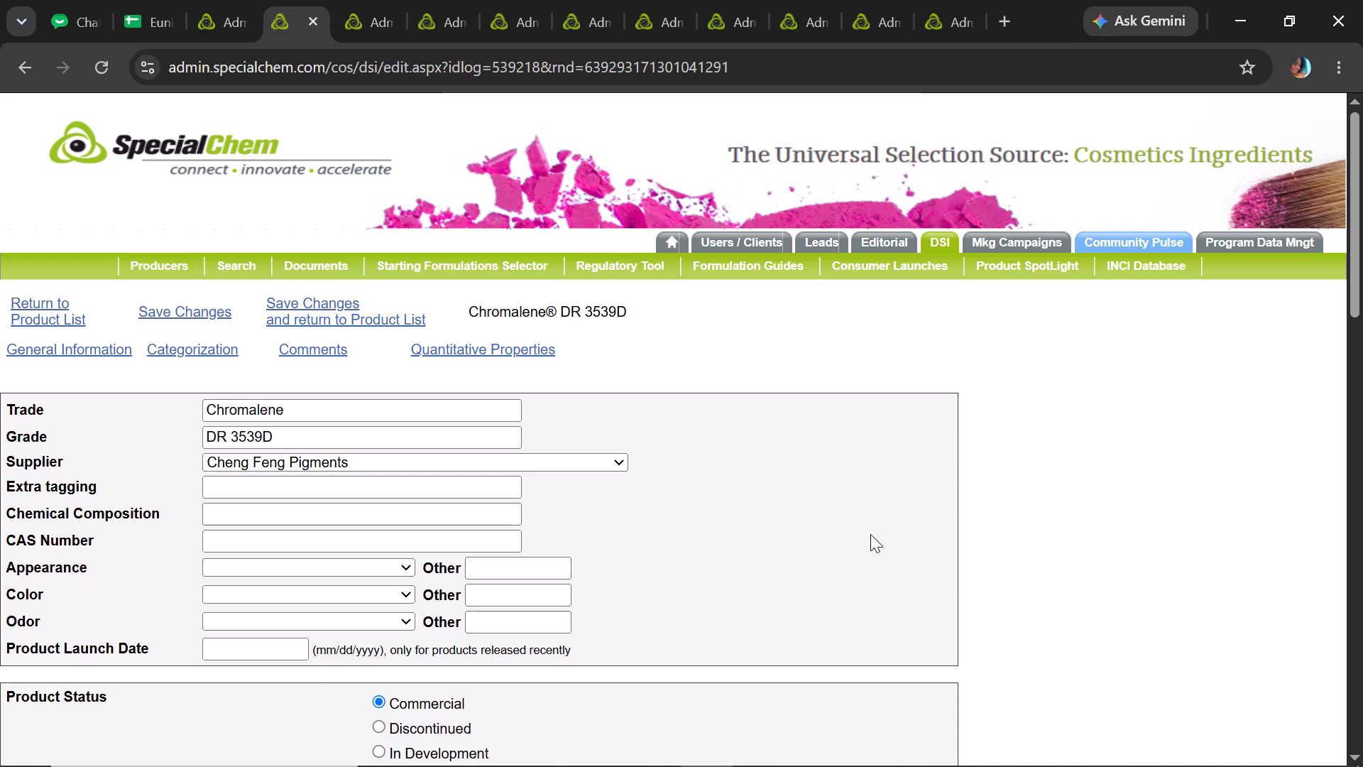
{"action": "left_click_drag", "start_coordinate": [1362, 237], "coordinate": [1362, 266]}
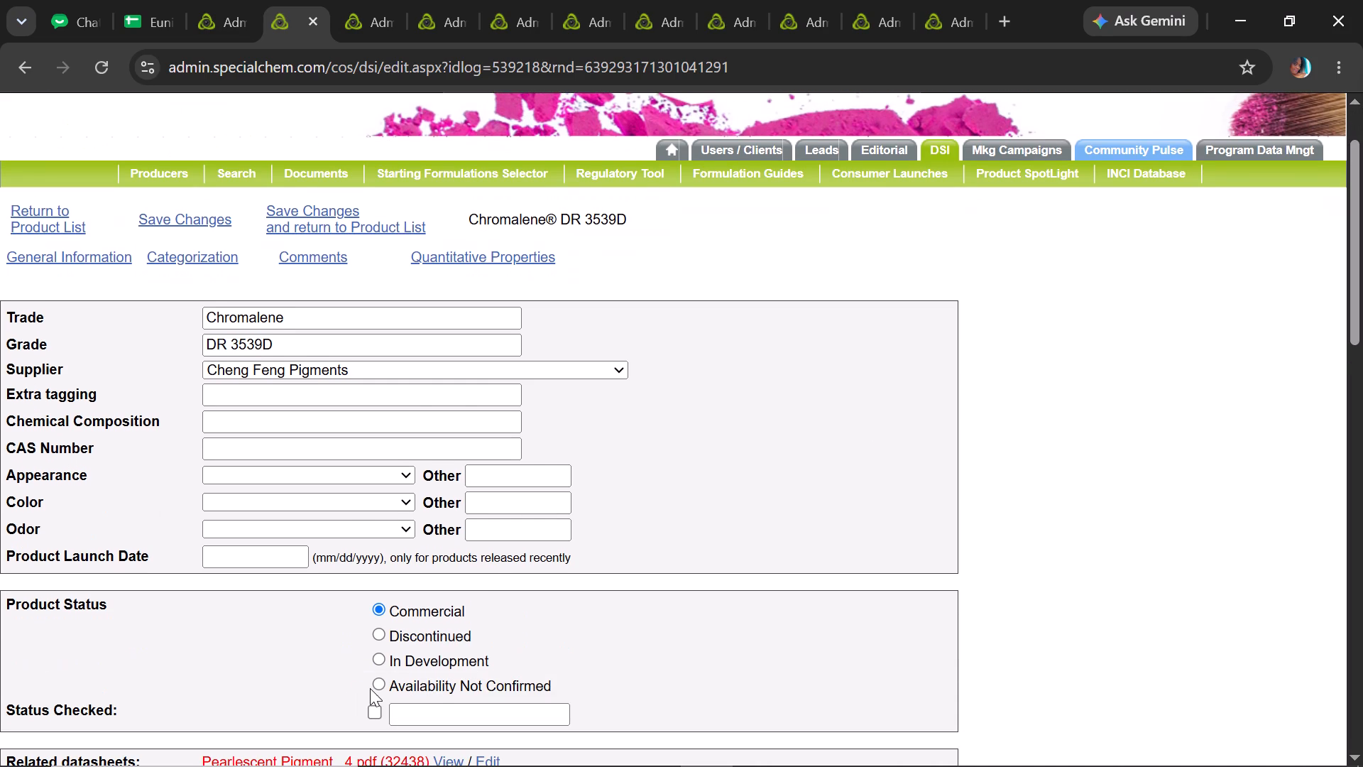
{"action": "left_click", "coordinate": [379, 682]}
{"action": "left_click", "coordinate": [174, 218]}
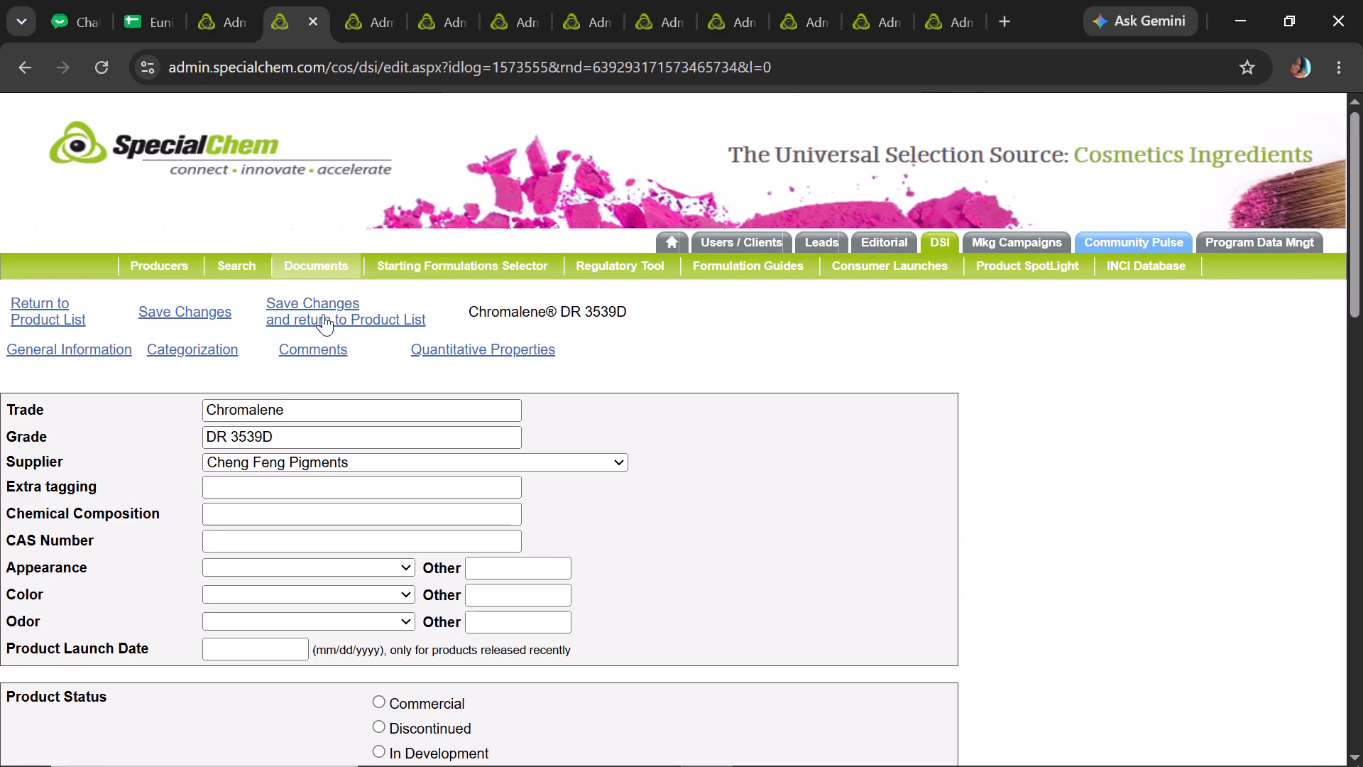
Replace the opening product and supplier names in the Chromalene® DR 3539D displayed comments with the Guide sheet's "{product} by {supplier}", and copy "{product}".
{"action": "left_click", "coordinate": [319, 347]}
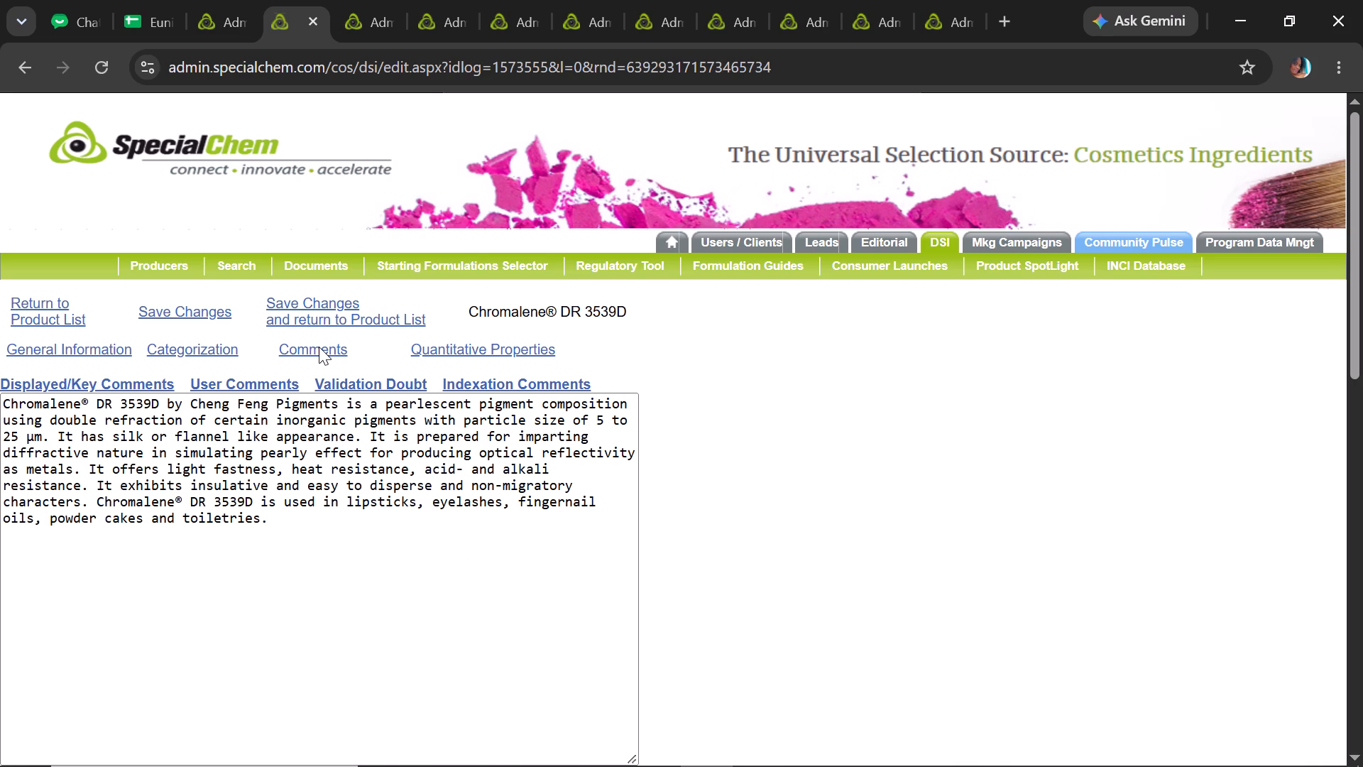
{"action": "left_click", "coordinate": [162, 6]}
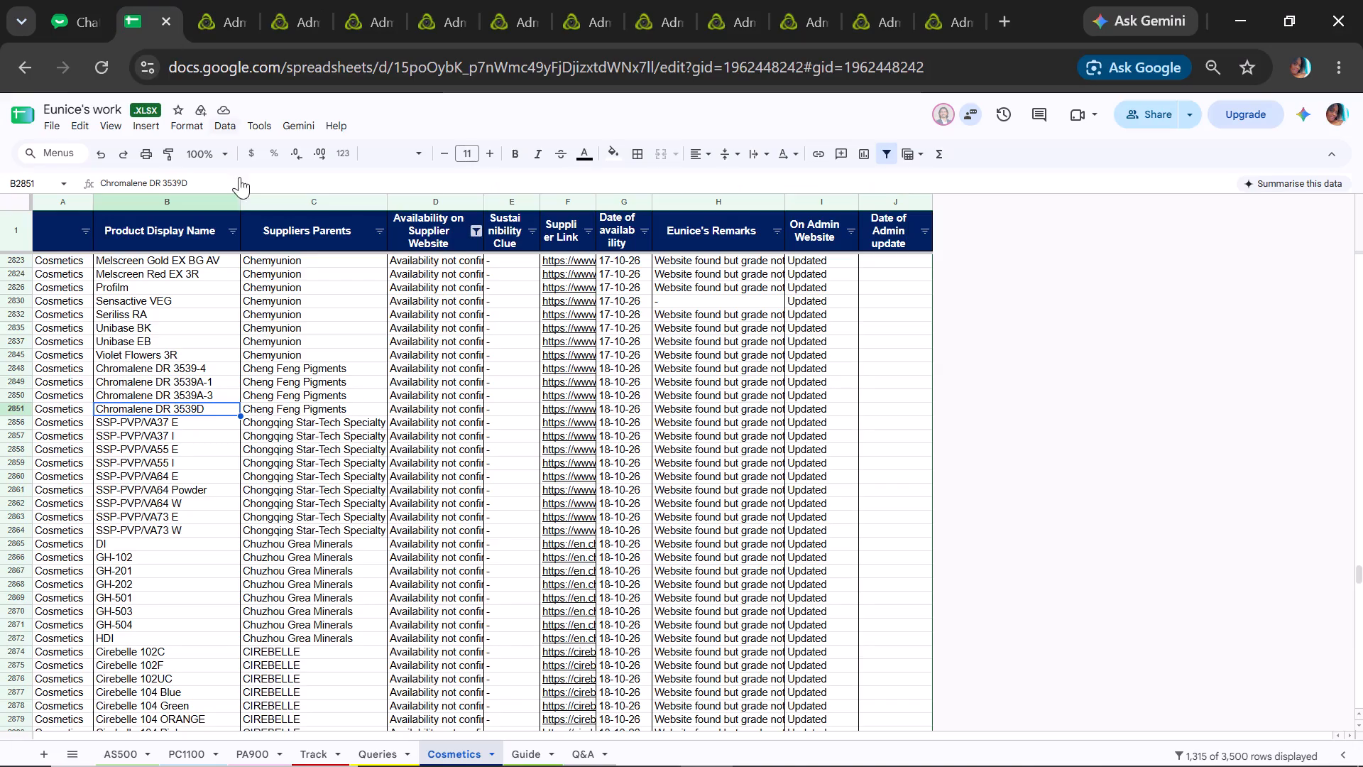
{"action": "left_click", "coordinate": [520, 747]}
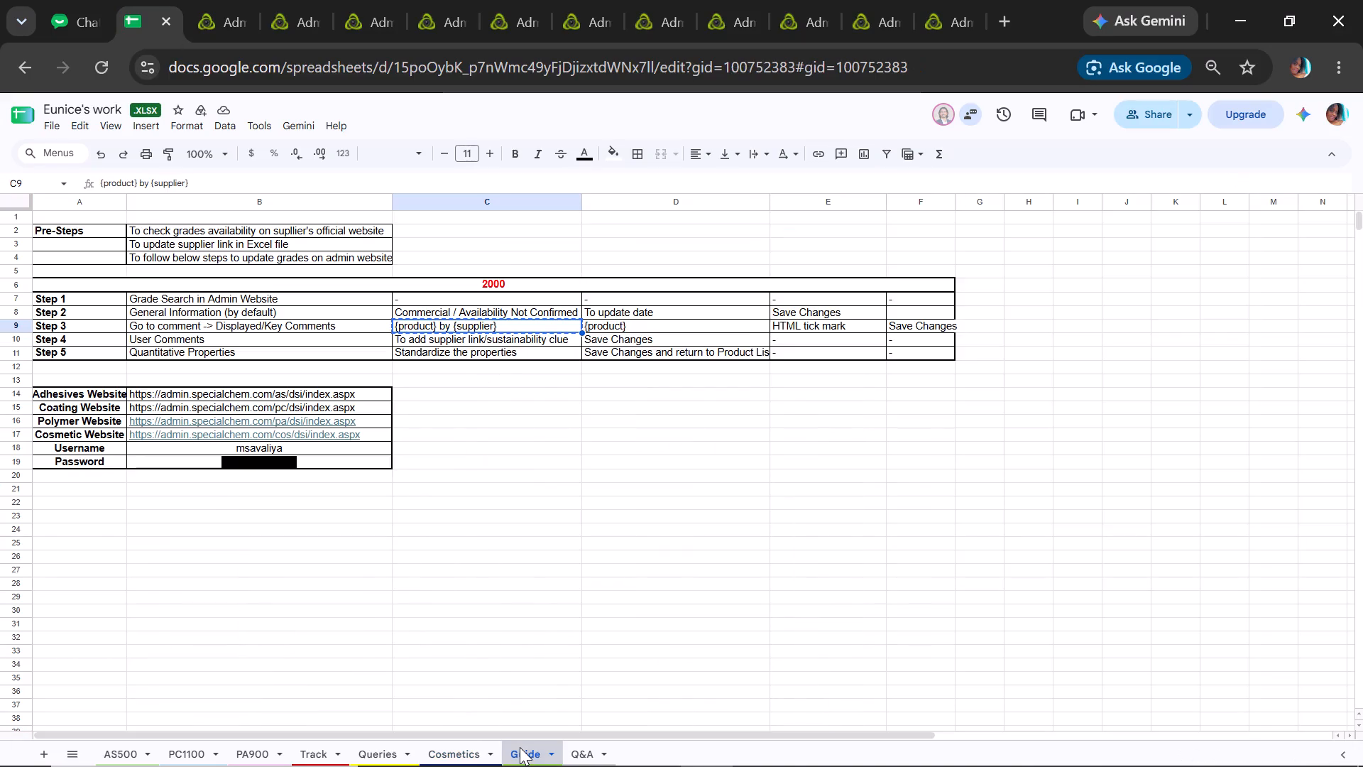
{"action": "key", "text": "ctrl+c"}
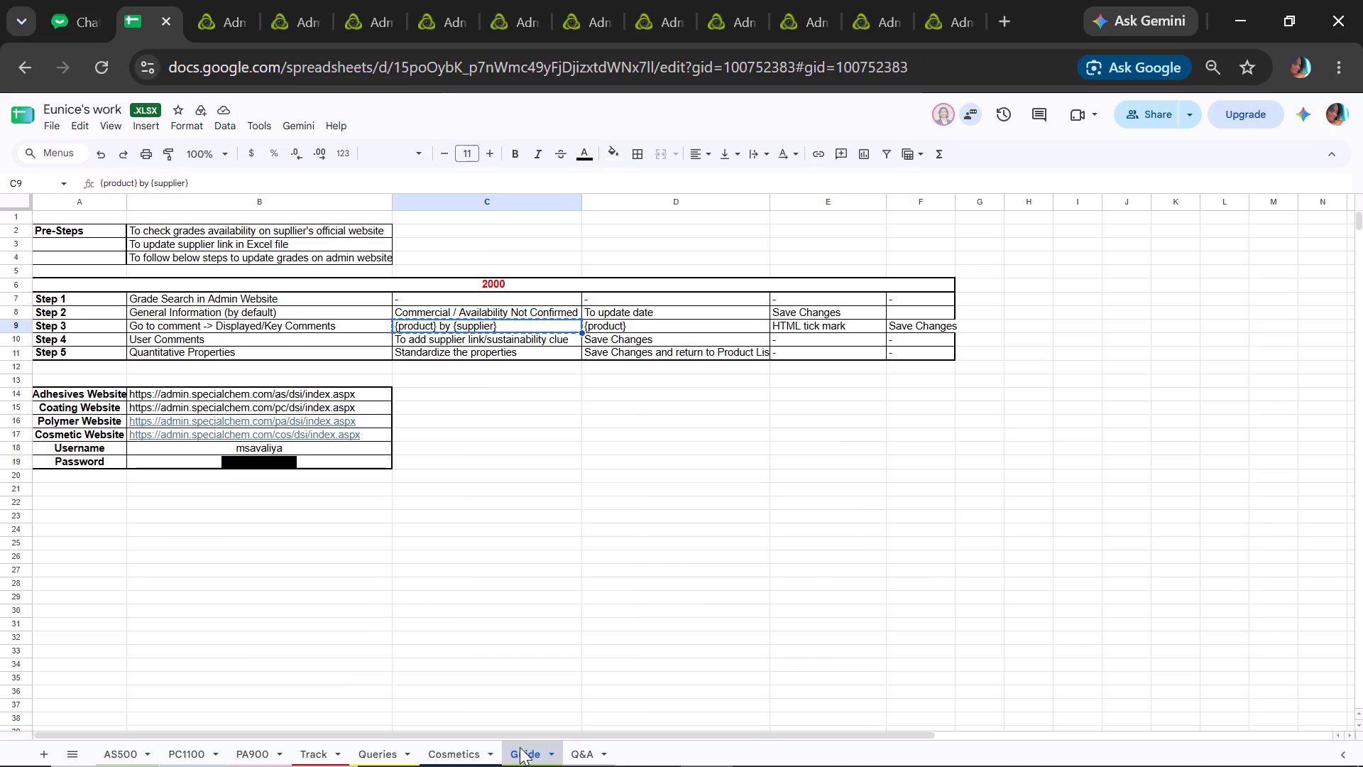
{"action": "left_click", "coordinate": [272, 33]}
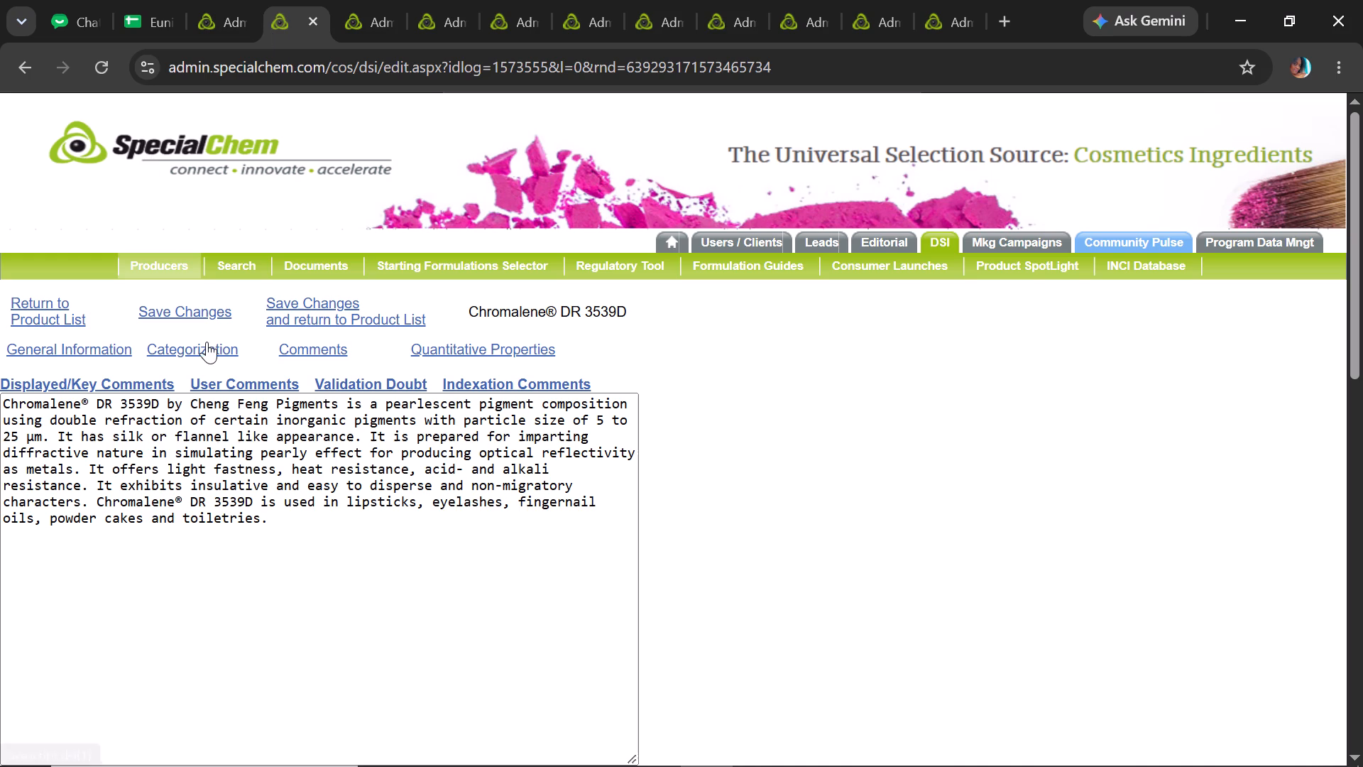
{"action": "double_click", "coordinate": [340, 404]}
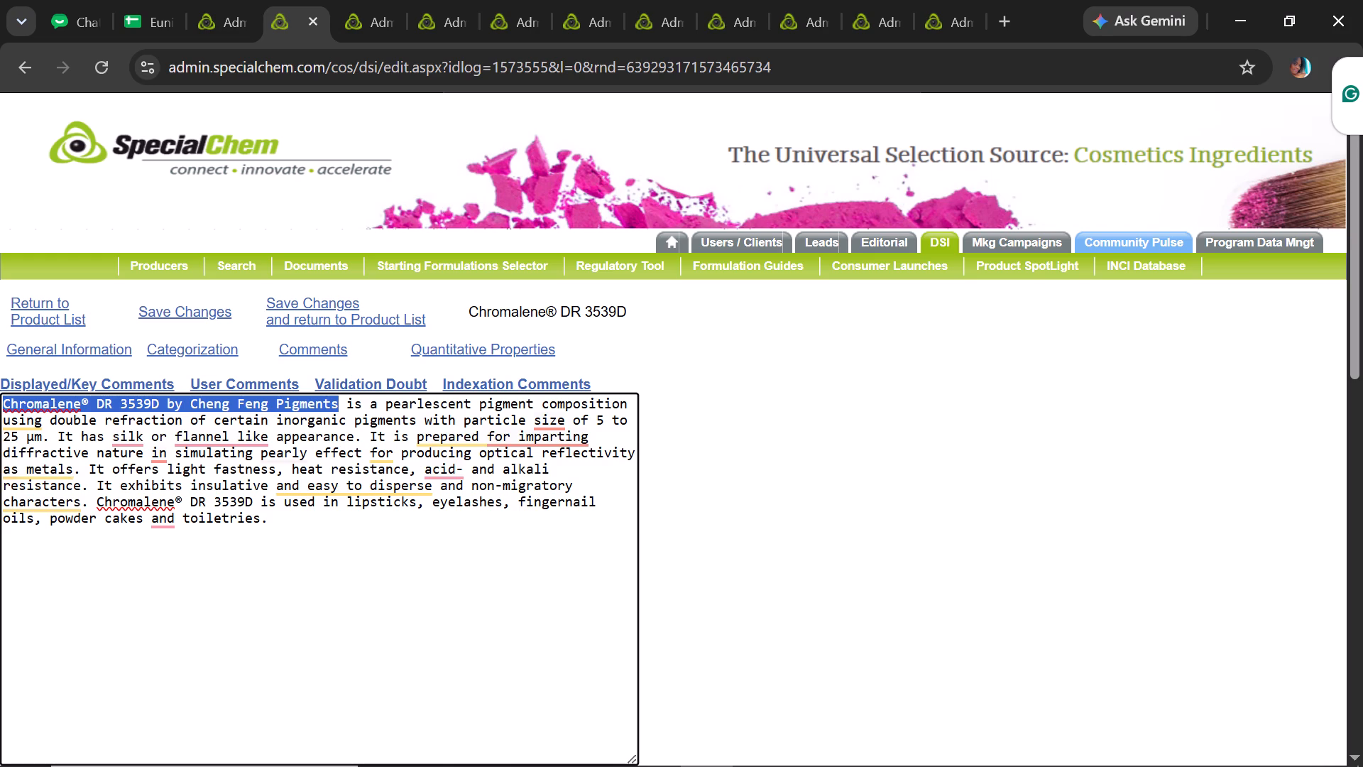
{"action": "key", "text": "ctrl+v"}
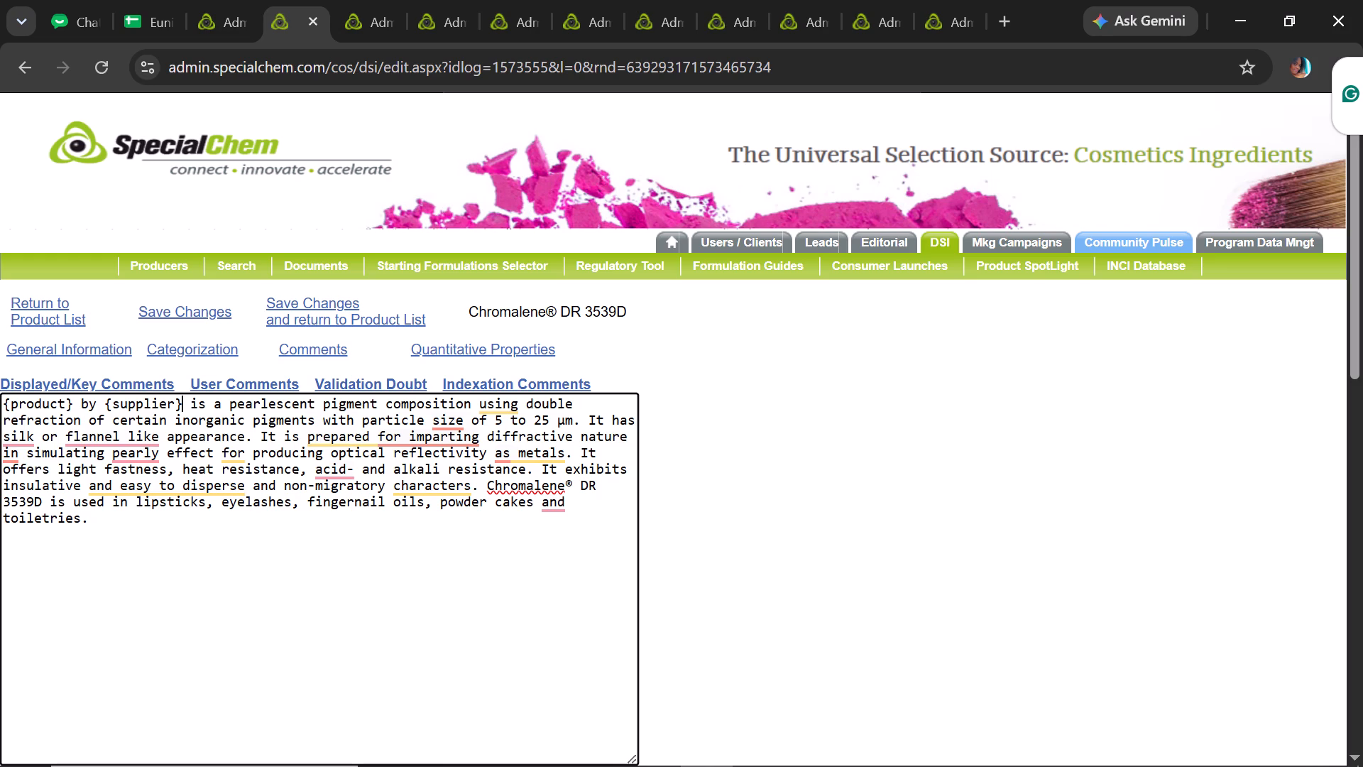
{"action": "left_click_drag", "start_coordinate": [77, 407], "coordinate": [0, 406]}
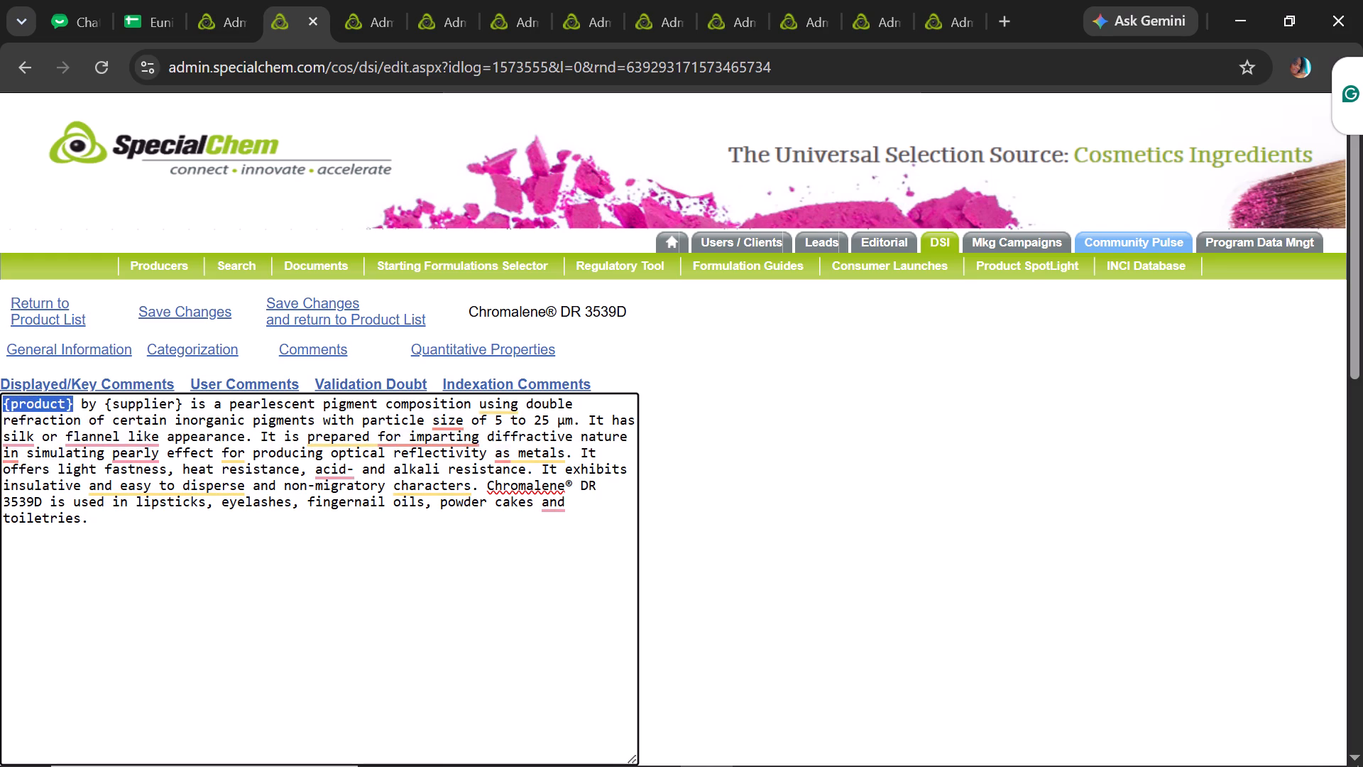
{"action": "key", "text": "ctrl+c"}
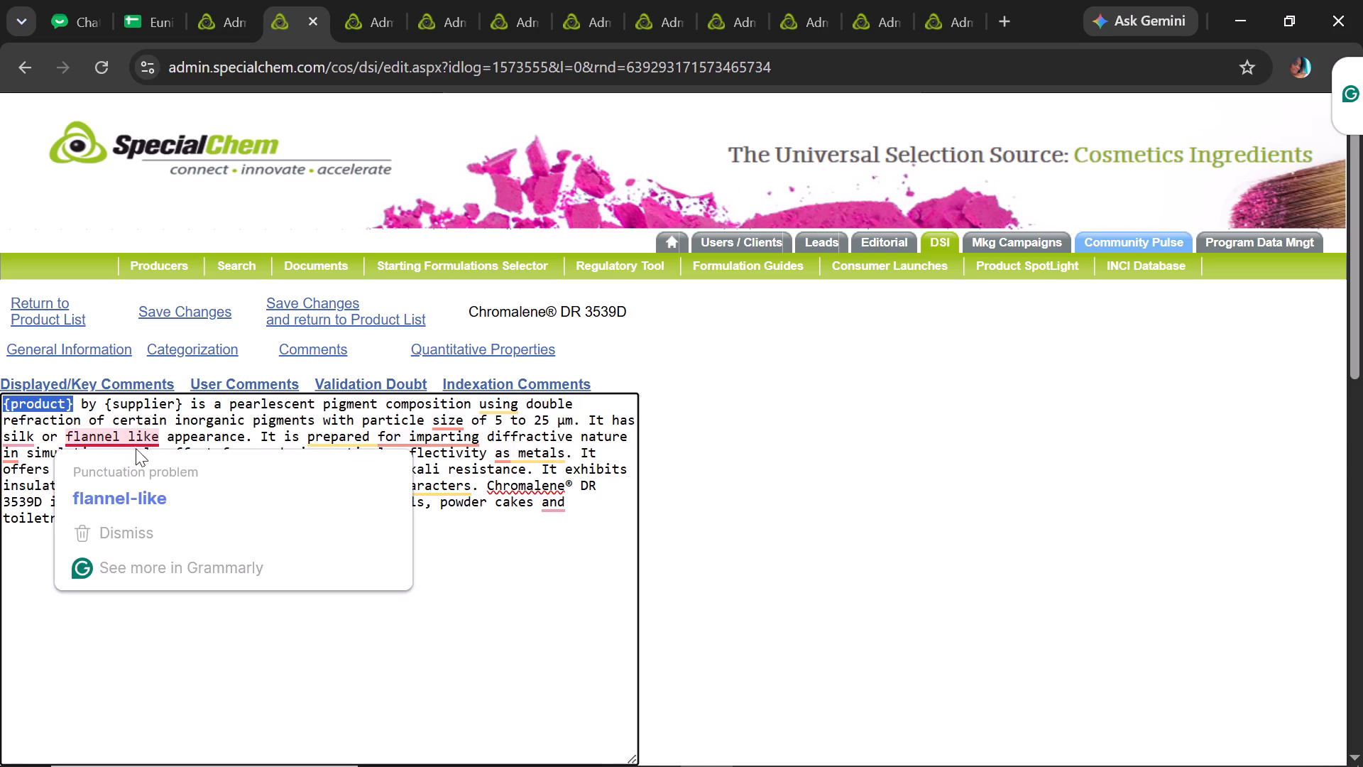
Apply the Grammarly corrections "flannel-like", a comma instead of "in" before "simulating", "a silk-", and "a" before "pearly effect" in the comments.
{"action": "left_click", "coordinate": [165, 469]}
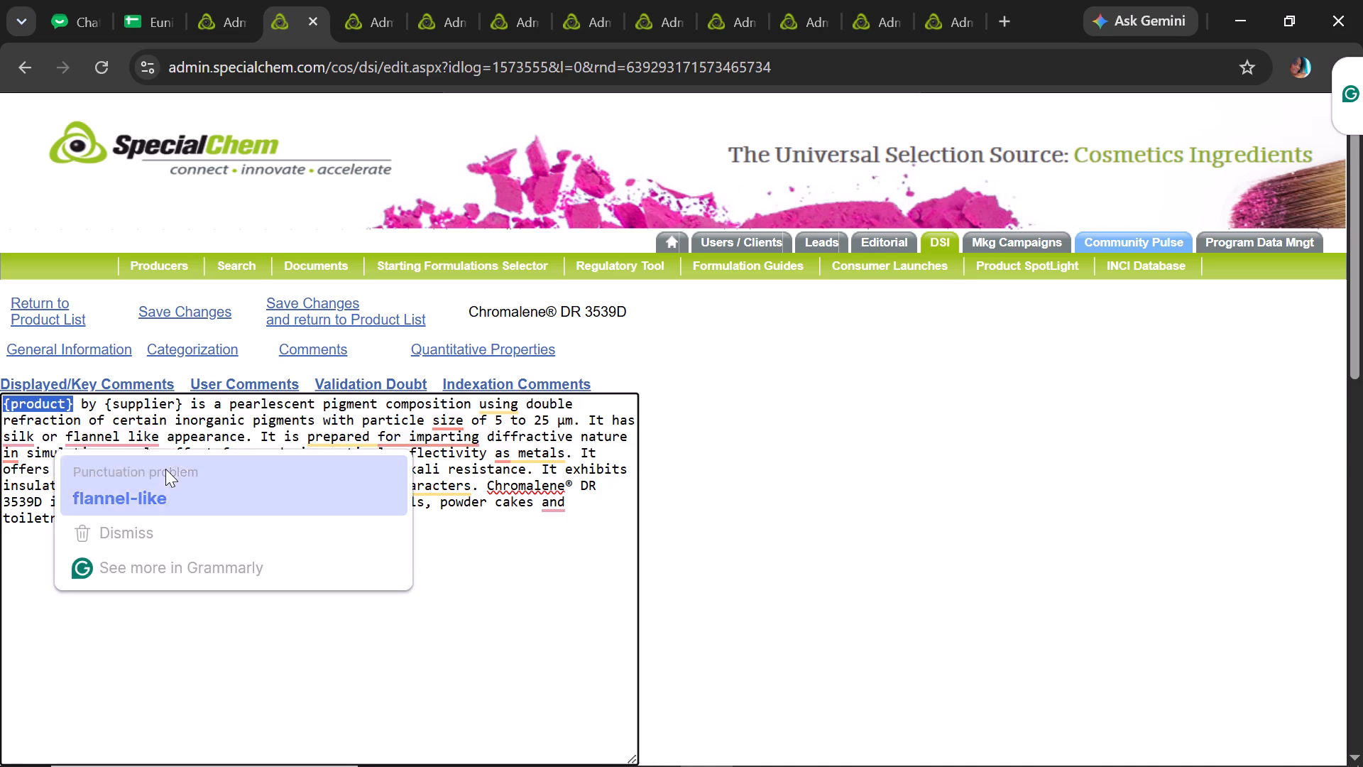
{"action": "type", "text": "flannel-like"}
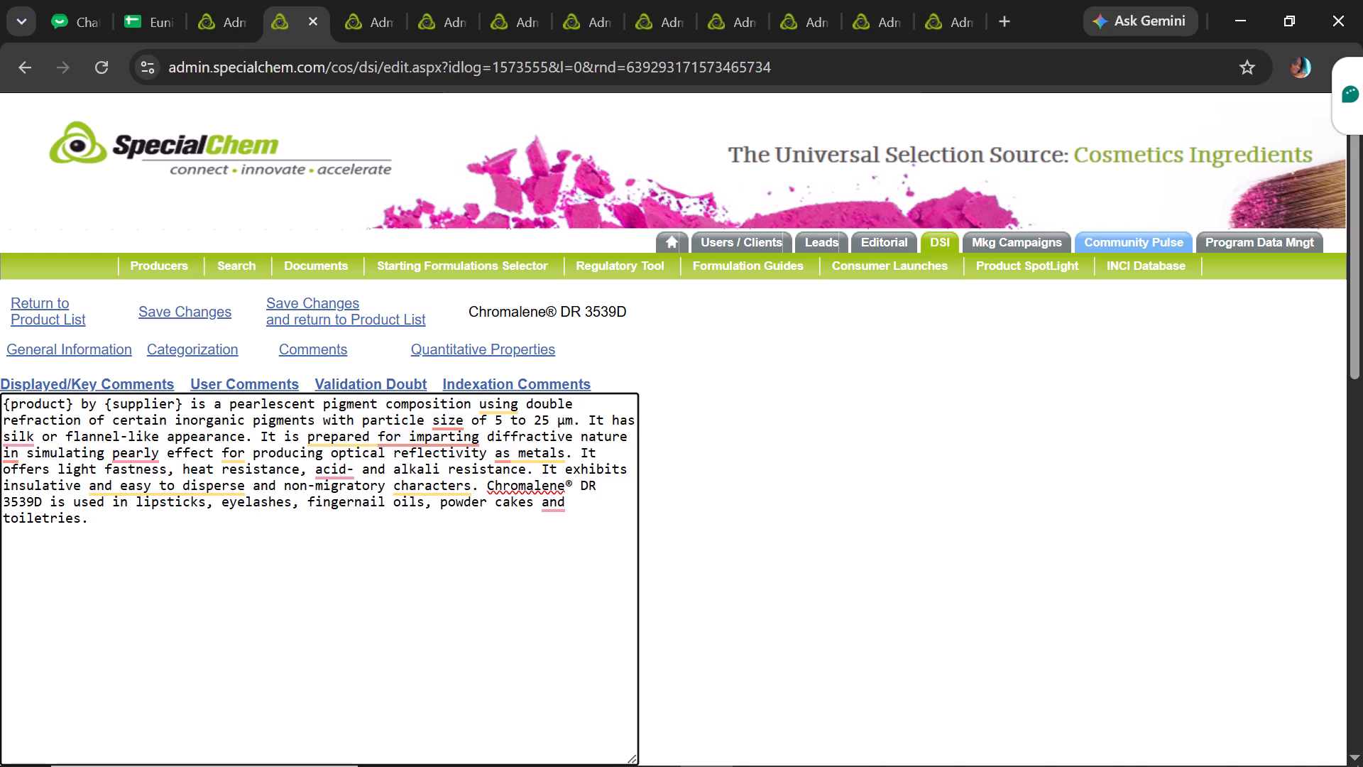
{"action": "left_click_drag", "start_coordinate": [26, 482], "coordinate": [24, 443]}
{"action": "key", "text": "comma"}
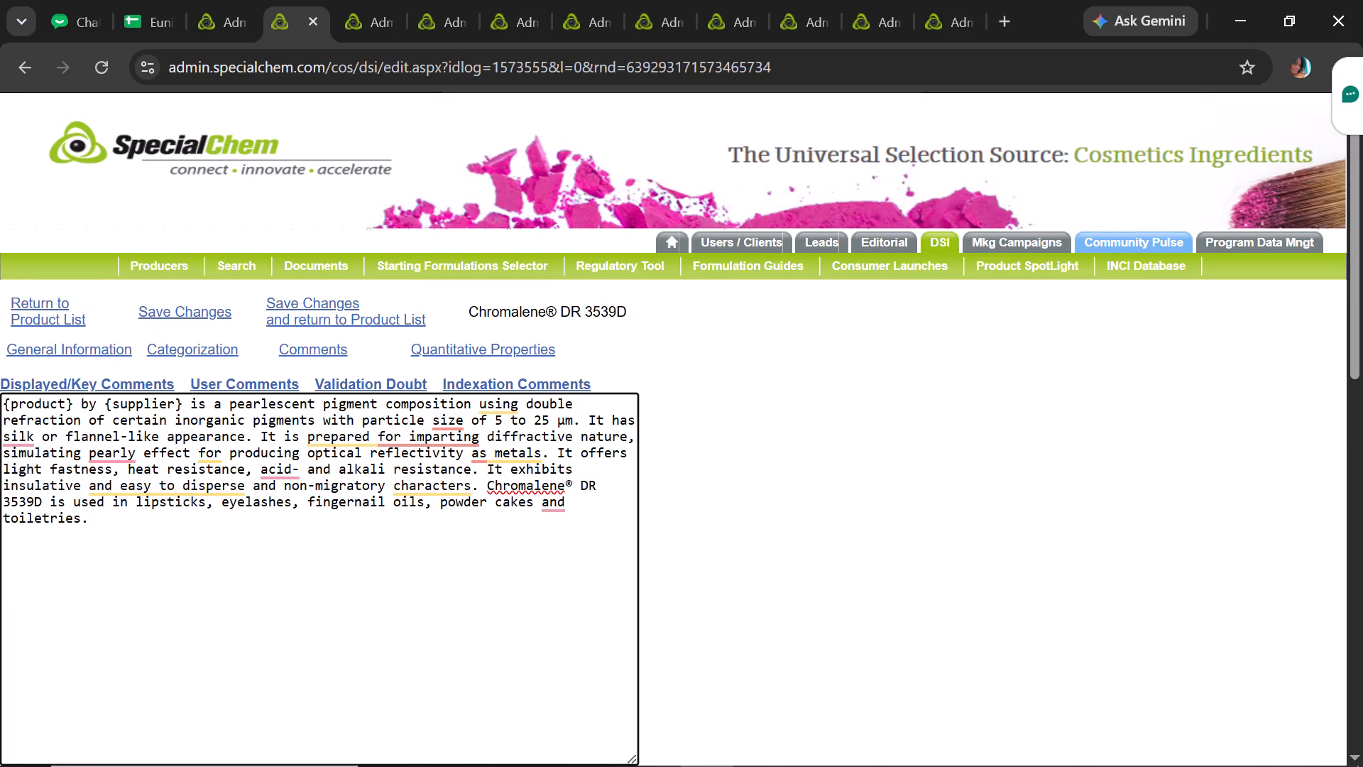
{"action": "left_click", "coordinate": [38, 468]}
{"action": "type", "text": "a silk-"}
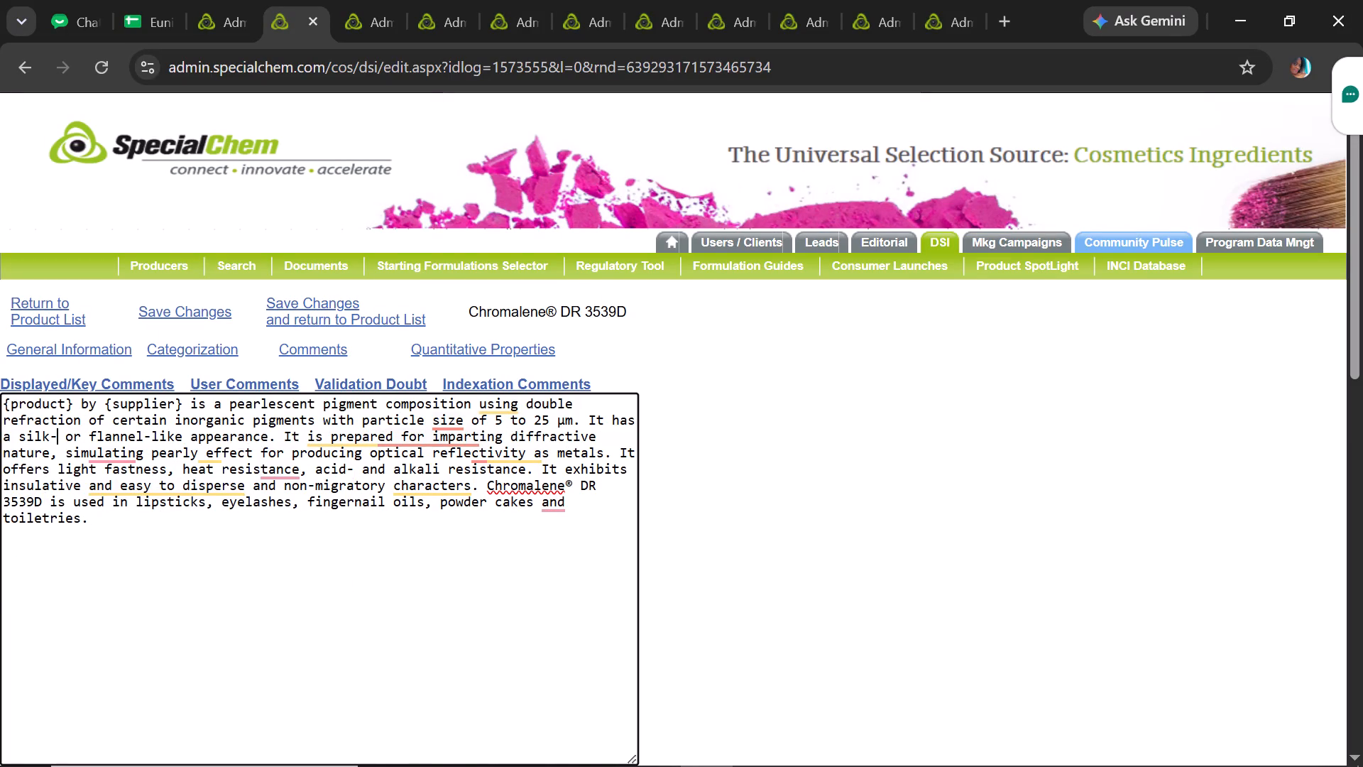
{"action": "left_click", "coordinate": [211, 478]}
{"action": "type", "text": "a"}
{"action": "key", "text": "space"}
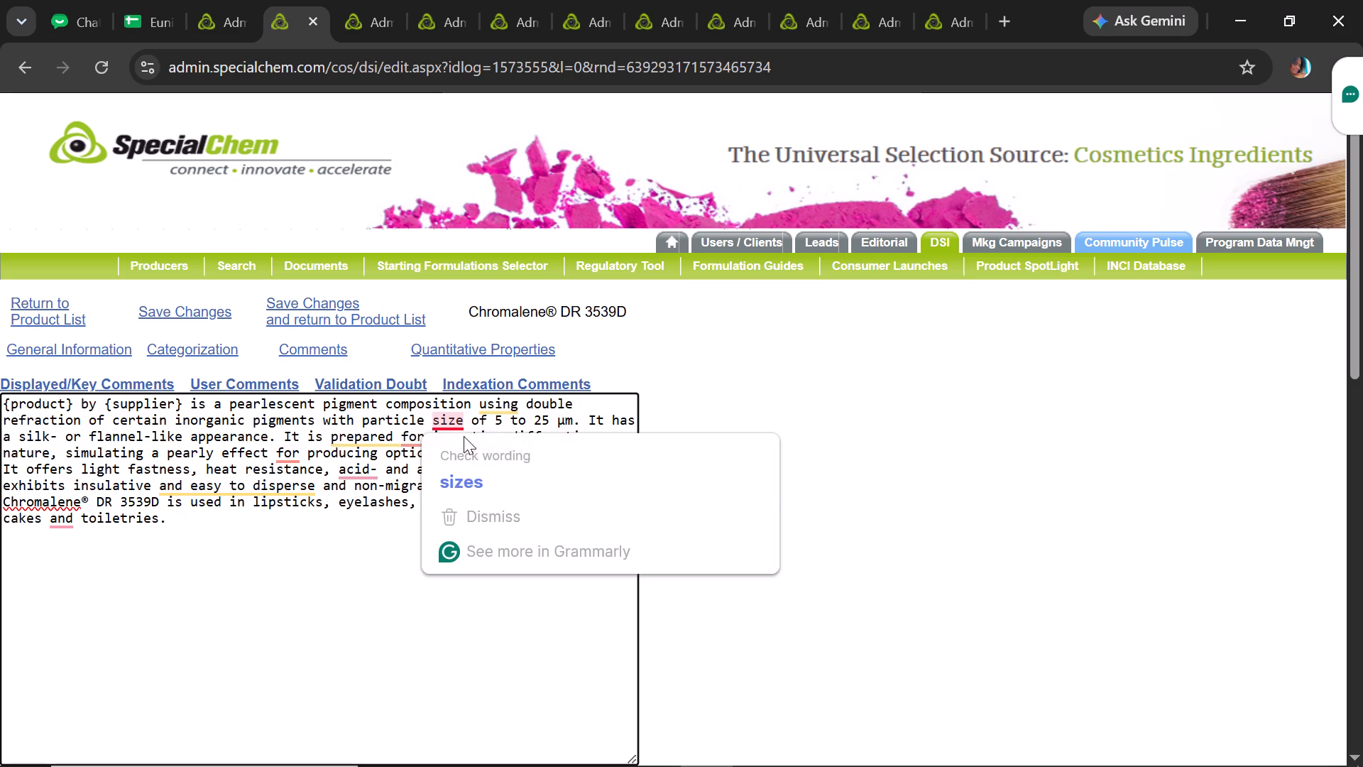
Apply the Grammarly corrections "sizes" for the particle size wording, "to impart a" before "diffractive nature", and "and acid" before "and alkali resistance".
{"action": "left_click", "coordinate": [471, 464]}
{"action": "type", "text": "sizes"}
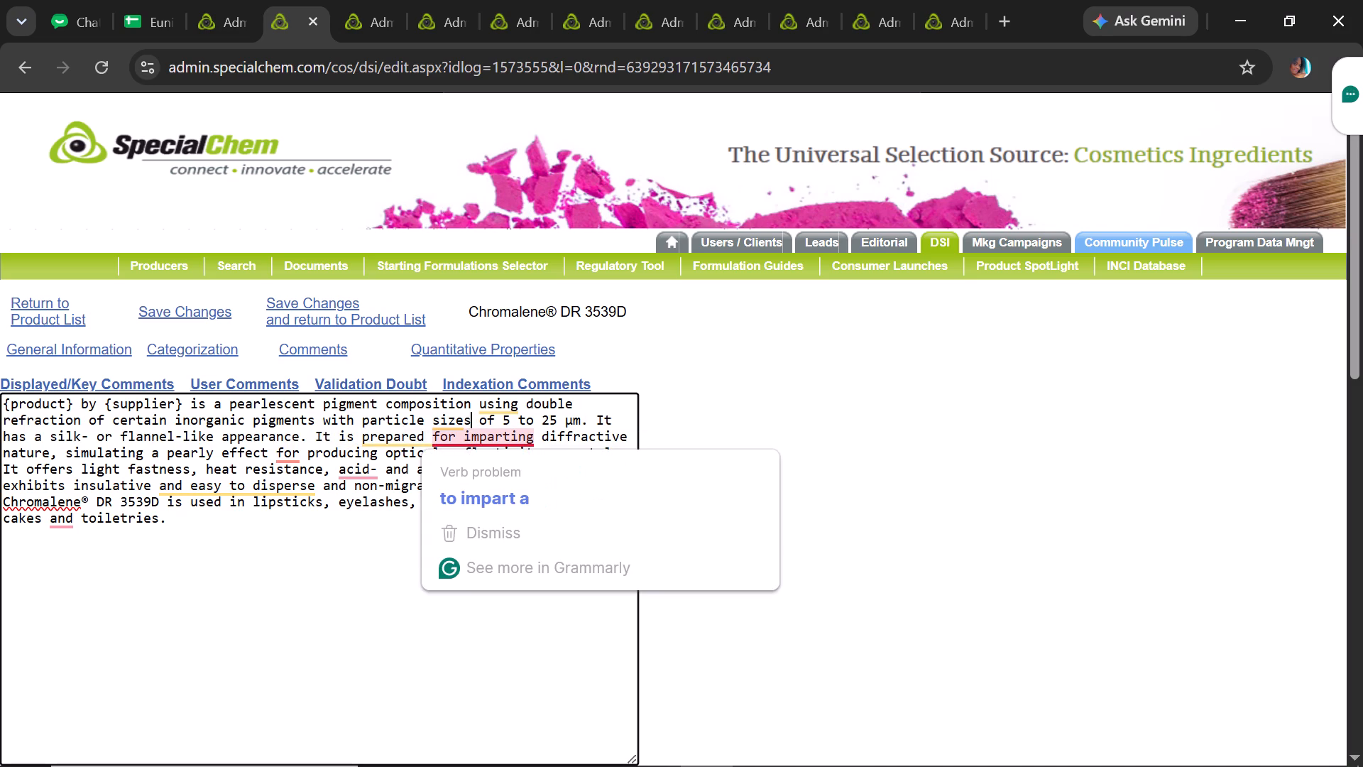
{"action": "left_click", "coordinate": [499, 470]}
{"action": "type", "text": "to impart a"}
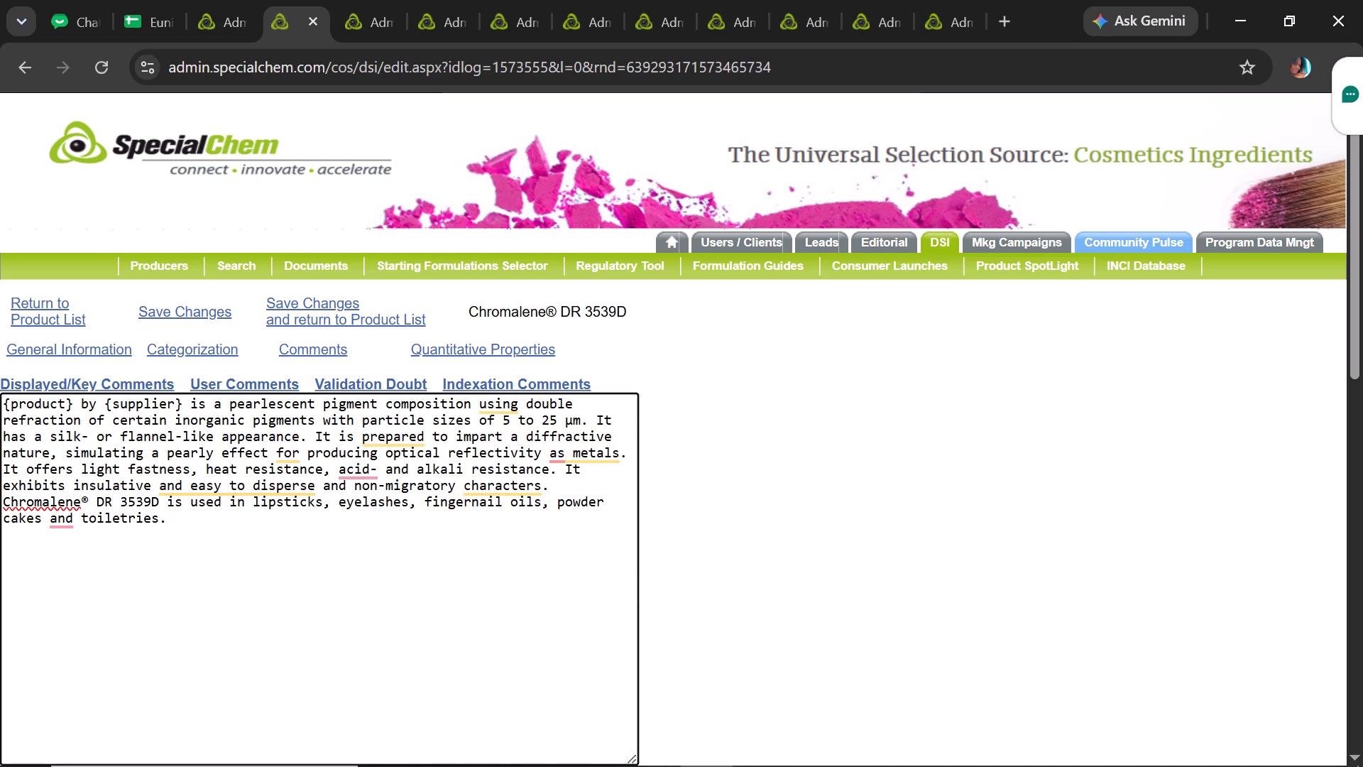
{"action": "left_click", "coordinate": [394, 515]}
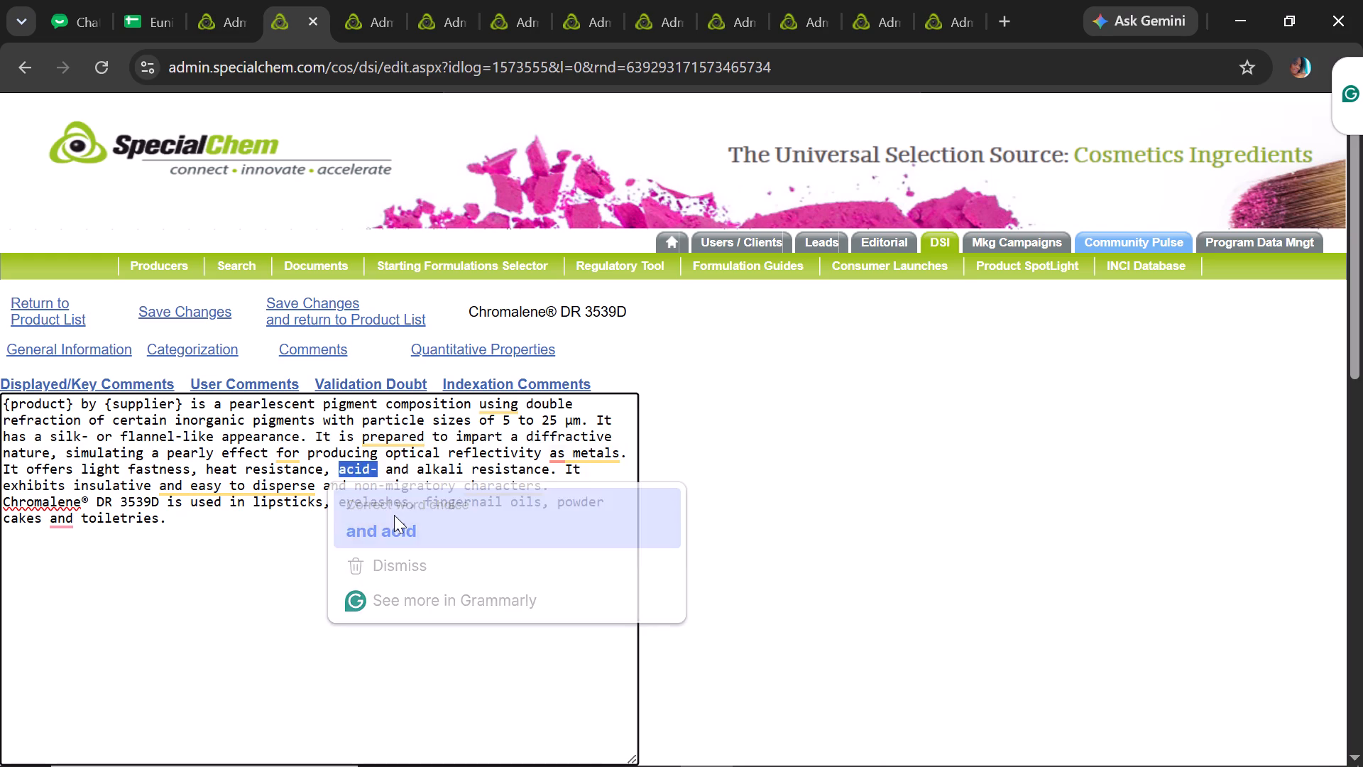
{"action": "type", "text": "and acid"}
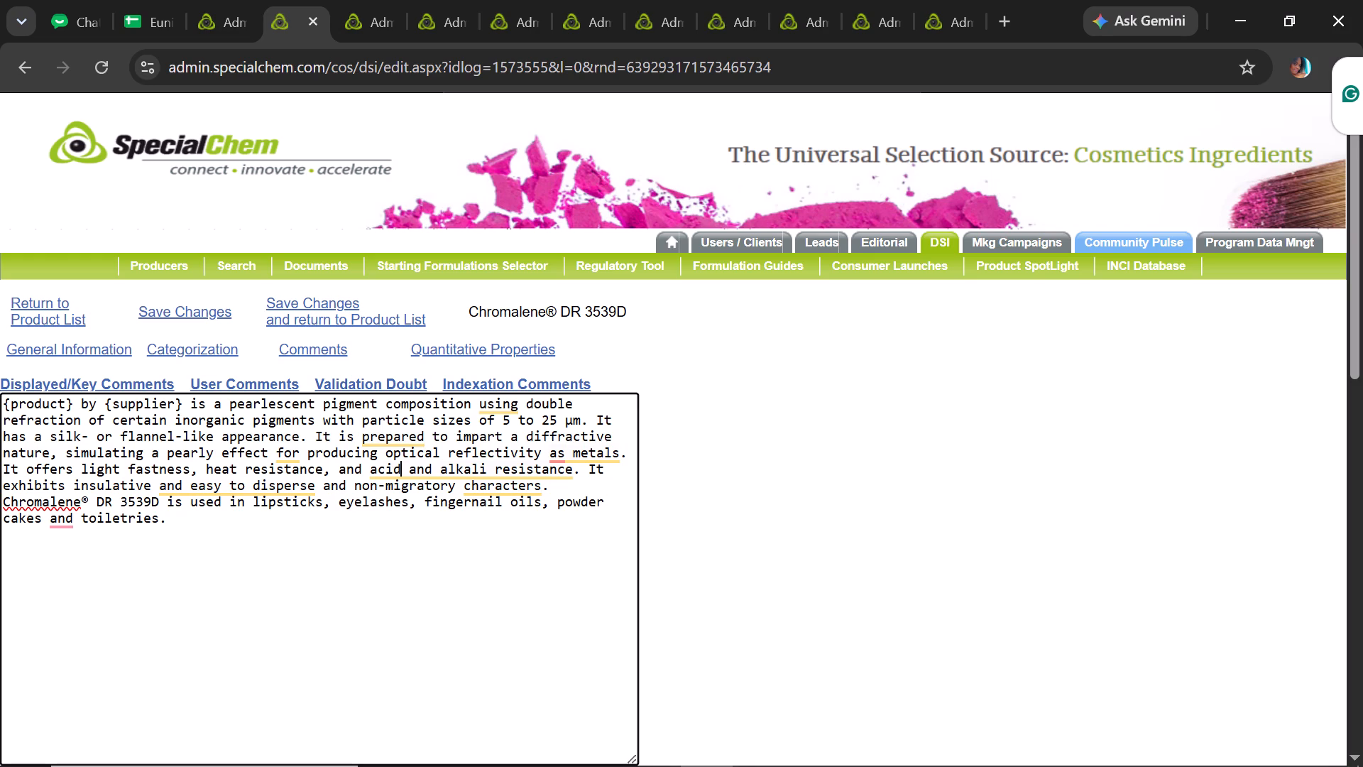
Replace the product name Chromalene® DR 3539D in the last sentence of the comments with the "{product}" placeholder.
{"action": "left_click", "coordinate": [136, 26]}
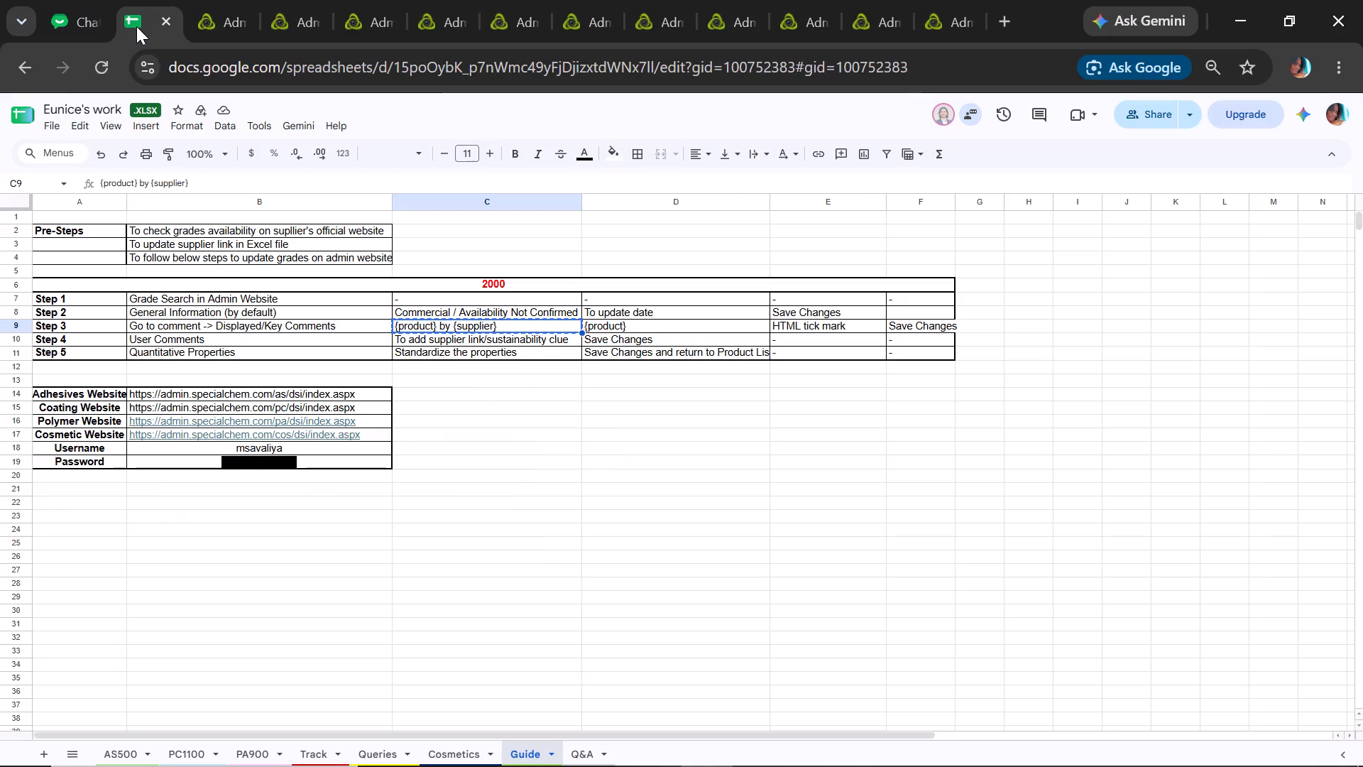
{"action": "left_click", "coordinate": [309, 0]}
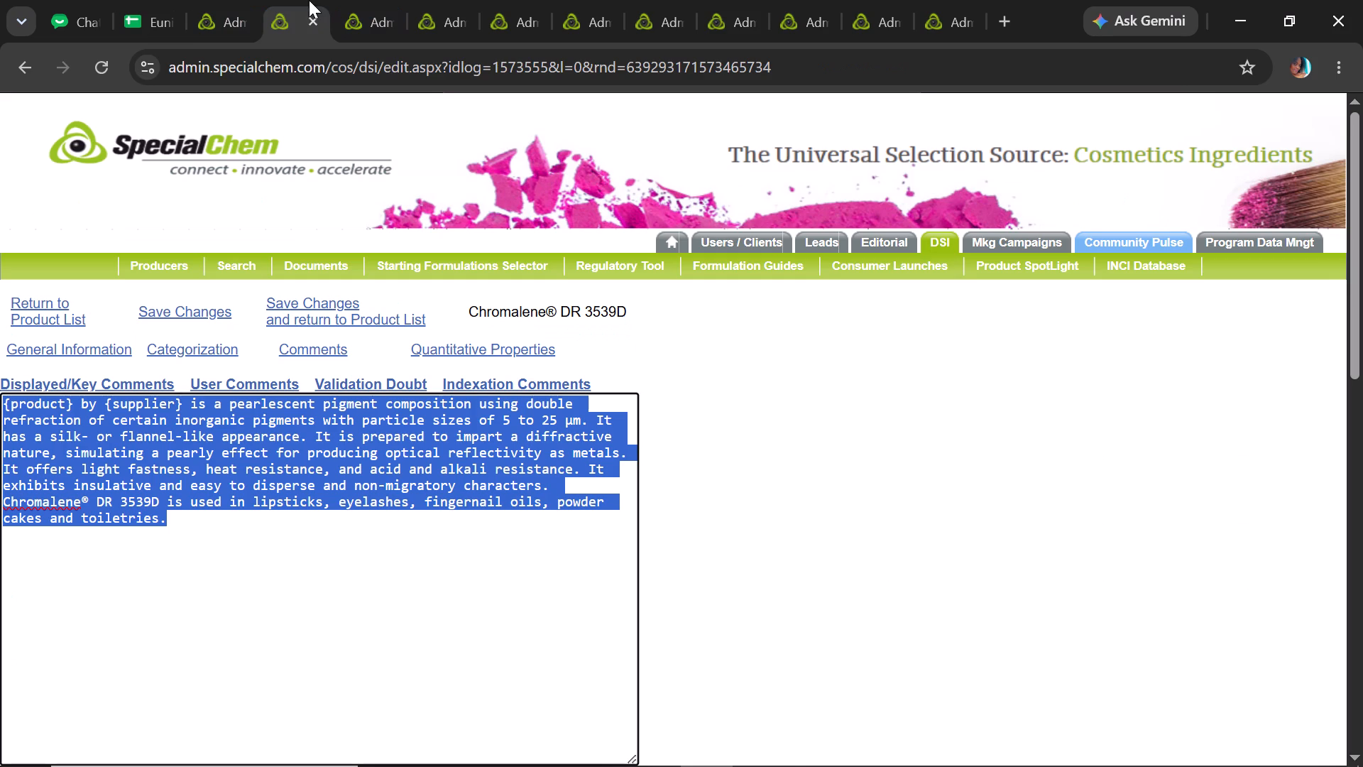
{"action": "double_click", "coordinate": [160, 498]}
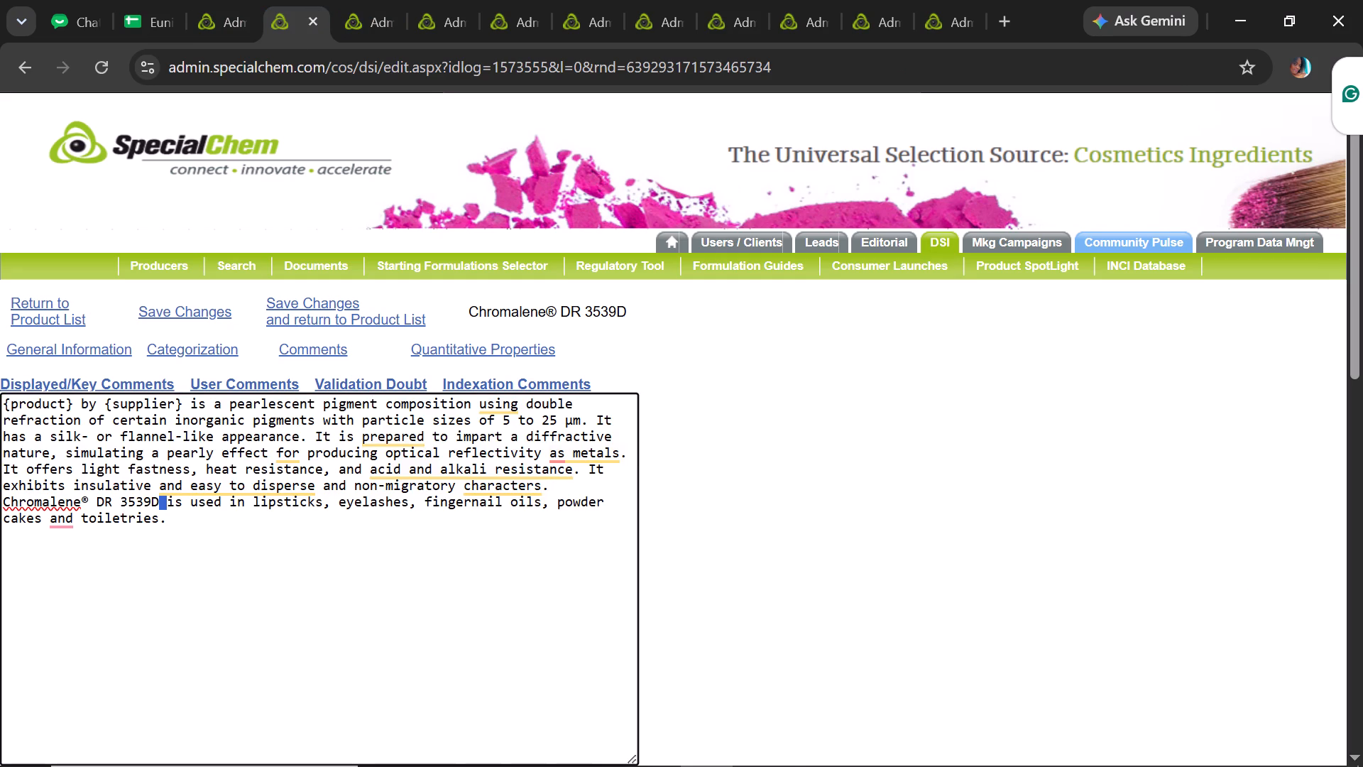
{"action": "left_click", "coordinate": [160, 498]}
{"action": "left_click_drag", "start_coordinate": [160, 498], "coordinate": [0, 503]}
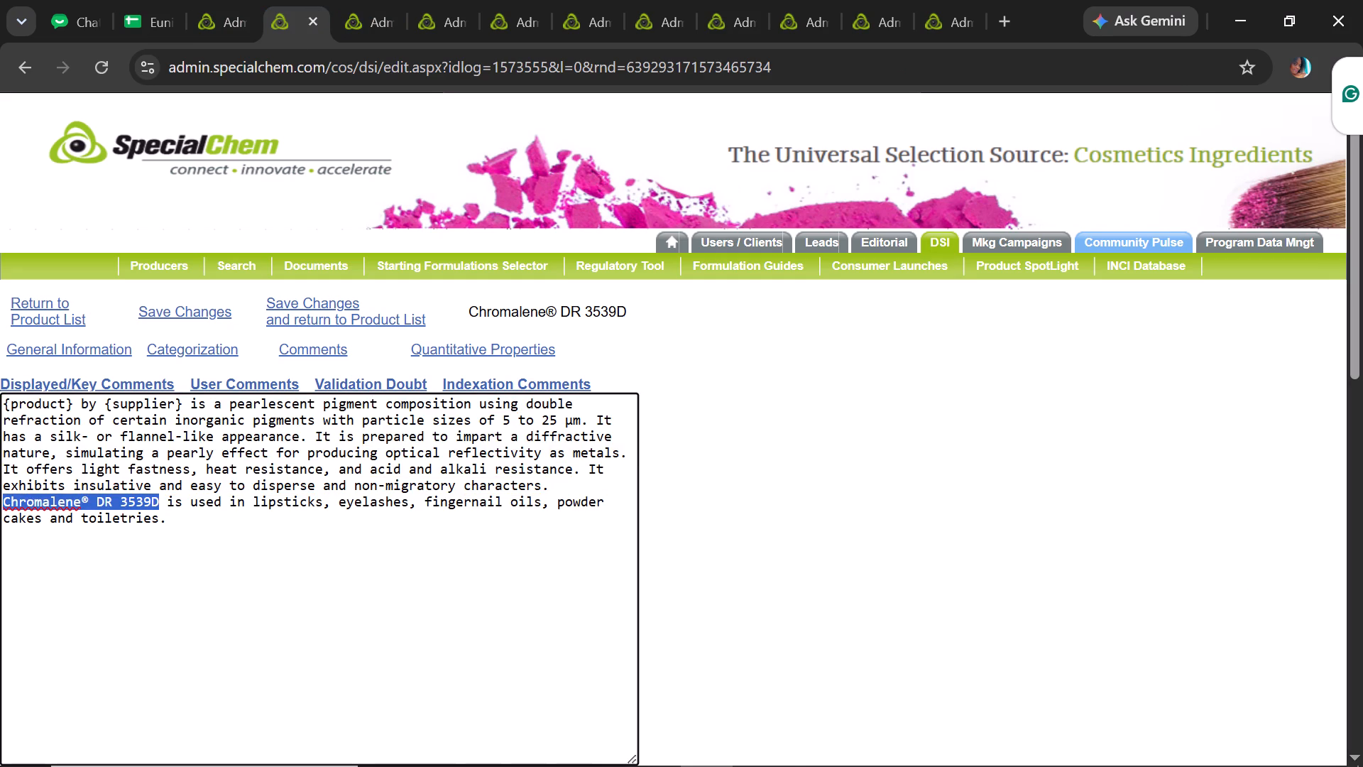
{"action": "key", "text": "ctrl+v"}
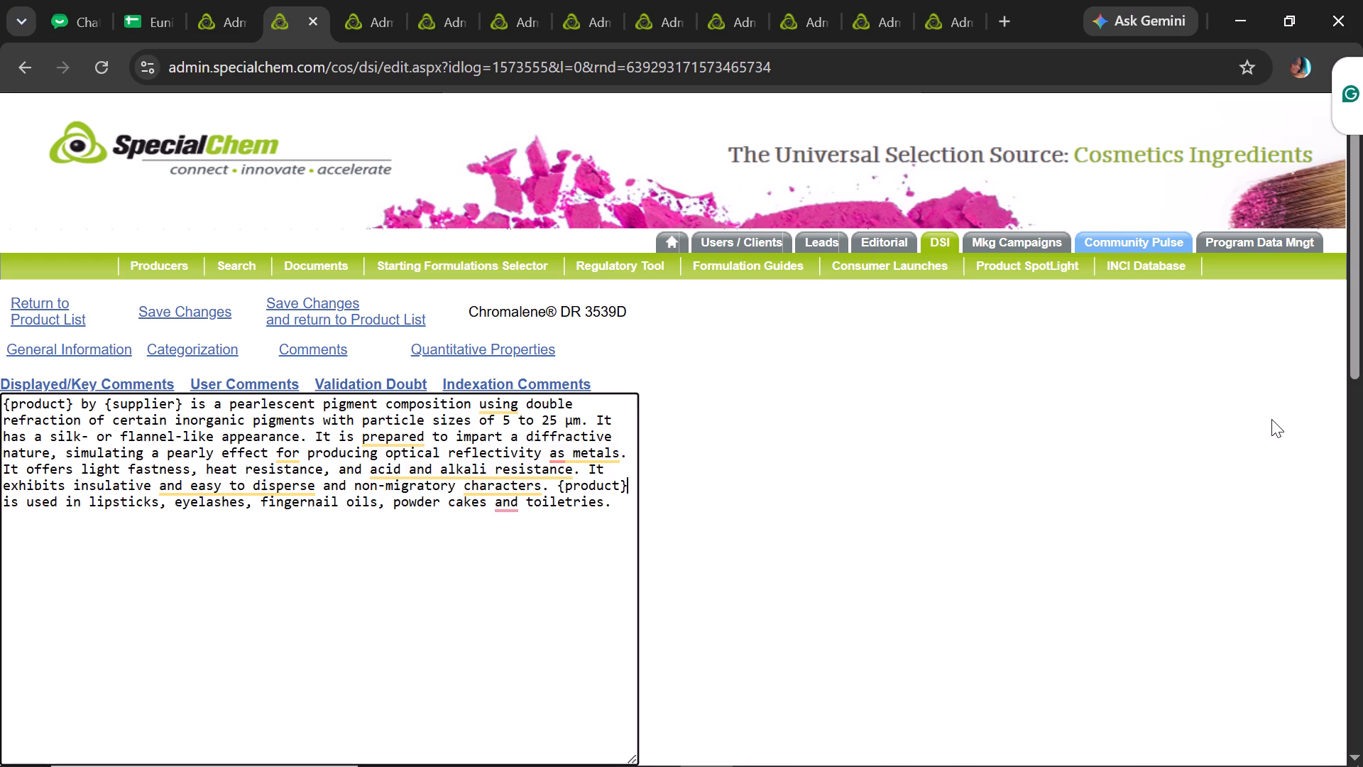
Enable Display as HTML for the Chromalene® DR 3539D comments and save the changes.
{"action": "left_click_drag", "start_coordinate": [1362, 315], "coordinate": [1362, 342]}
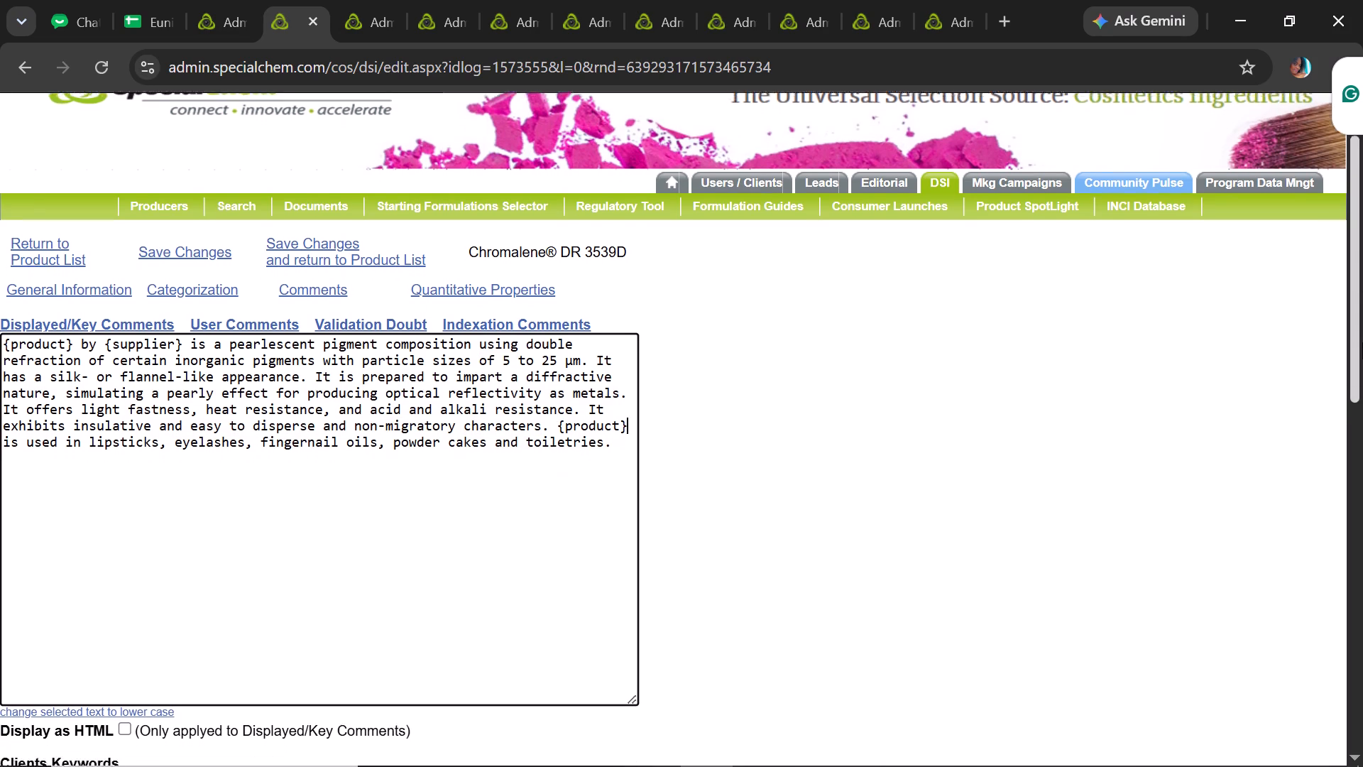
{"action": "left_click_drag", "start_coordinate": [1362, 342], "coordinate": [1362, 350]}
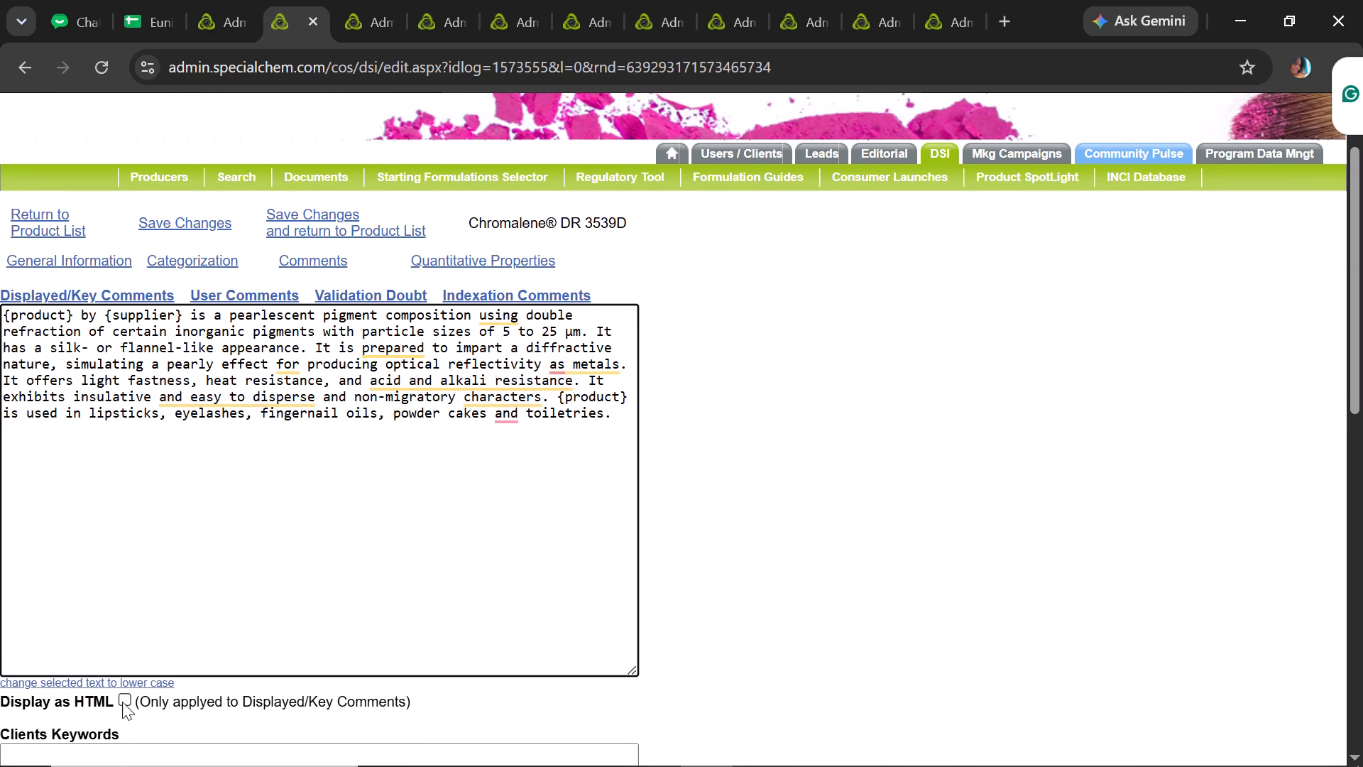
{"action": "left_click", "coordinate": [122, 702]}
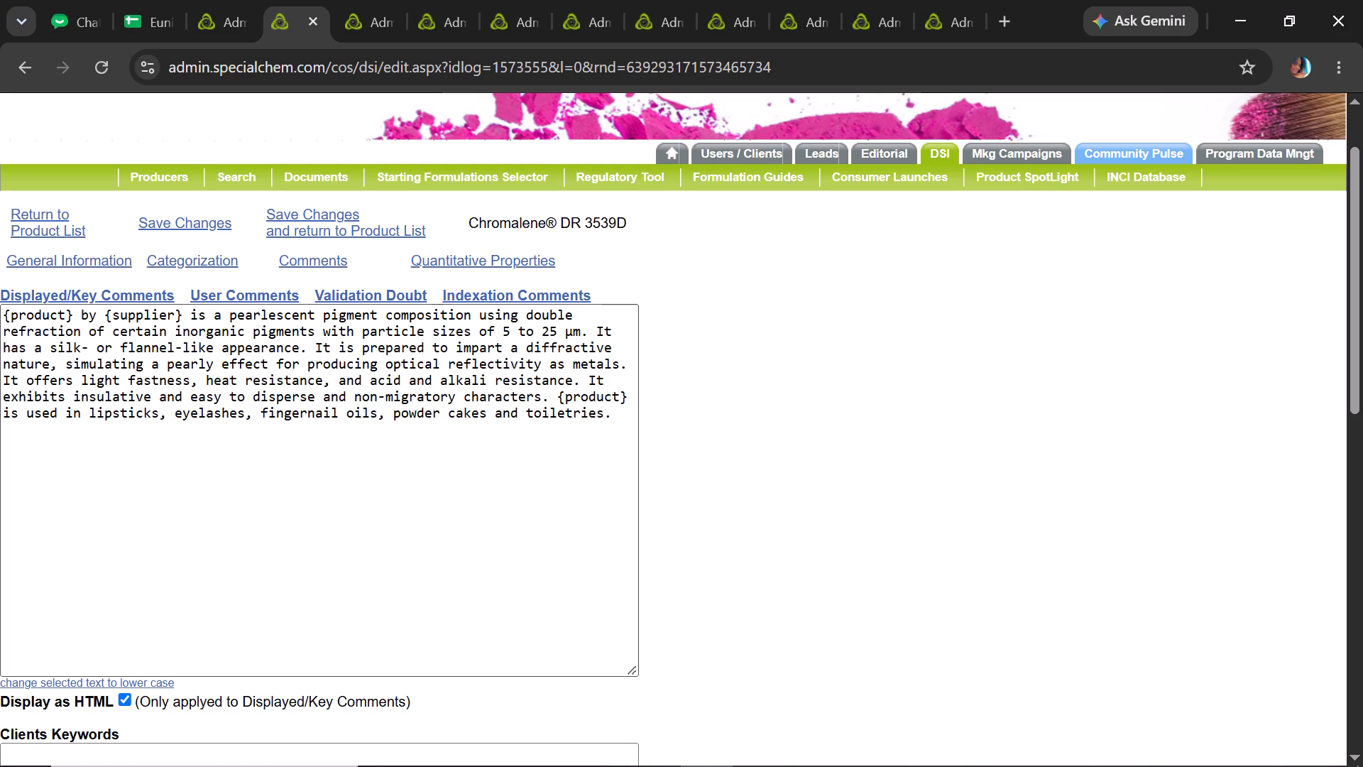
{"action": "left_click", "coordinate": [192, 220]}
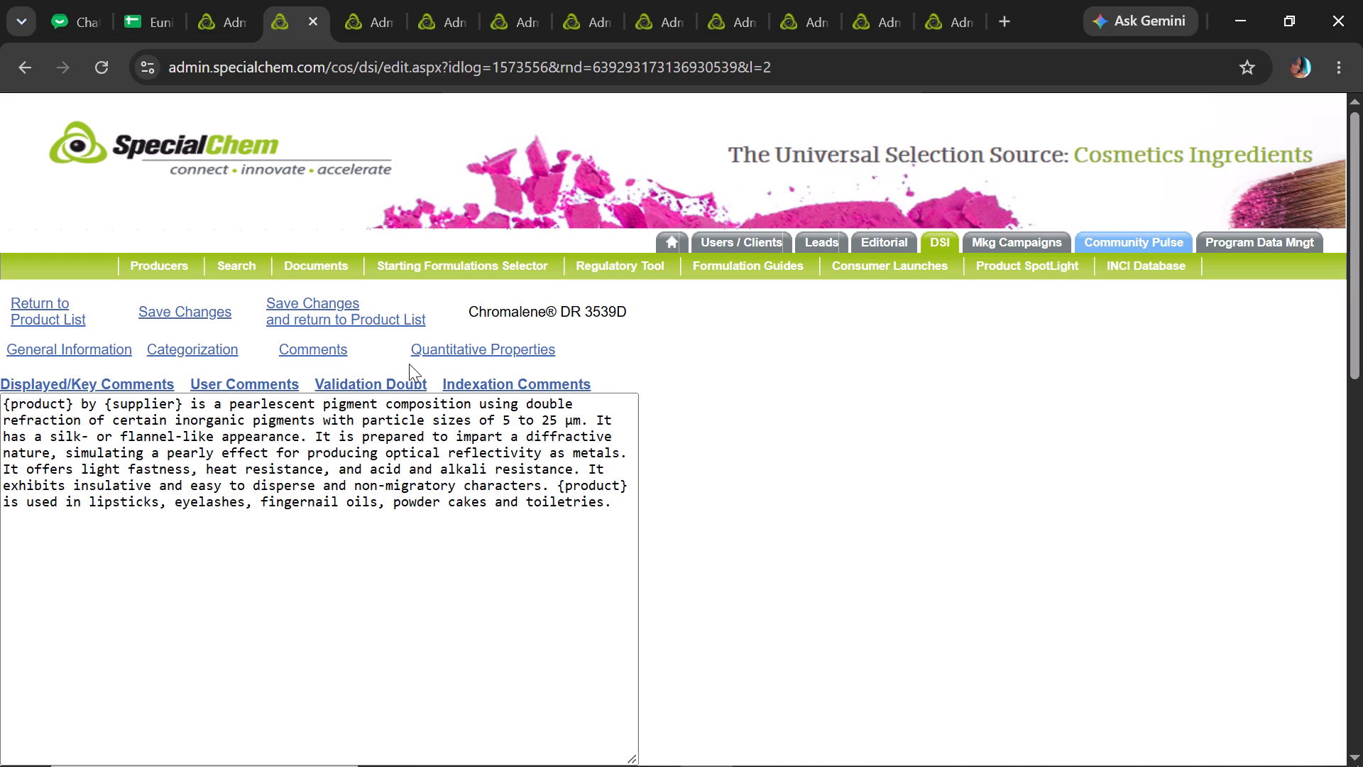
Standardize the first quantitative property's name to "Particle Size", save the changes and return to the product list.
{"action": "left_click", "coordinate": [518, 346]}
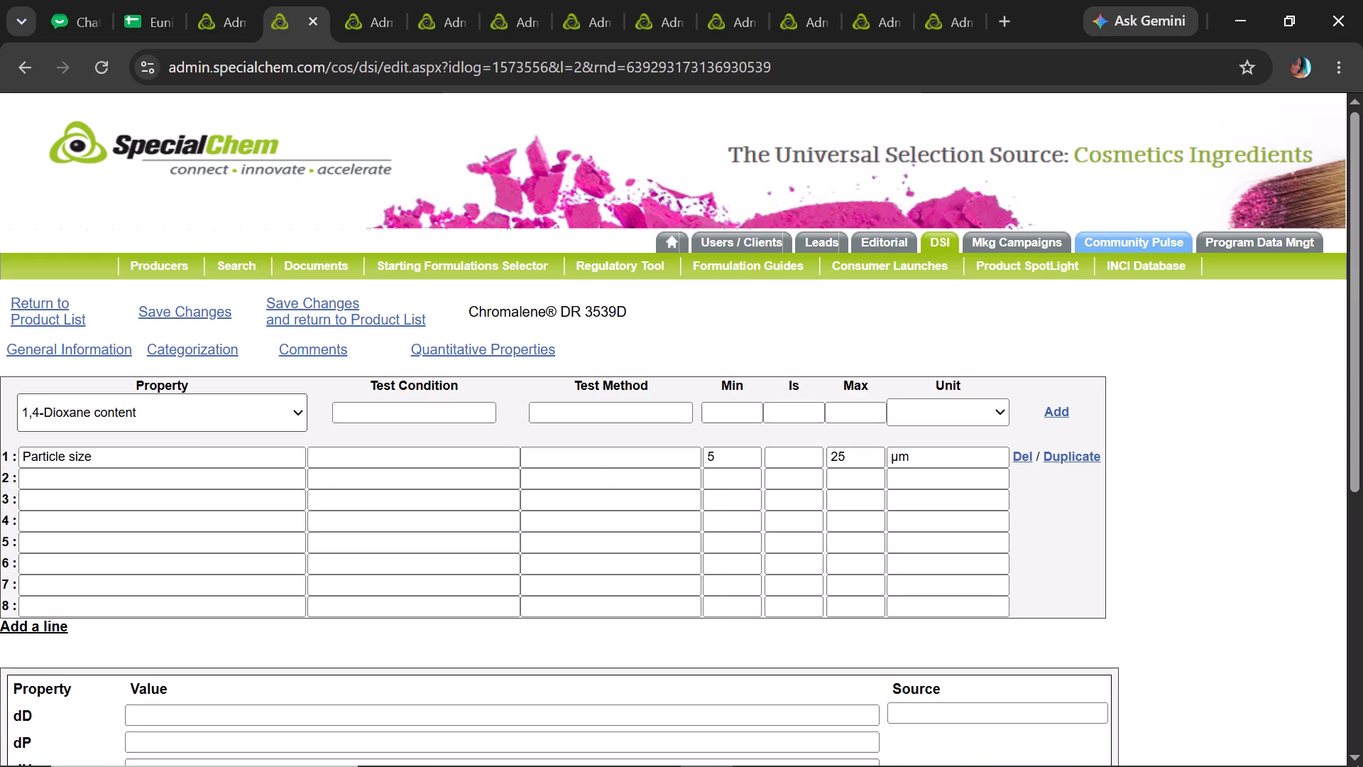
{"action": "left_click", "coordinate": [110, 460]}
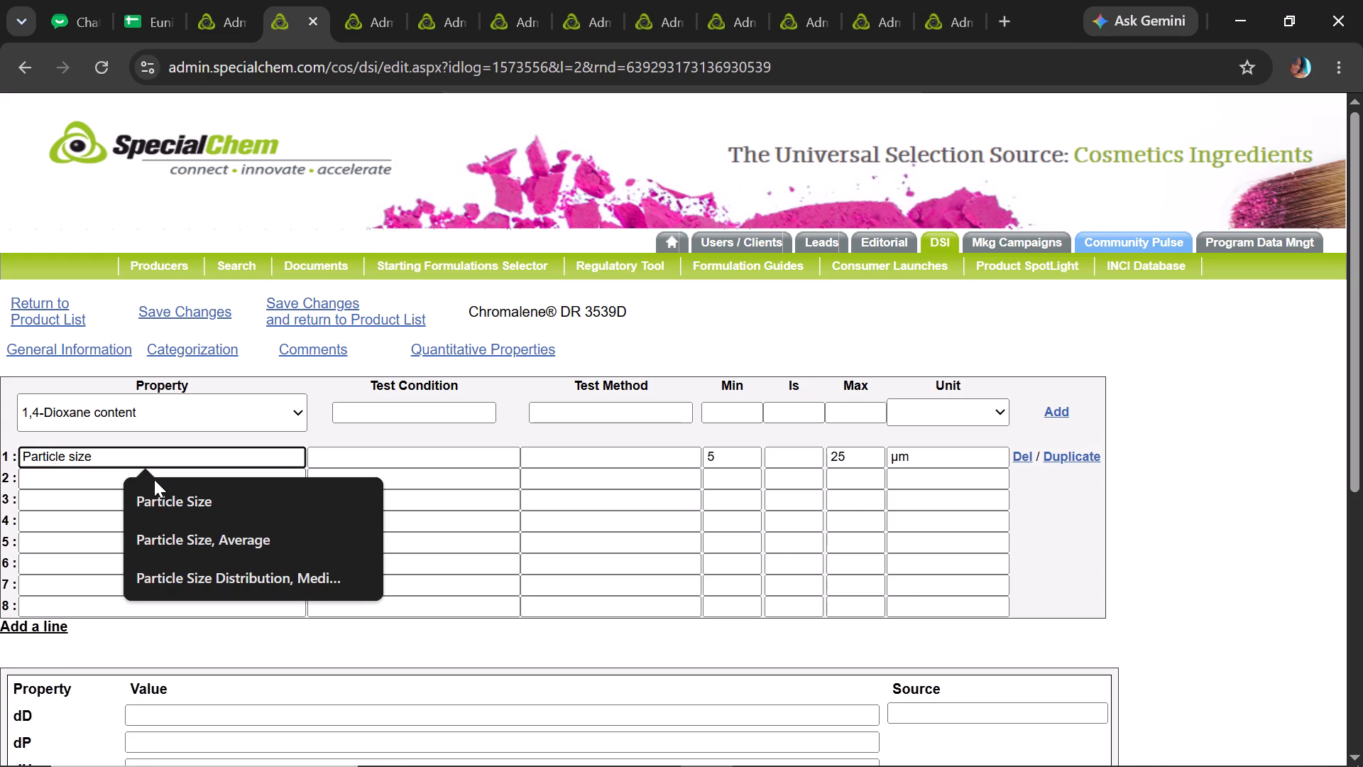
{"action": "left_click", "coordinate": [168, 495]}
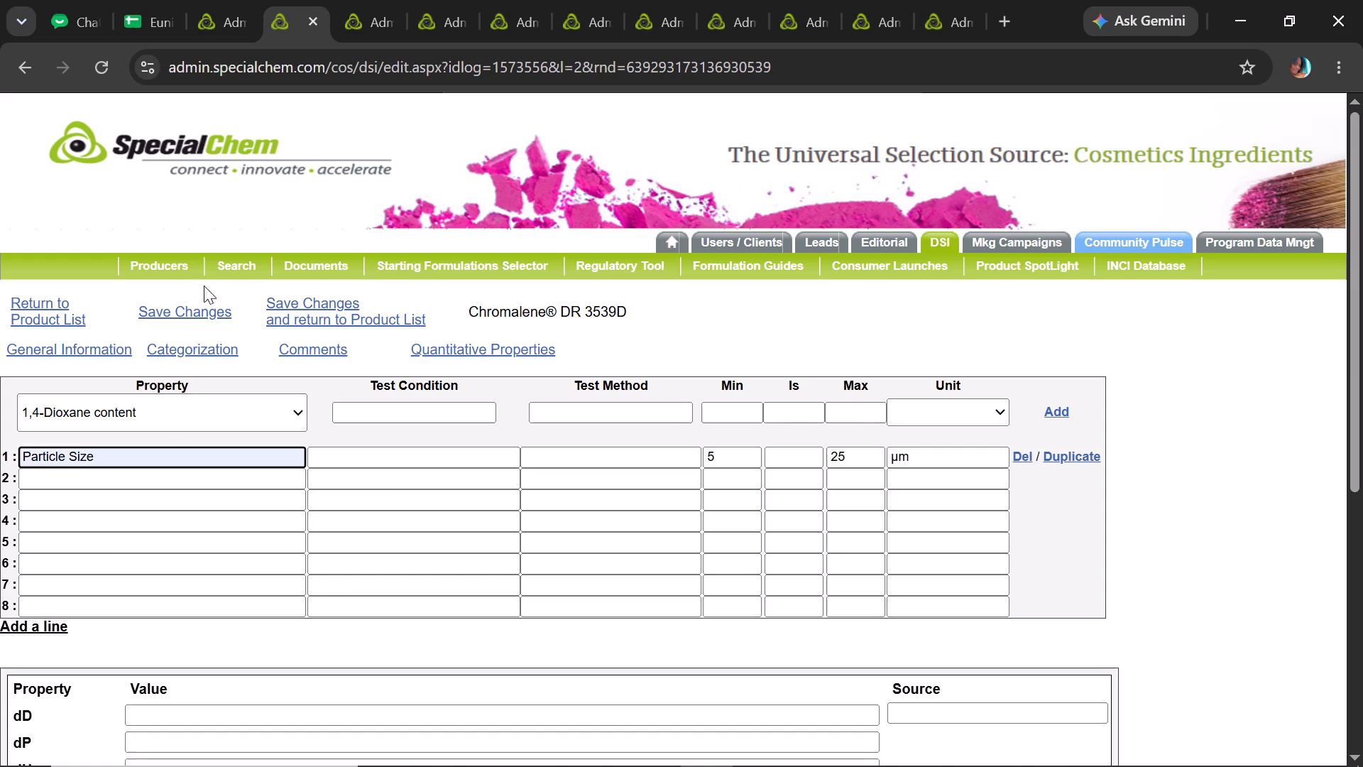
{"action": "left_click", "coordinate": [299, 315]}
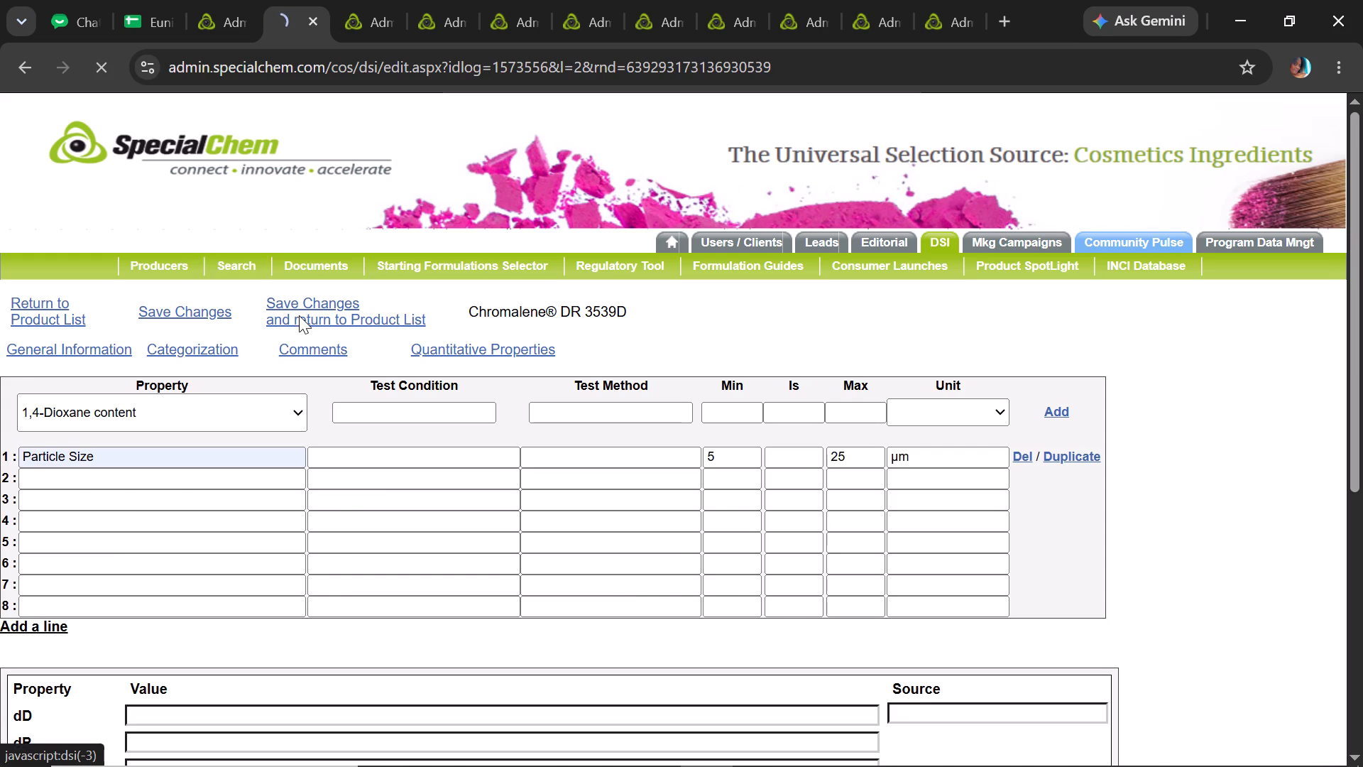
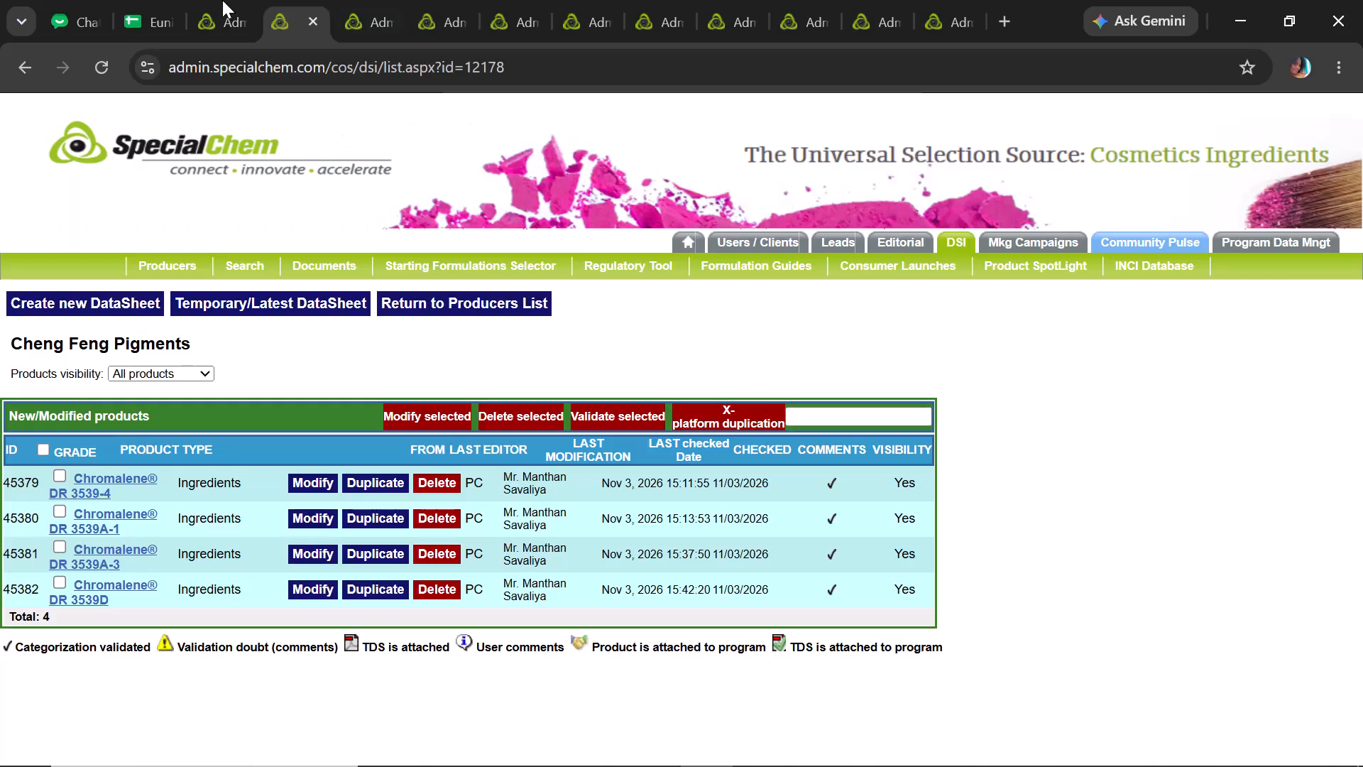
Switch to the Eunice's work spreadsheet and include Commercial in the Cosmetics sheet's Availability on Supplier Website filter.
{"action": "left_click", "coordinate": [153, 0]}
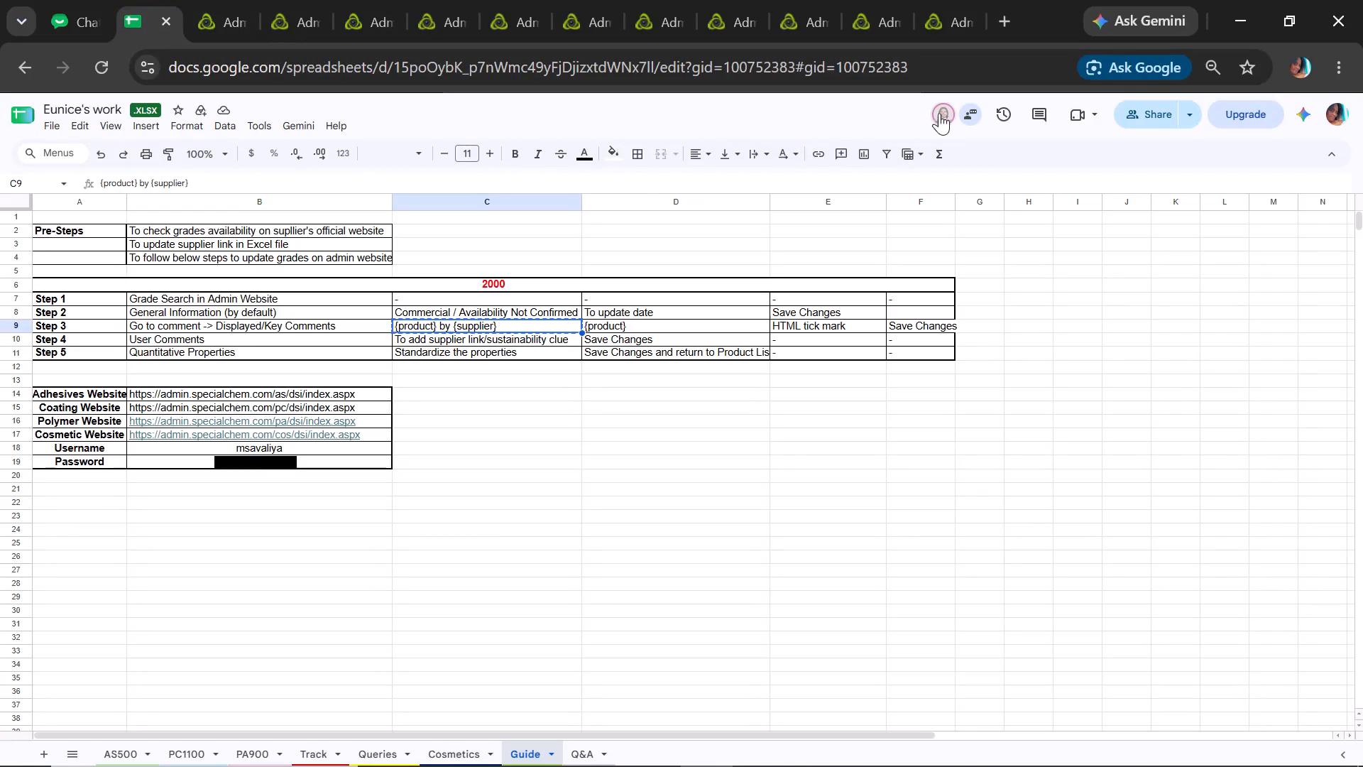
{"action": "left_click", "coordinate": [946, 113]}
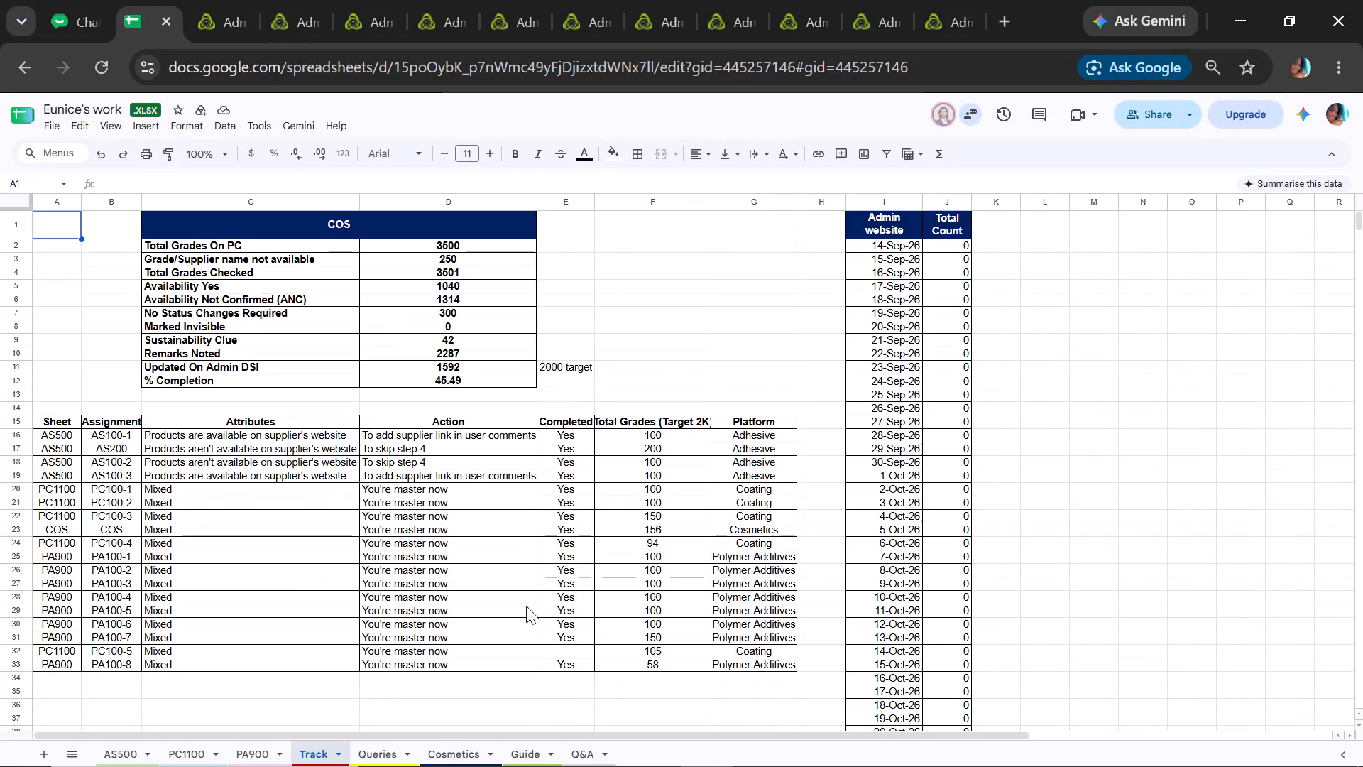
{"action": "left_click", "coordinate": [464, 749]}
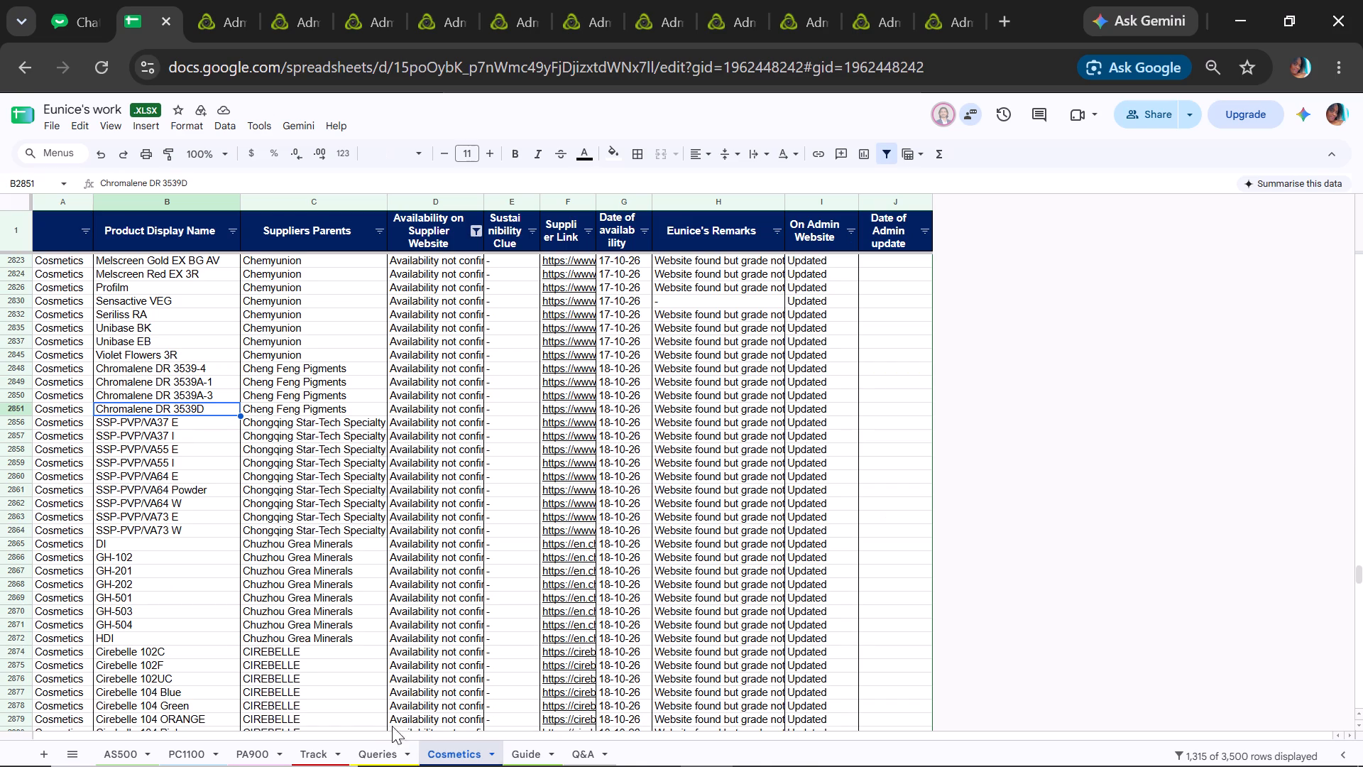
{"action": "left_click", "coordinate": [371, 751]}
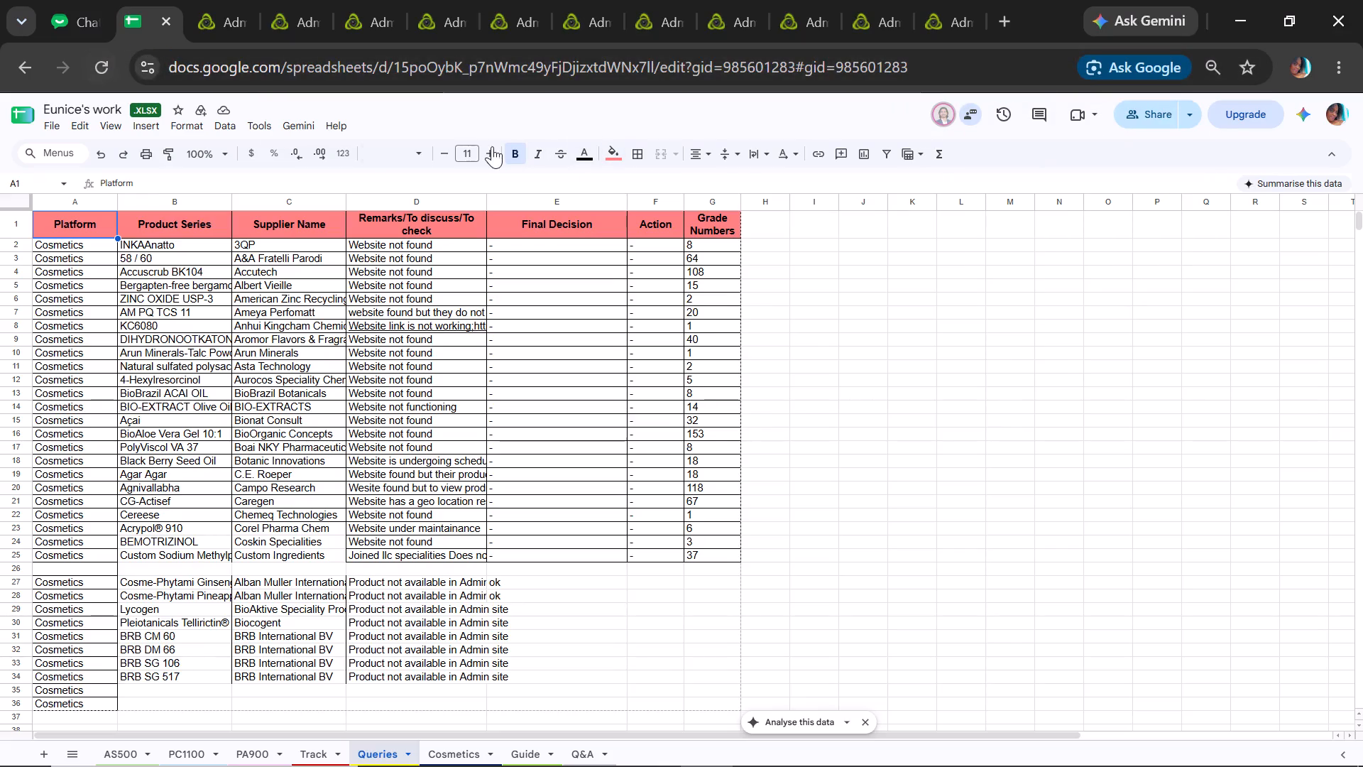
{"action": "left_click", "coordinate": [464, 741]}
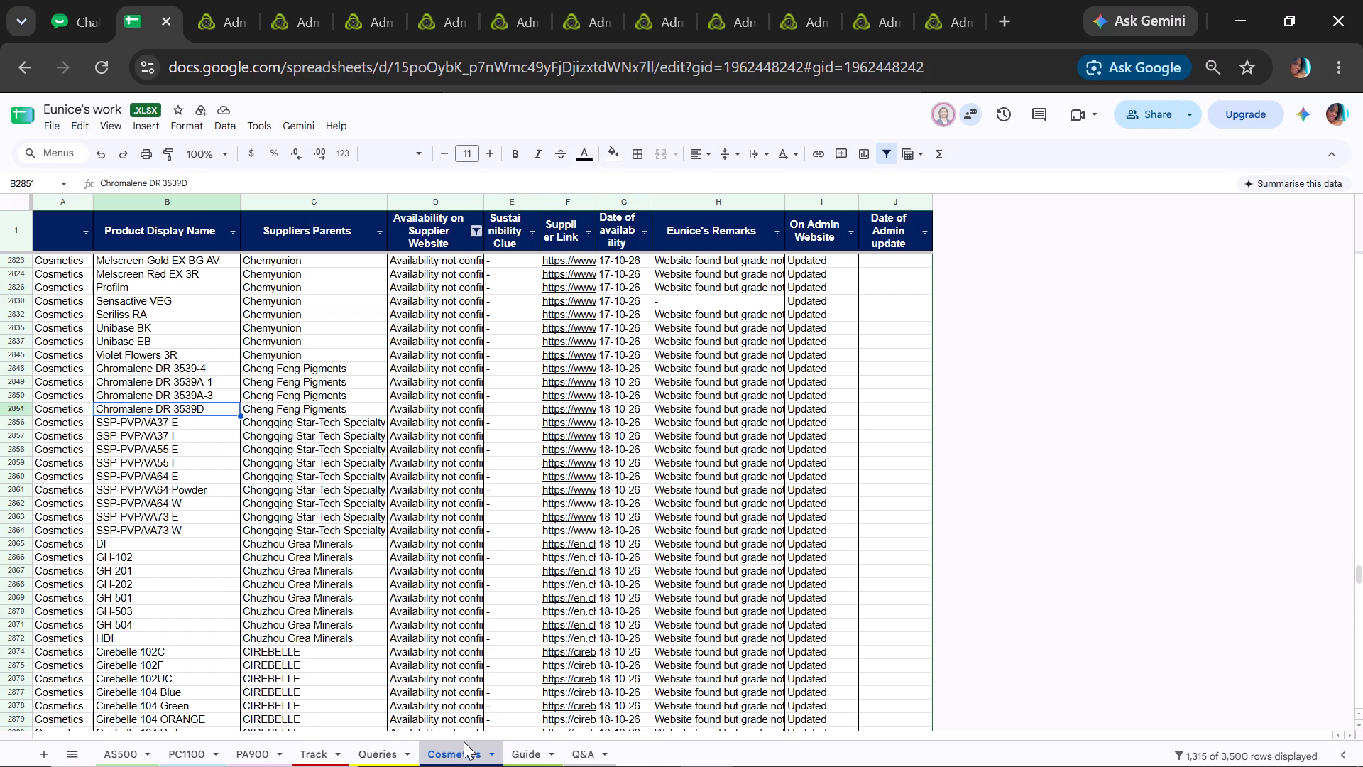
{"action": "left_click", "coordinate": [479, 238]}
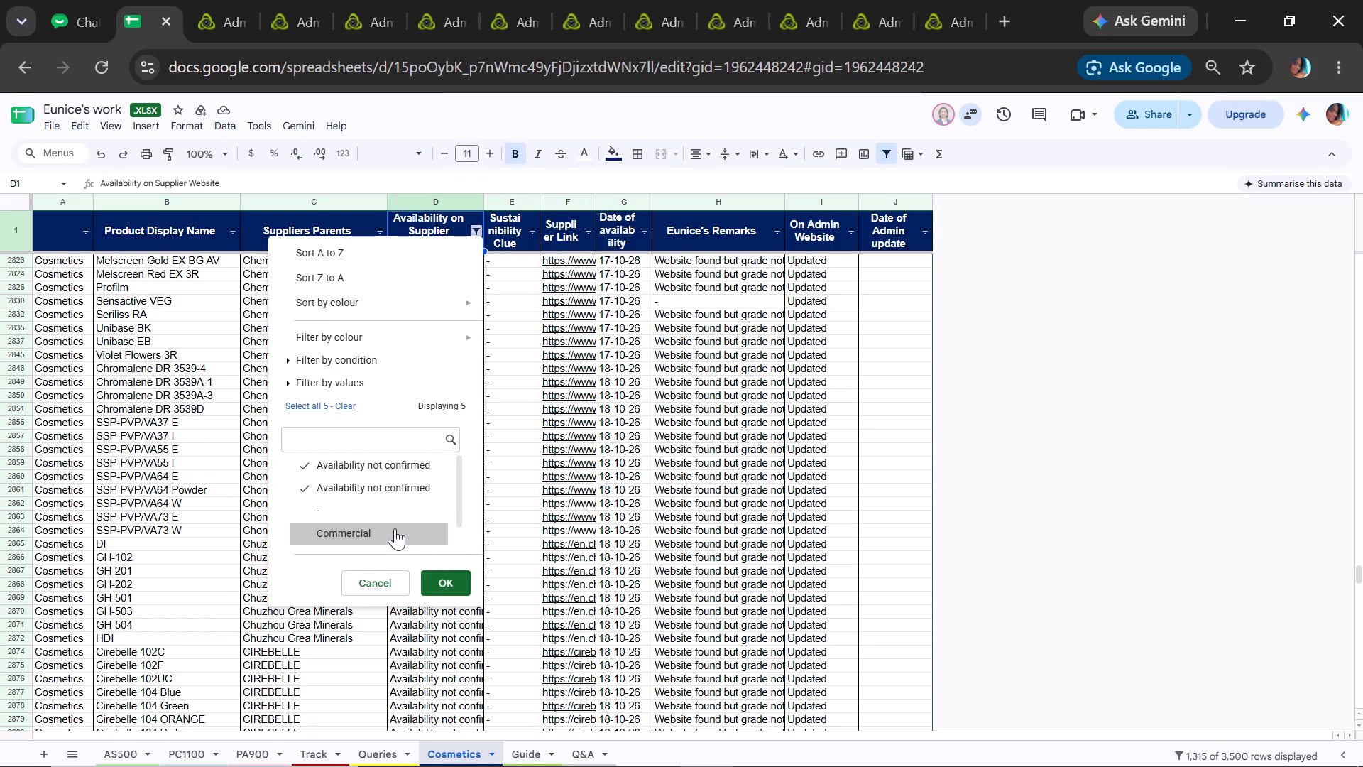
{"action": "left_click", "coordinate": [395, 528]}
{"action": "left_click", "coordinate": [454, 581]}
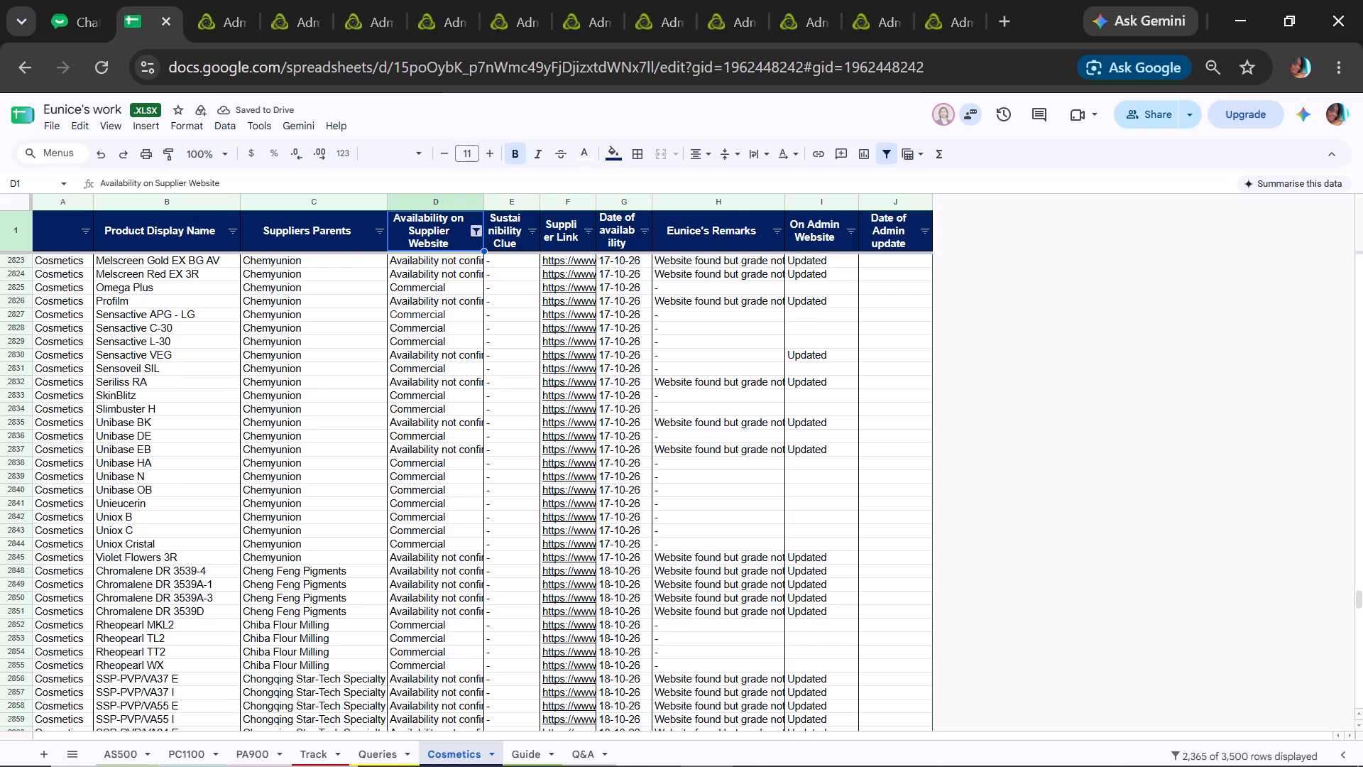
Fill "Updated" down the On Admin Website column from Melscreen Red EX 3R to SSP-PVP/VA37 E, and check the Track sheet's summary.
{"action": "left_click", "coordinate": [845, 269]}
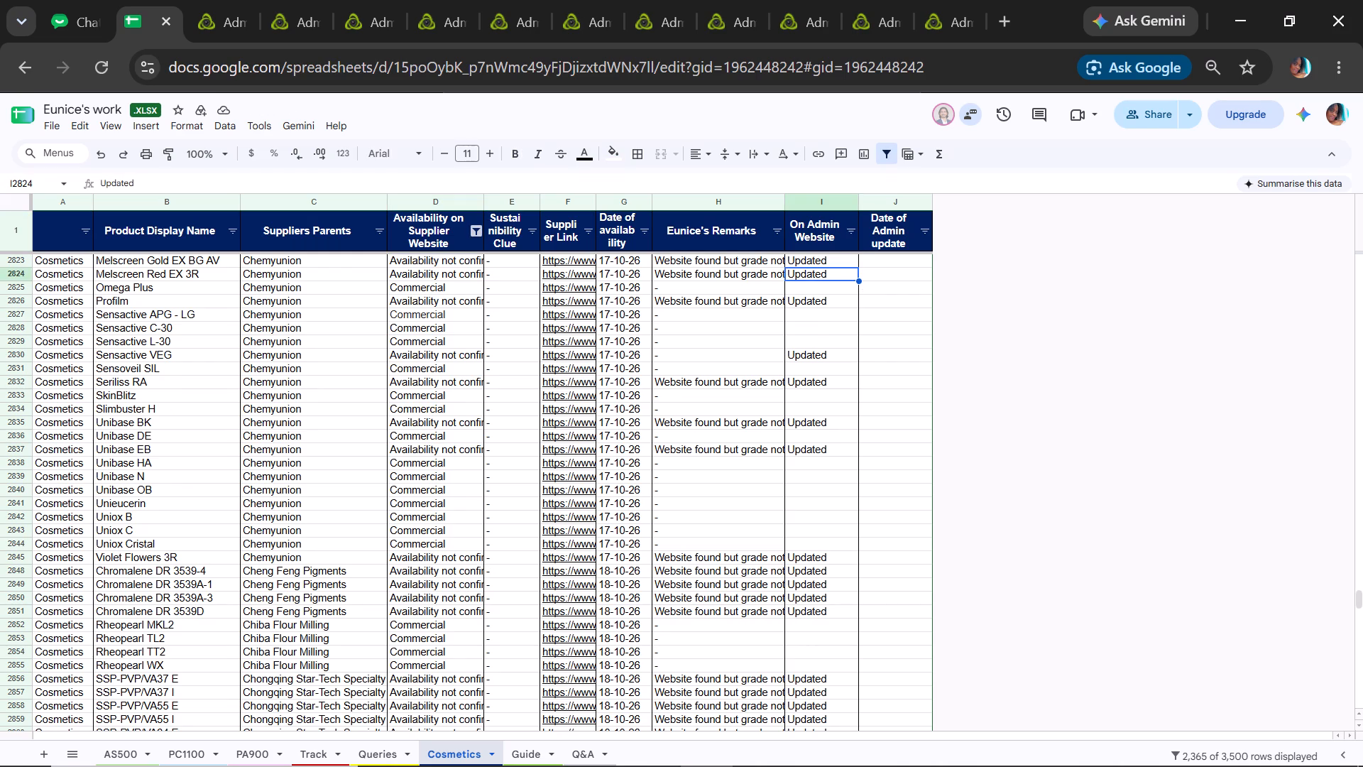
{"action": "left_click_drag", "start_coordinate": [859, 278], "coordinate": [848, 717]}
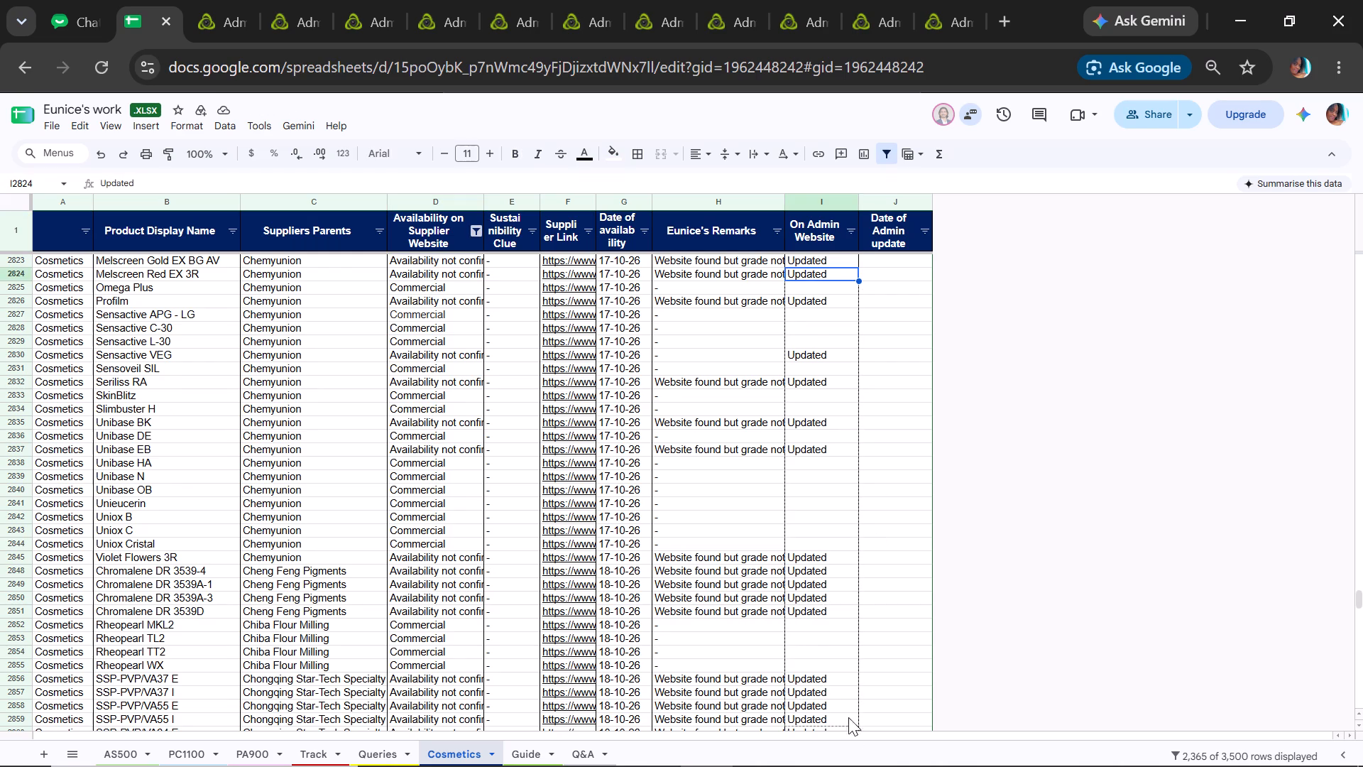
{"action": "left_click_drag", "start_coordinate": [848, 717], "coordinate": [841, 685]}
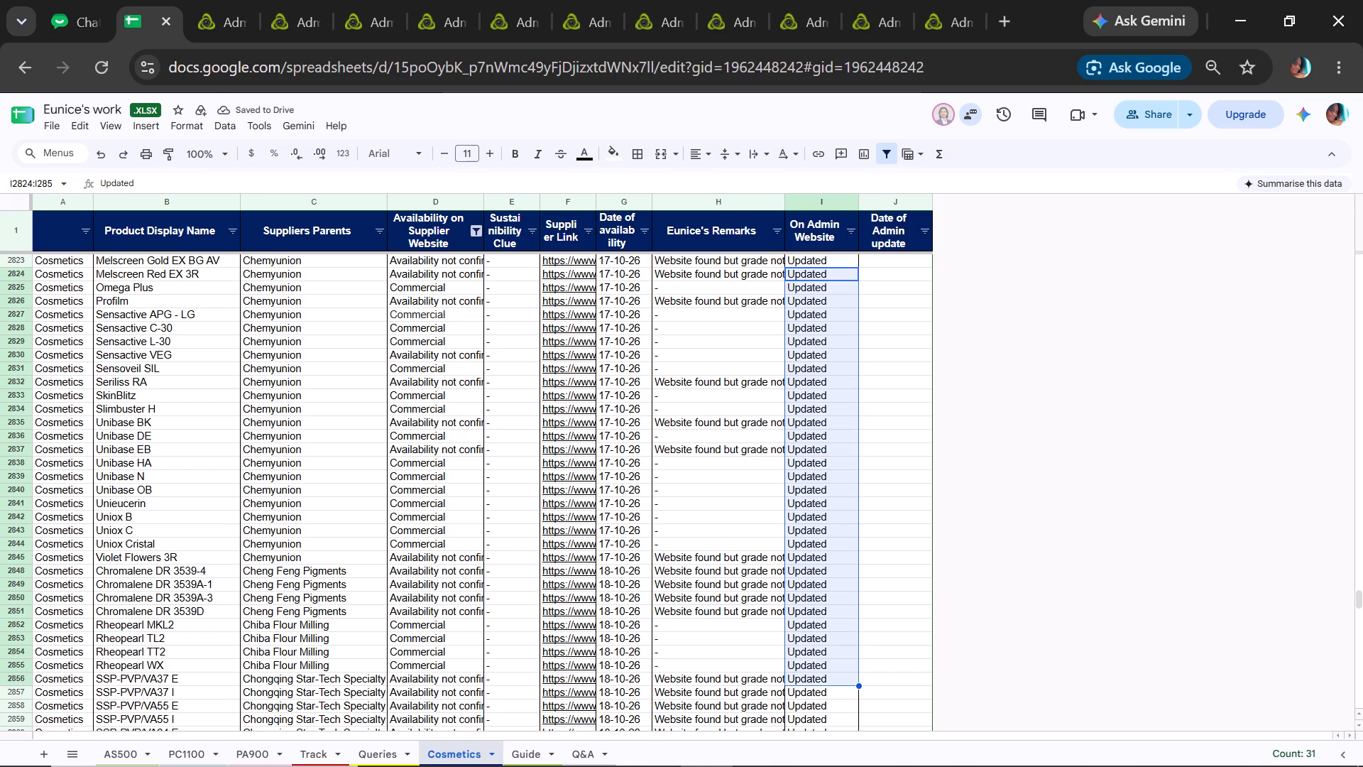
{"action": "left_click", "coordinate": [841, 685]}
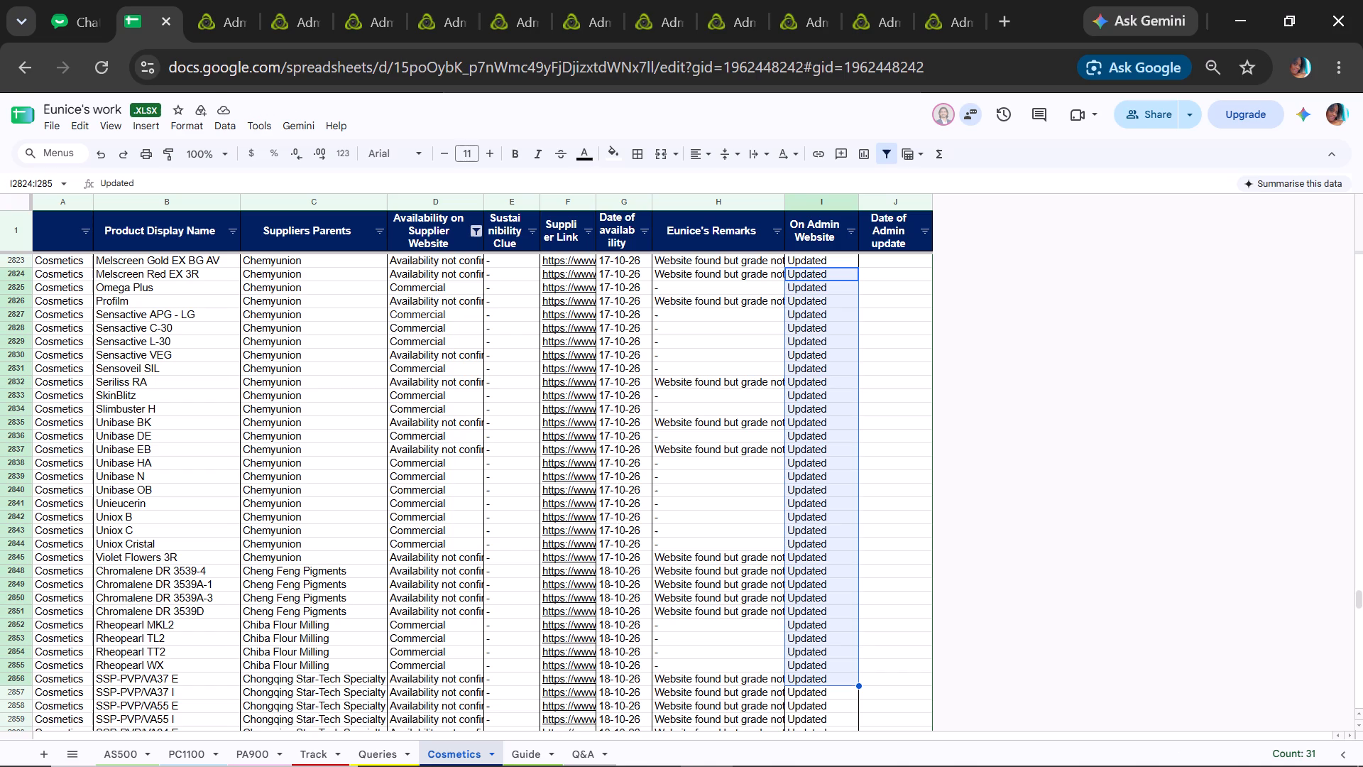
{"action": "left_click", "coordinate": [332, 746]}
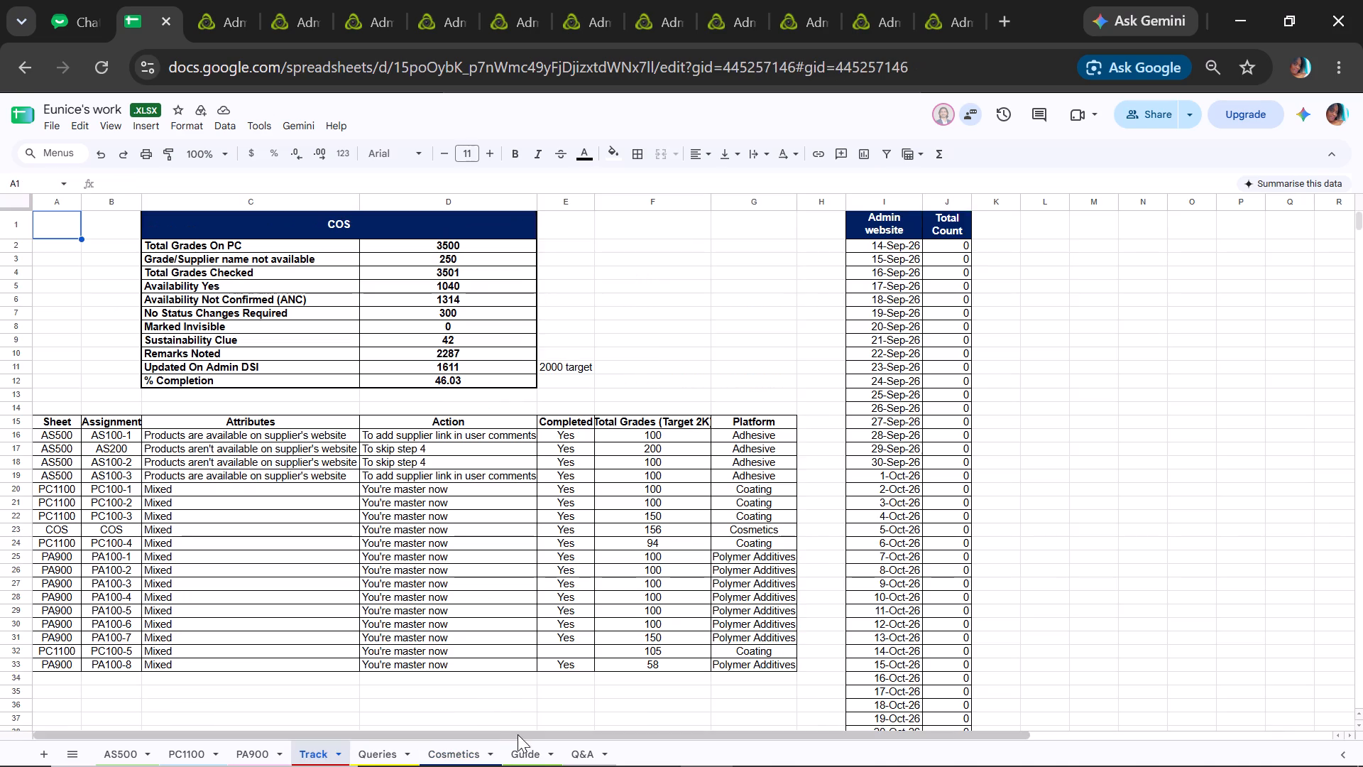
{"action": "left_click", "coordinate": [479, 748]}
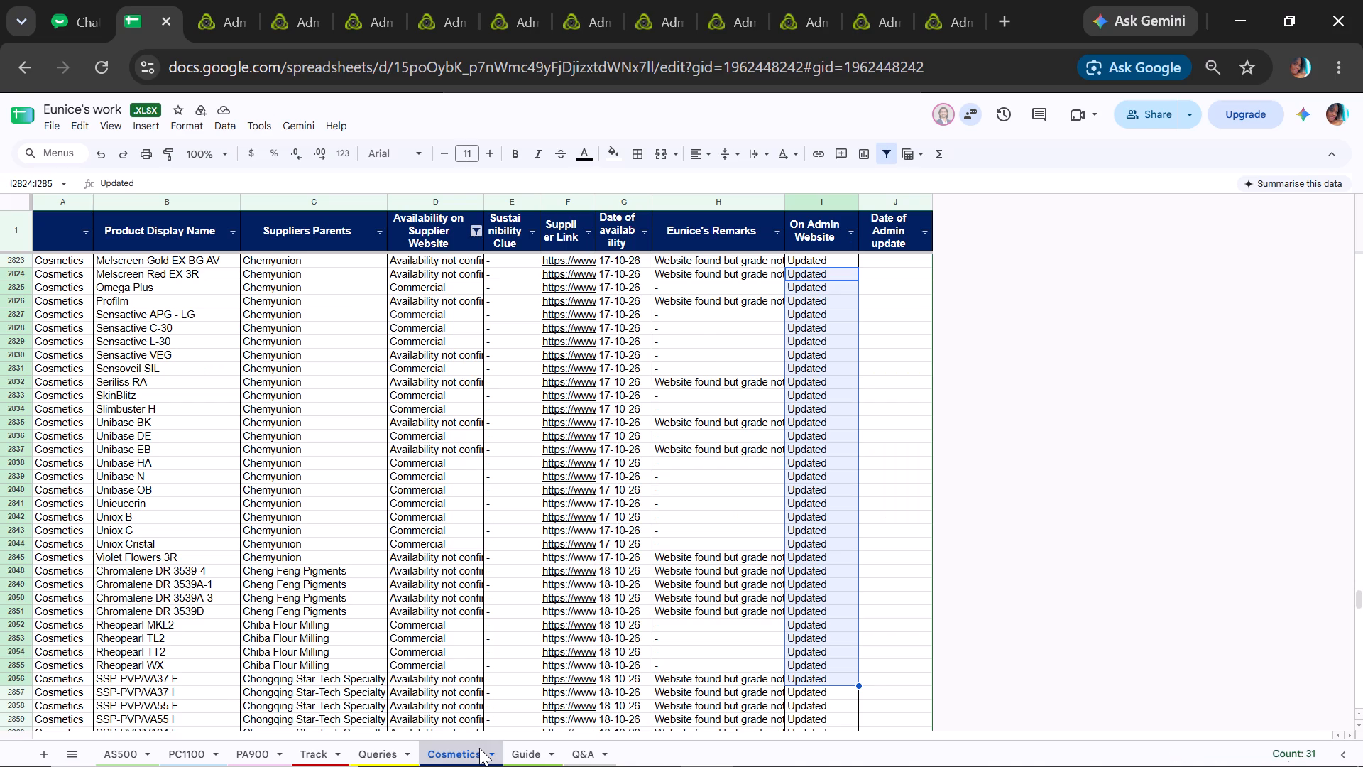
Copy "Updated" from the HDI row into the blank On Admin Website cell for Cirebelle 102.
{"action": "left_click", "coordinate": [801, 676]}
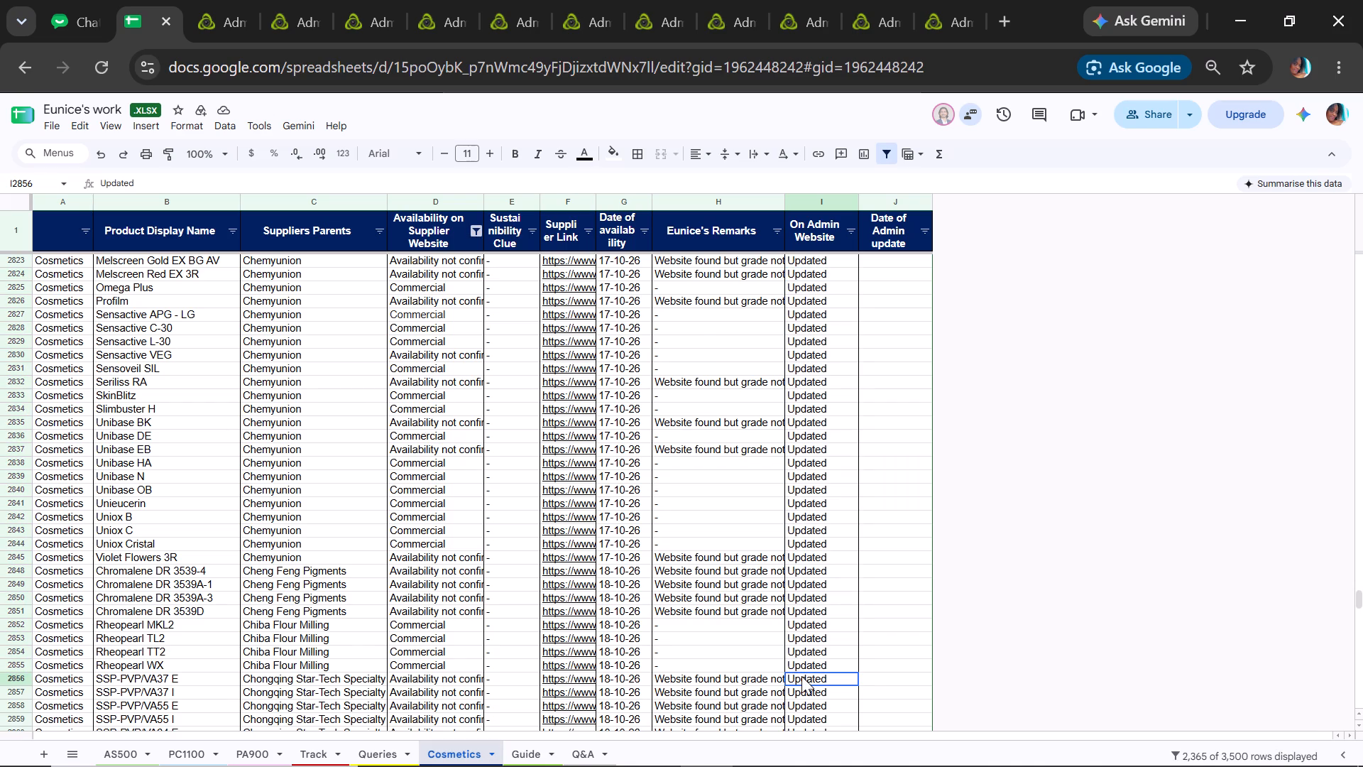
{"action": "key", "text": "Down"}
{"action": "key", "text": "Down"}
{"action": "key", "text": "Down"}
{"action": "key", "text": "Down"}
{"action": "key", "text": "Down"}
{"action": "key", "text": "Down"}
{"action": "key", "text": "Down"}
{"action": "key", "text": "Down"}
{"action": "key", "text": "Down"}
{"action": "key", "text": "Down"}
{"action": "key", "text": "Down"}
{"action": "key", "text": "Down"}
{"action": "key", "text": "Down"}
{"action": "key", "text": "Down"}
{"action": "key", "text": "Down"}
{"action": "key", "text": "Down"}
{"action": "key", "text": "Down"}
{"action": "key", "text": "Down"}
{"action": "key", "text": "Down"}
{"action": "key", "text": "Down"}
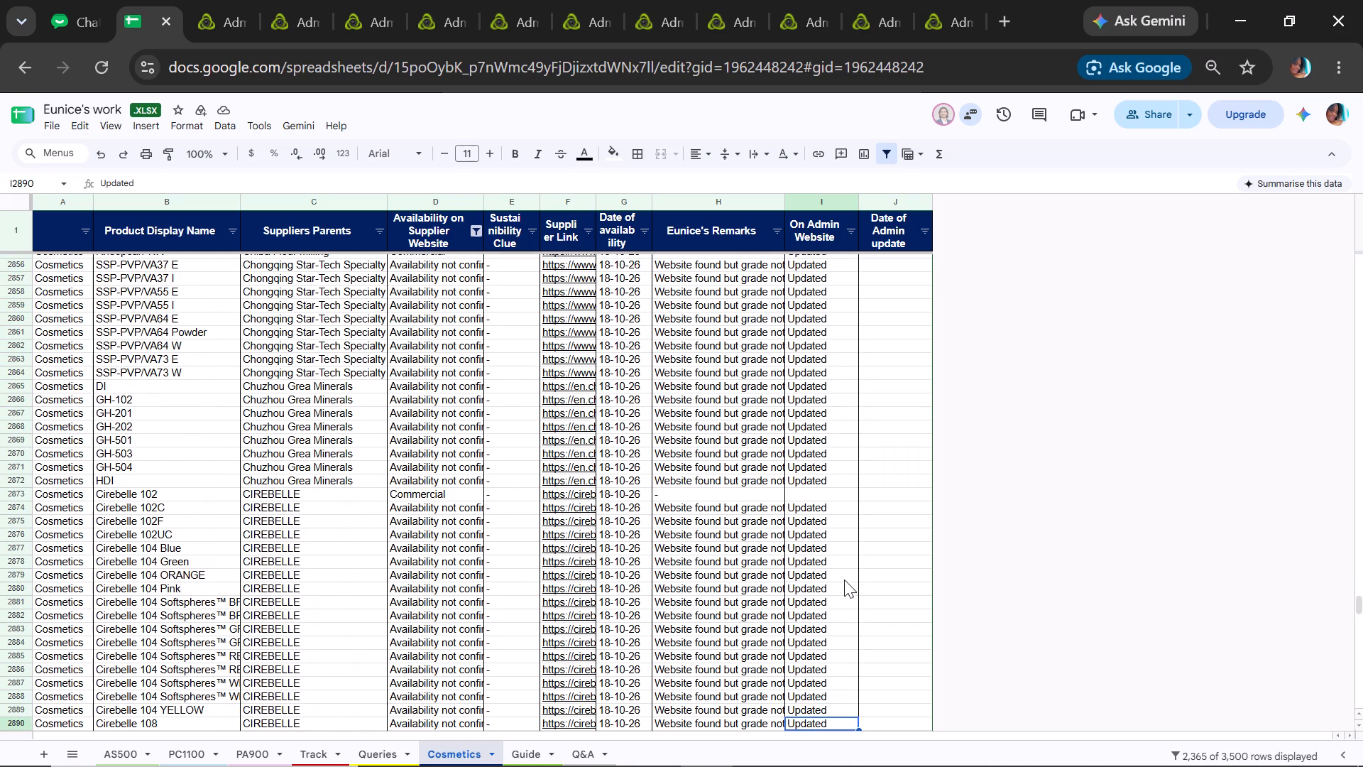
{"action": "left_click", "coordinate": [818, 484]}
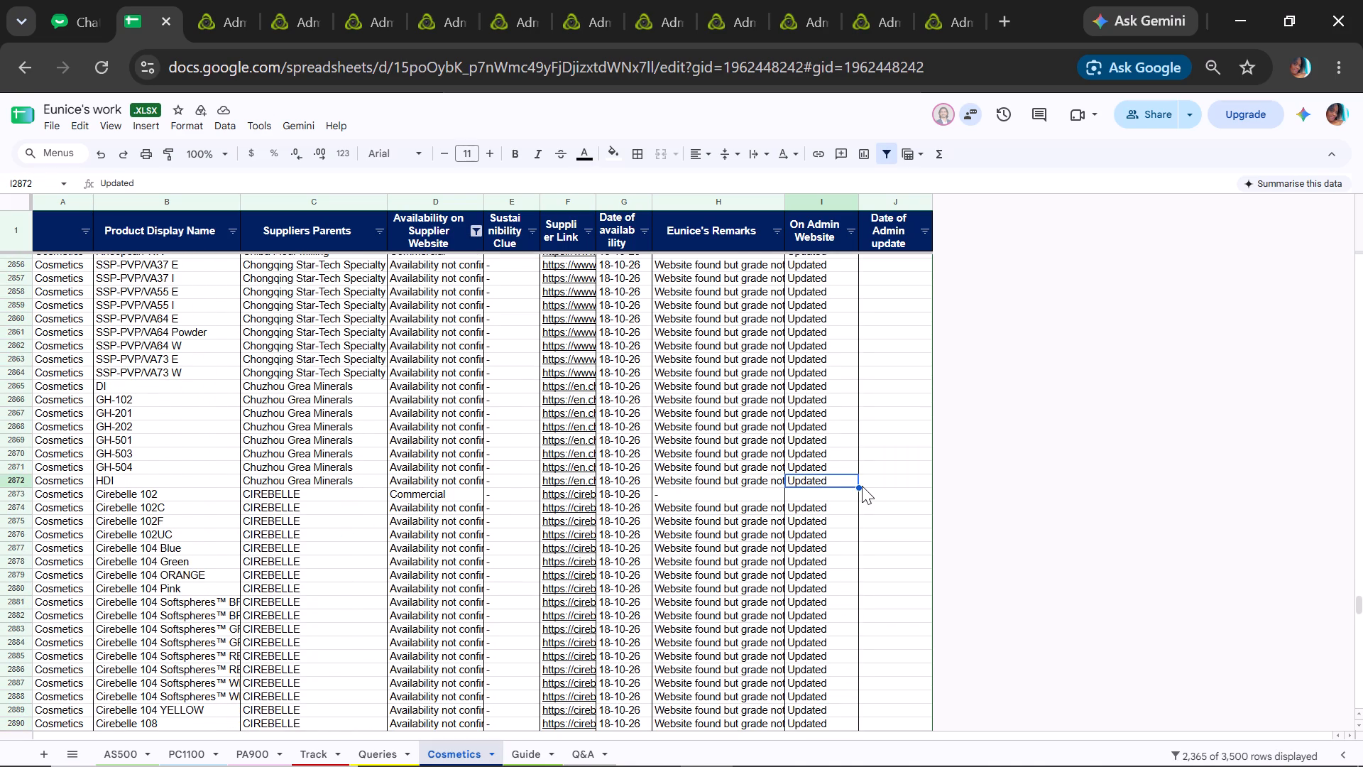
{"action": "left_click", "coordinate": [862, 486]}
{"action": "left_click_drag", "start_coordinate": [858, 486], "coordinate": [860, 494]}
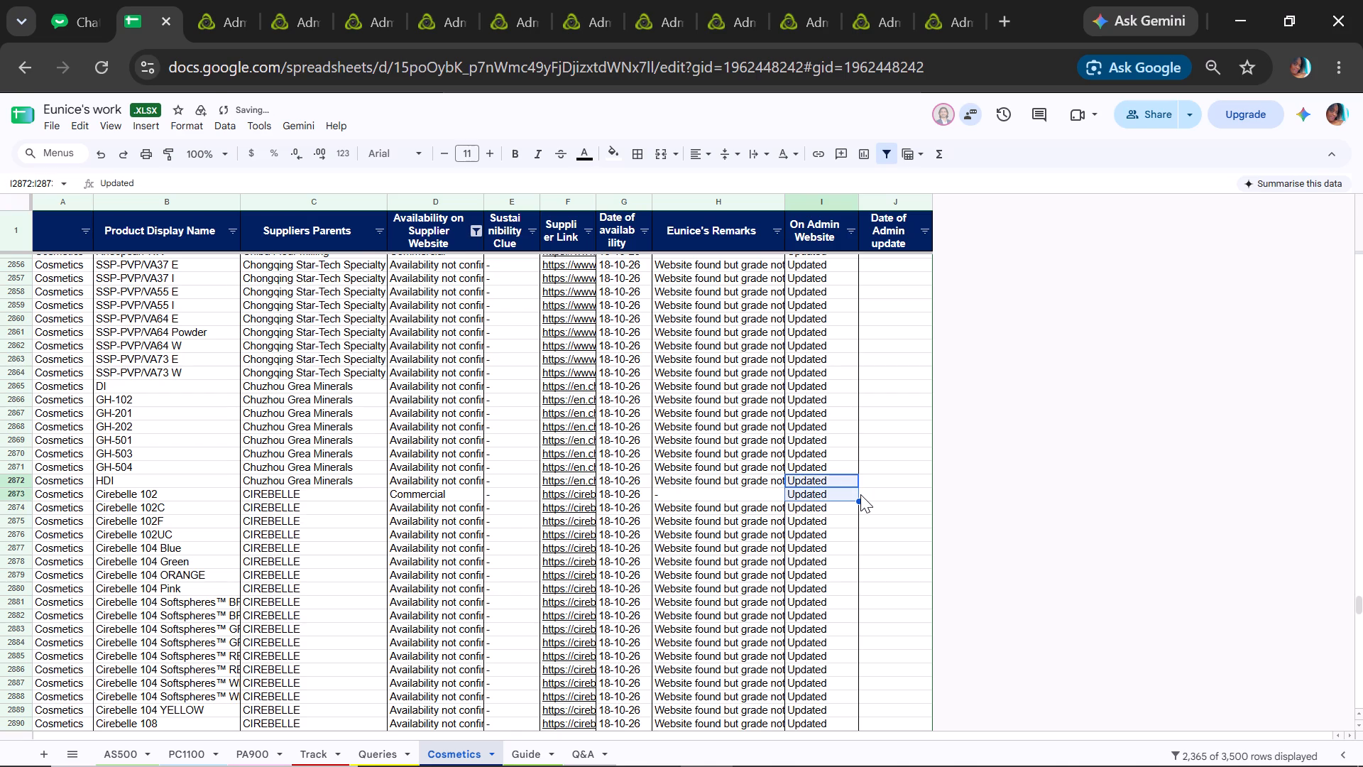
Continue filling "Updated" in the On Admin Website column from Cirebelle 505 into the blank CISME Italy rows below it.
{"action": "key", "text": "Down"}
{"action": "key", "text": "Down"}
{"action": "key", "text": "Down"}
{"action": "key", "text": "Down"}
{"action": "key", "text": "Down"}
{"action": "key", "text": "Down"}
{"action": "key", "text": "Down"}
{"action": "key", "text": "Down"}
{"action": "key", "text": "Down"}
{"action": "key", "text": "Down"}
{"action": "key", "text": "Down"}
{"action": "key", "text": "Down"}
{"action": "key", "text": "Down"}
{"action": "key", "text": "Down"}
{"action": "key", "text": "Down"}
{"action": "key", "text": "Down"}
{"action": "key", "text": "Down"}
{"action": "key", "text": "Down"}
{"action": "key", "text": "Down"}
{"action": "key", "text": "Down"}
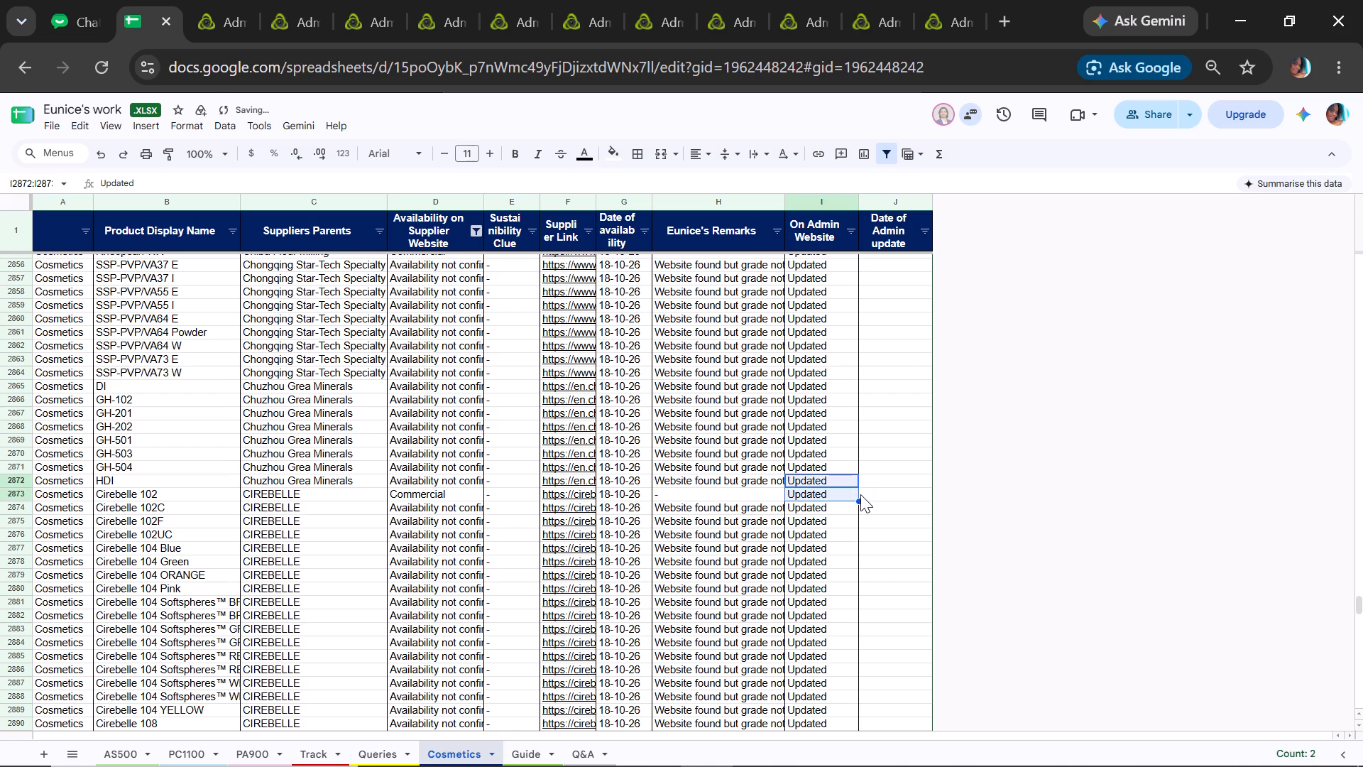
{"action": "key", "text": "Down"}
{"action": "left_click", "coordinate": [828, 504]}
{"action": "key", "text": "Down"}
{"action": "key", "text": "Down"}
{"action": "key", "text": "Down"}
{"action": "key", "text": "Down"}
{"action": "key", "text": "Down"}
{"action": "key", "text": "Down"}
{"action": "key", "text": "Down"}
{"action": "key", "text": "Down"}
{"action": "key", "text": "Down"}
{"action": "key", "text": "Down"}
{"action": "key", "text": "Down"}
{"action": "key", "text": "Down"}
{"action": "key", "text": "Down"}
{"action": "key", "text": "Down"}
{"action": "key", "text": "Down"}
{"action": "key", "text": "Down"}
{"action": "key", "text": "Down"}
{"action": "key", "text": "Down"}
{"action": "key", "text": "Down"}
{"action": "key", "text": "Down"}
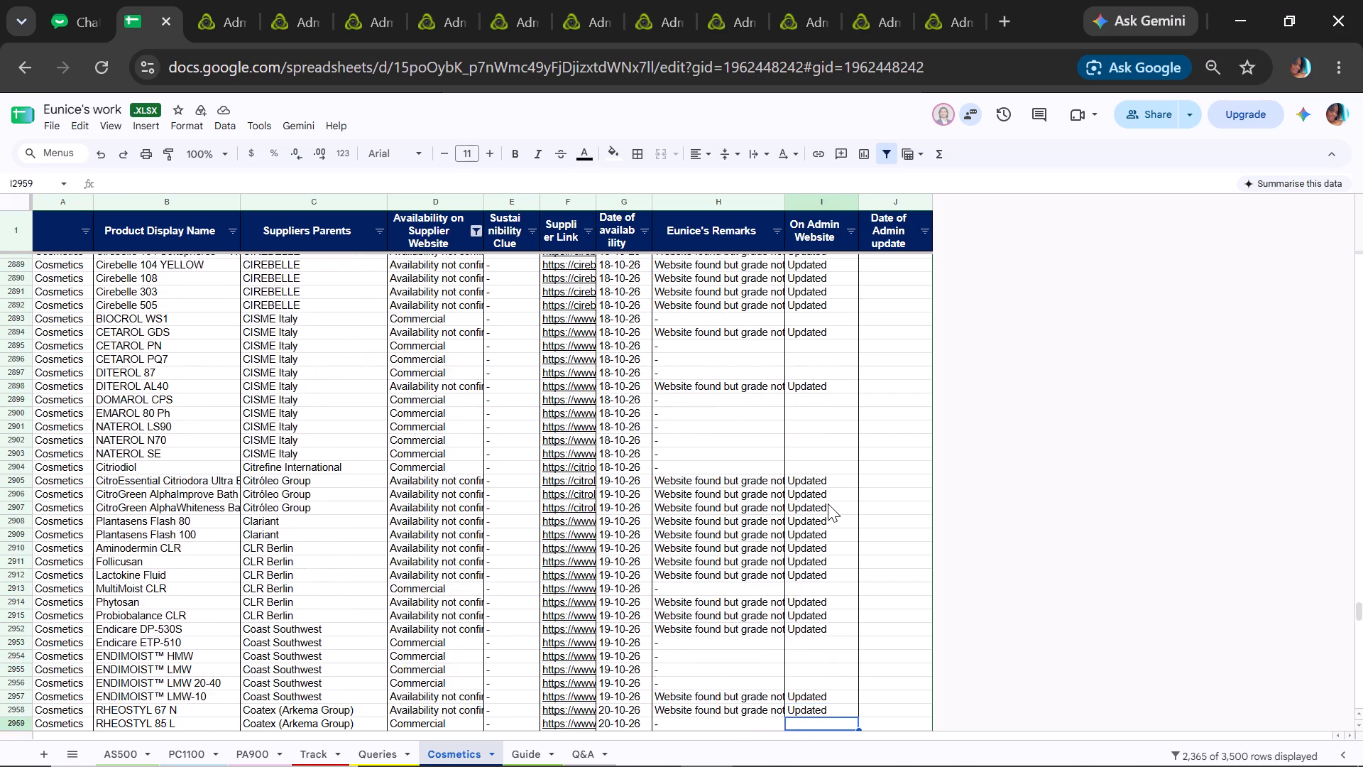
{"action": "left_click", "coordinate": [826, 265]}
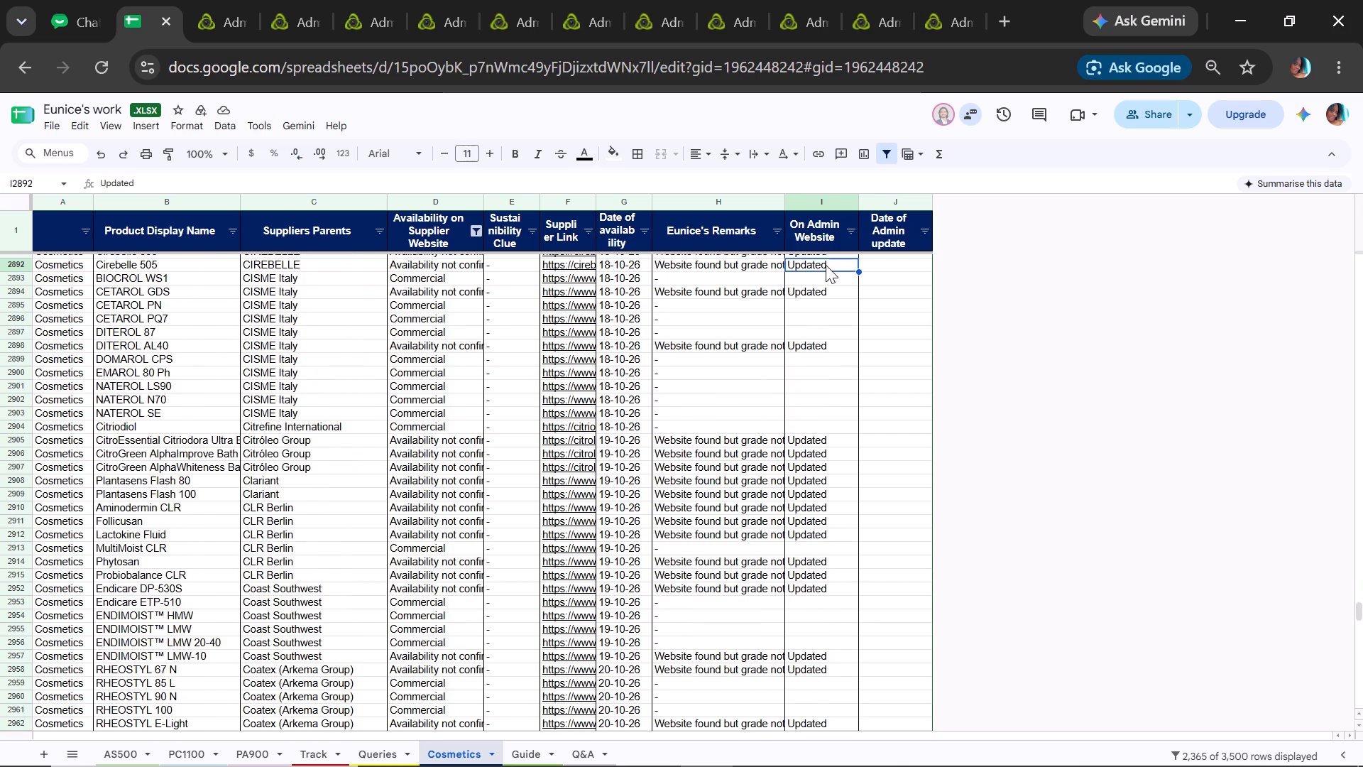
Fill "Updated" down the On Admin Website column from Cirebelle 505 to Bio-Marine Elastin.
{"action": "left_click_drag", "start_coordinate": [859, 271], "coordinate": [854, 467]}
{"action": "left_click_drag", "start_coordinate": [854, 467], "coordinate": [851, 766]}
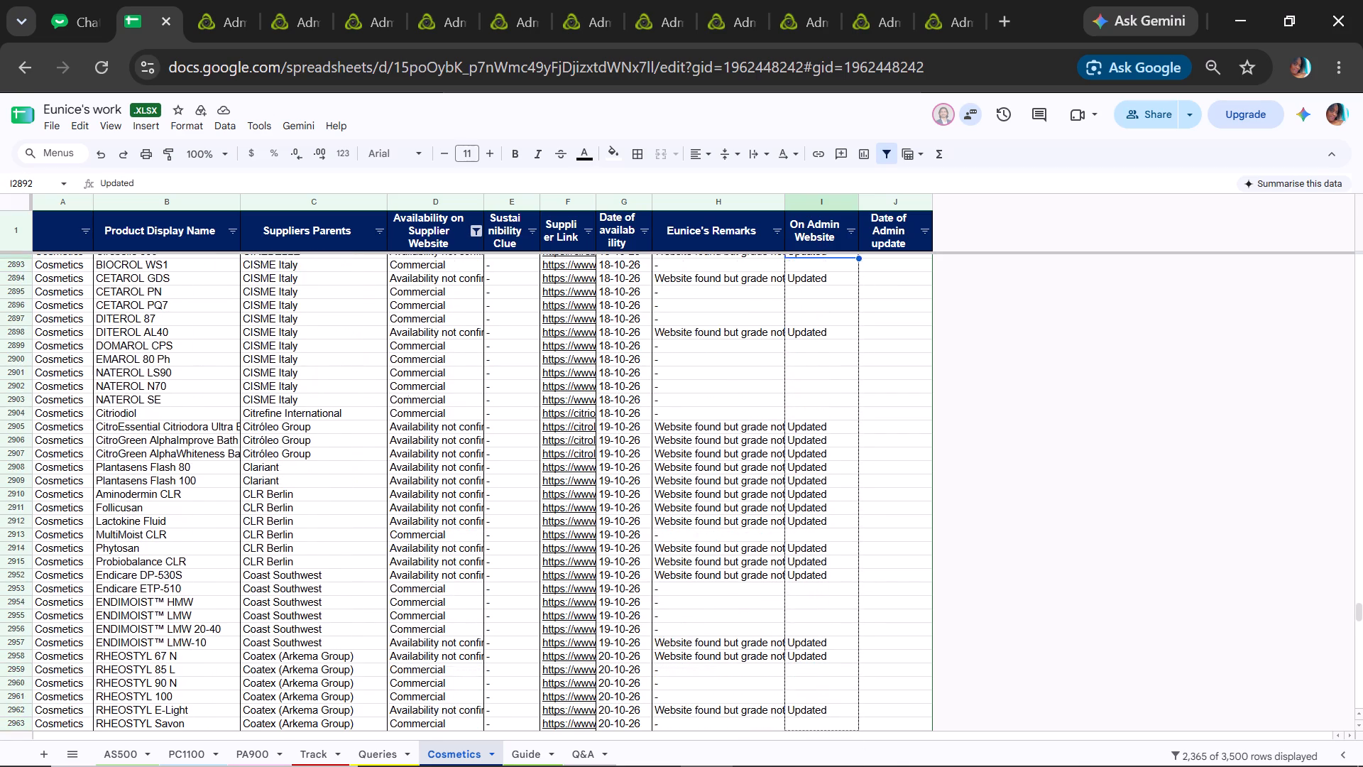
{"action": "left_click_drag", "start_coordinate": [851, 766], "coordinate": [840, 617]}
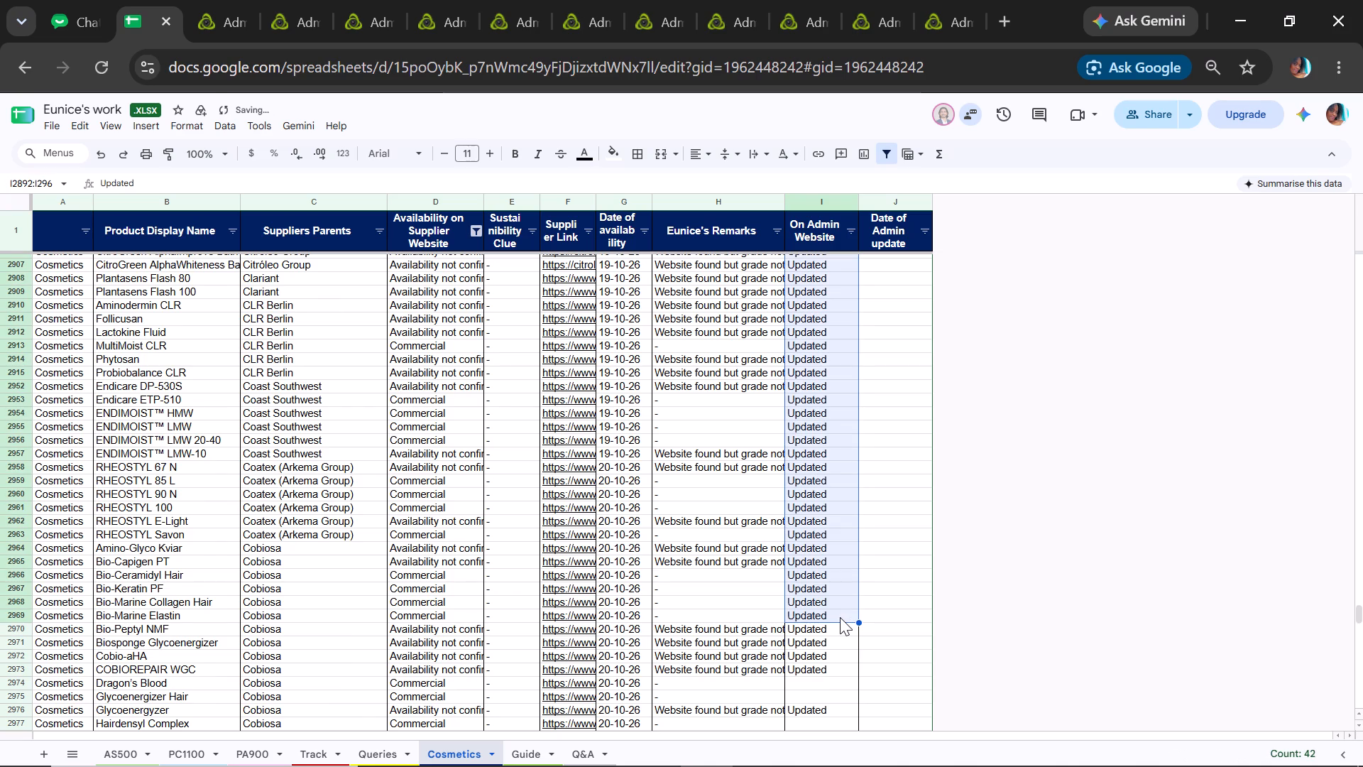
Check the COS summary on the Track sheet and return to the Cosmetics sheet.
{"action": "left_click", "coordinate": [305, 748]}
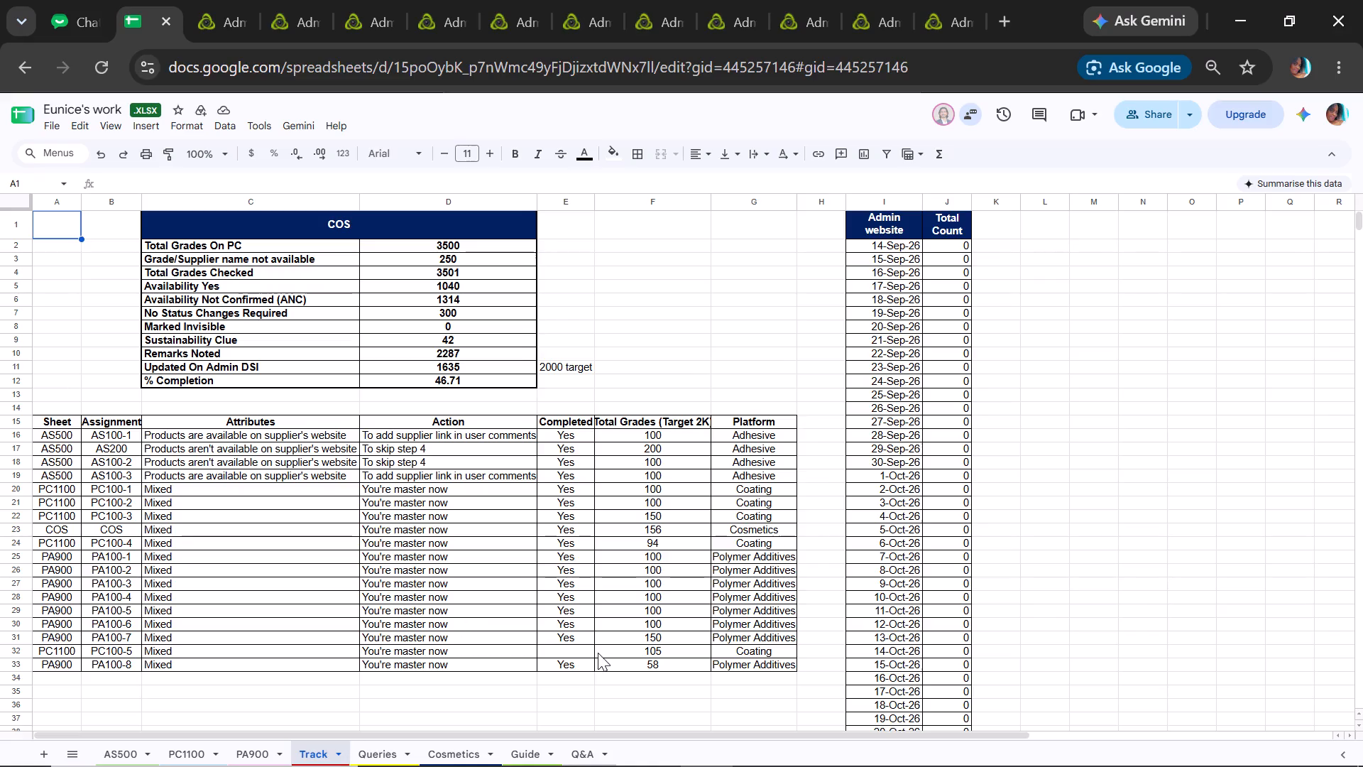
{"action": "left_click", "coordinate": [513, 744]}
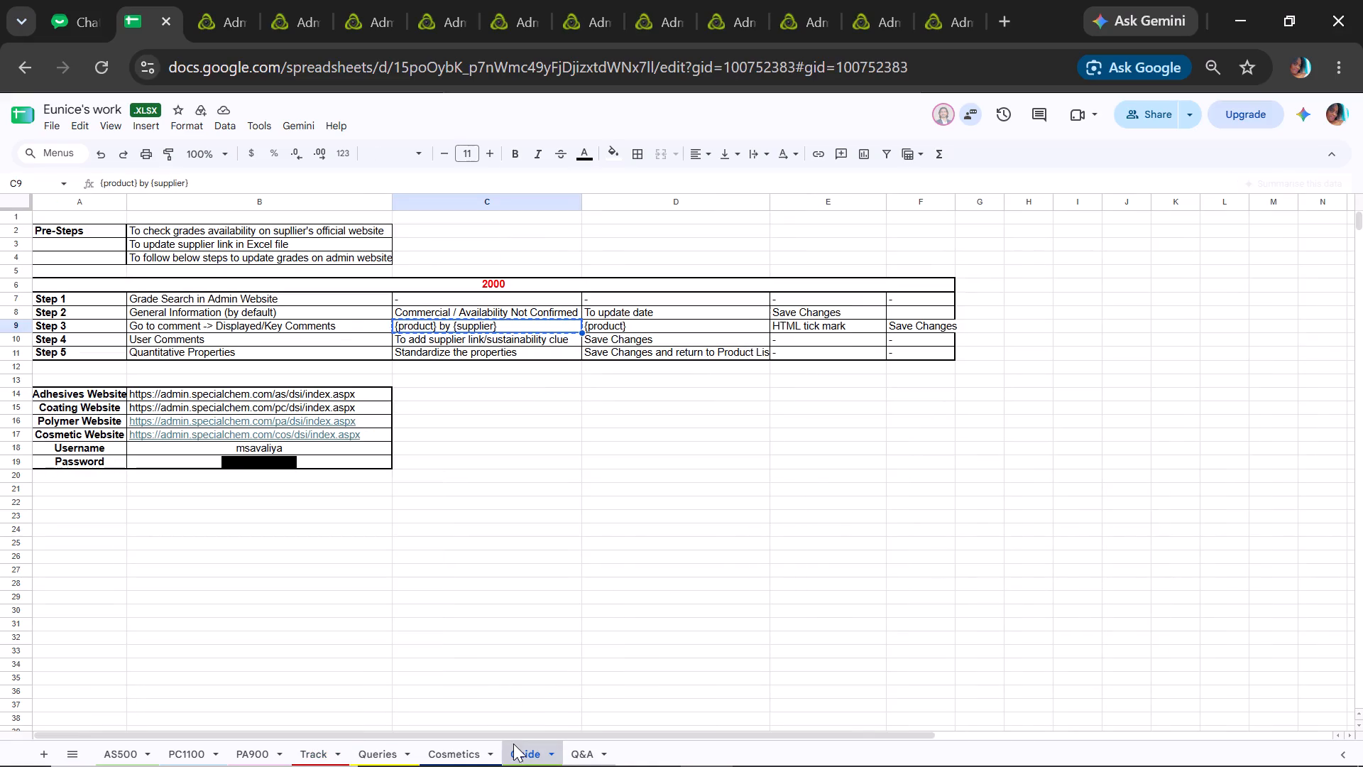
{"action": "left_click", "coordinate": [476, 746]}
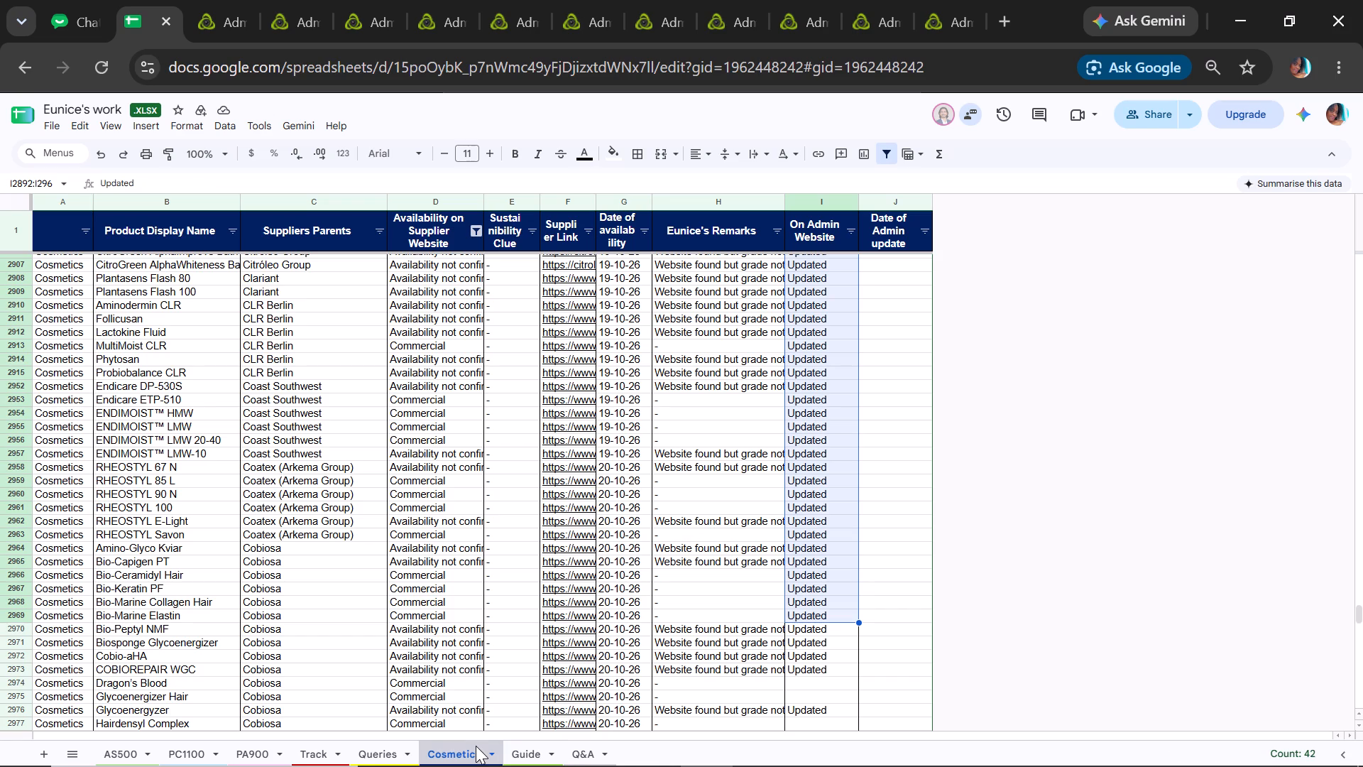